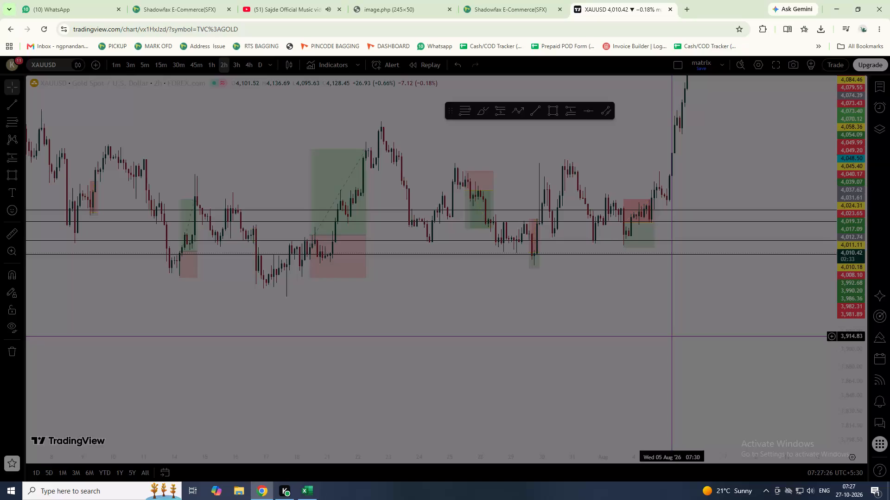
Examine the XAUUSD two-hour chart from the early August candles to the latest price.
{"action": "left_click_drag", "start_coordinate": [770, 328], "coordinate": [472, 364]}
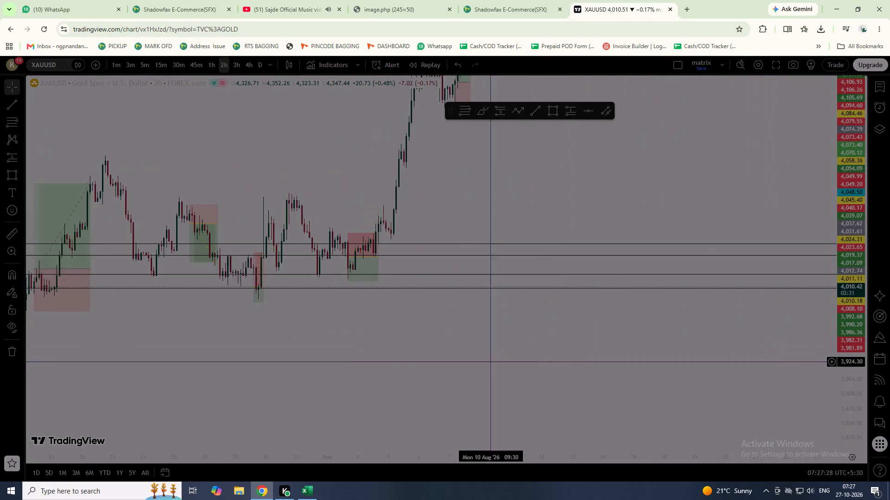
{"action": "left_click_drag", "start_coordinate": [472, 364], "coordinate": [395, 369]}
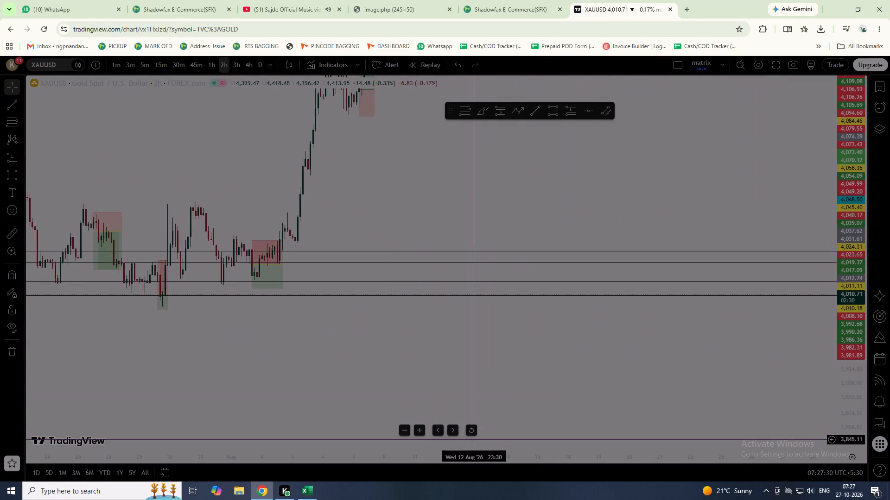
{"action": "left_click", "coordinate": [473, 434]}
{"action": "scroll", "coordinate": [848, 307], "scroll_direction": "up", "scroll_amount": 4}
{"action": "scroll", "coordinate": [748, 269], "scroll_direction": "up", "scroll_amount": 2}
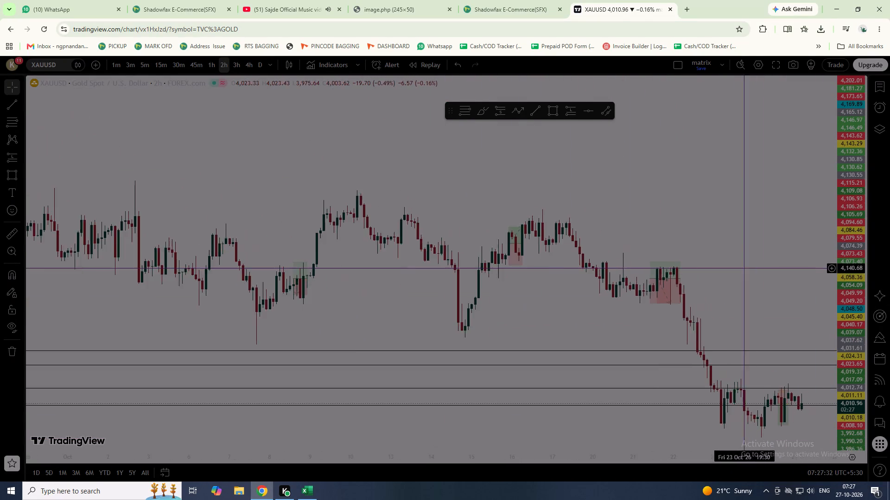
{"action": "left_click_drag", "start_coordinate": [768, 269], "coordinate": [388, 151]}
{"action": "left_click_drag", "start_coordinate": [837, 389], "coordinate": [841, 386]}
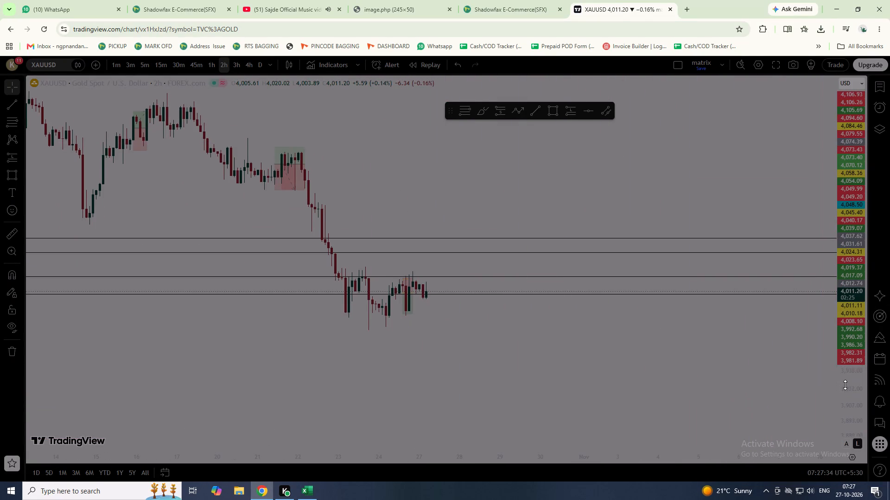
{"action": "left_click_drag", "start_coordinate": [845, 385], "coordinate": [824, 327]}
{"action": "scroll", "coordinate": [522, 324], "scroll_direction": "up", "scroll_amount": 1}
{"action": "left_click_drag", "start_coordinate": [504, 339], "coordinate": [559, 332]}
{"action": "scroll", "coordinate": [585, 343], "scroll_direction": "up", "scroll_amount": 1}
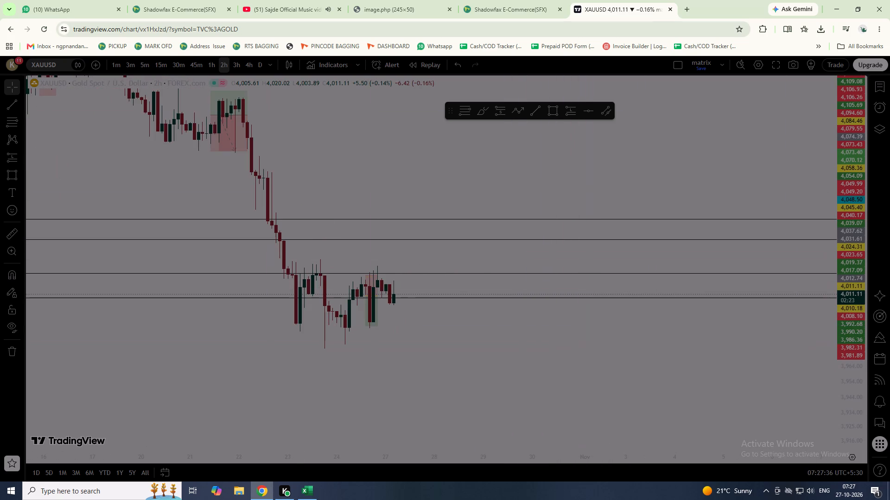
Switch the XAUUSD chart to the 1h timeframe.
{"action": "left_click_drag", "start_coordinate": [183, 67], "coordinate": [191, 71]}
{"action": "scroll", "coordinate": [336, 174], "scroll_direction": "down", "scroll_amount": 3}
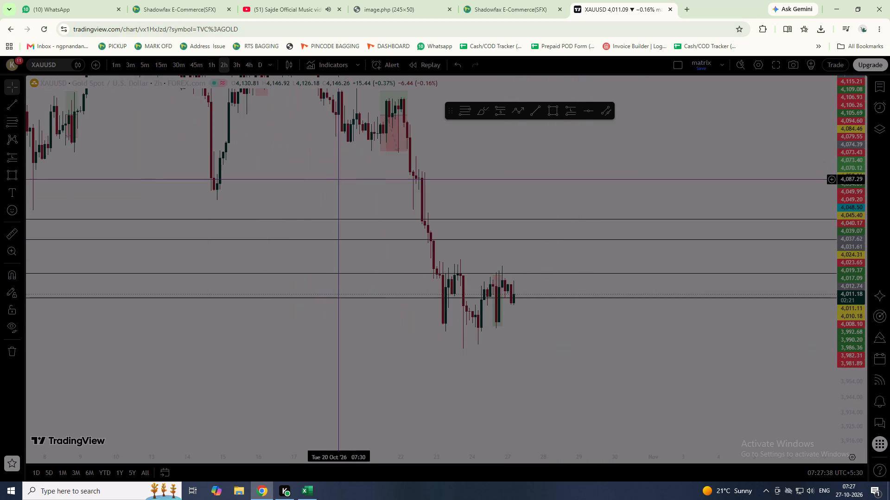
{"action": "scroll", "coordinate": [306, 169], "scroll_direction": "up", "scroll_amount": 2}
{"action": "left_click", "coordinate": [212, 66]}
{"action": "scroll", "coordinate": [543, 244], "scroll_direction": "down", "scroll_amount": 2}
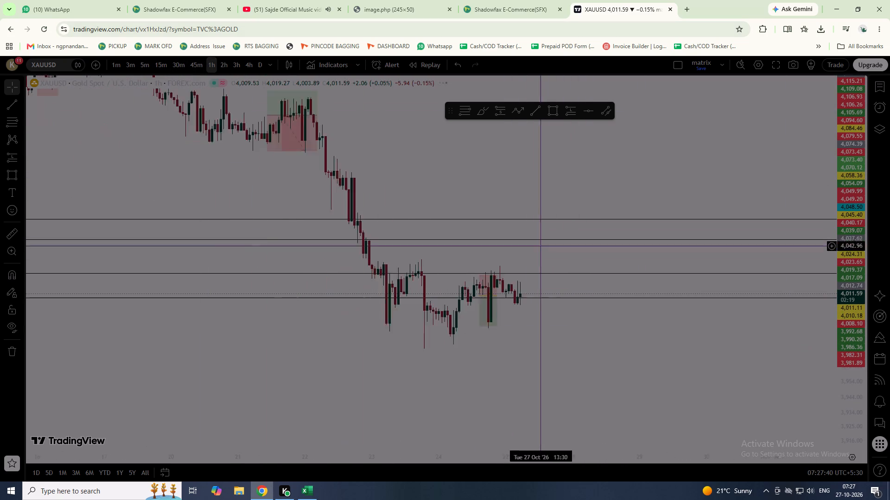
{"action": "scroll", "coordinate": [540, 249], "scroll_direction": "down", "scroll_amount": 1}
{"action": "scroll", "coordinate": [540, 333], "scroll_direction": "up", "scroll_amount": 1}
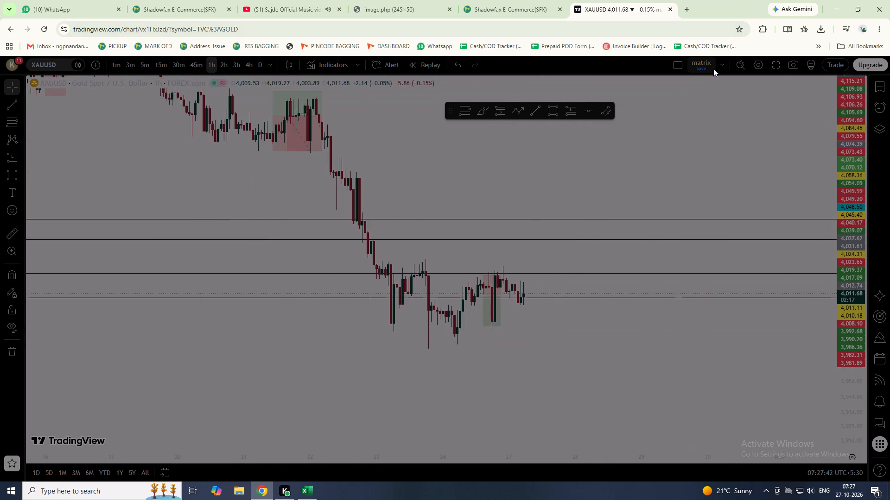
Save the matrix chart layout.
{"action": "left_click", "coordinate": [706, 66]}
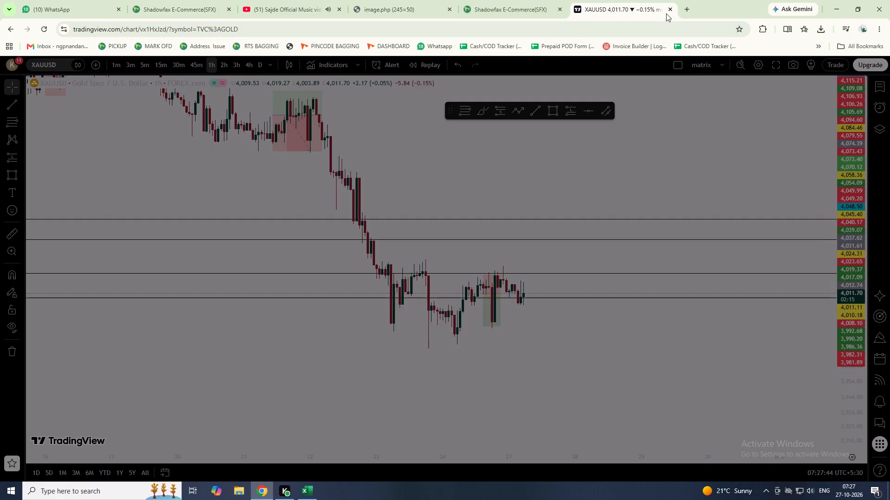
Close the XAUUSD chart page and the barcode image page.
{"action": "left_click", "coordinate": [668, 11]}
{"action": "left_click", "coordinate": [436, 0]}
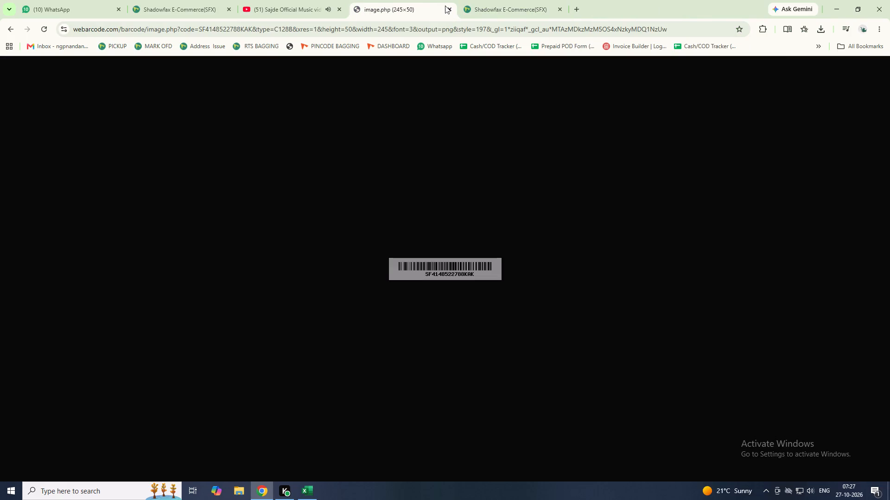
{"action": "left_click", "coordinate": [448, 9]}
Open Shipment Tally in the Shadowfax portal and select the shipment AWB scan field.
{"action": "scroll", "coordinate": [42, 314], "scroll_direction": "down", "scroll_amount": 4}
{"action": "left_click", "coordinate": [26, 355]}
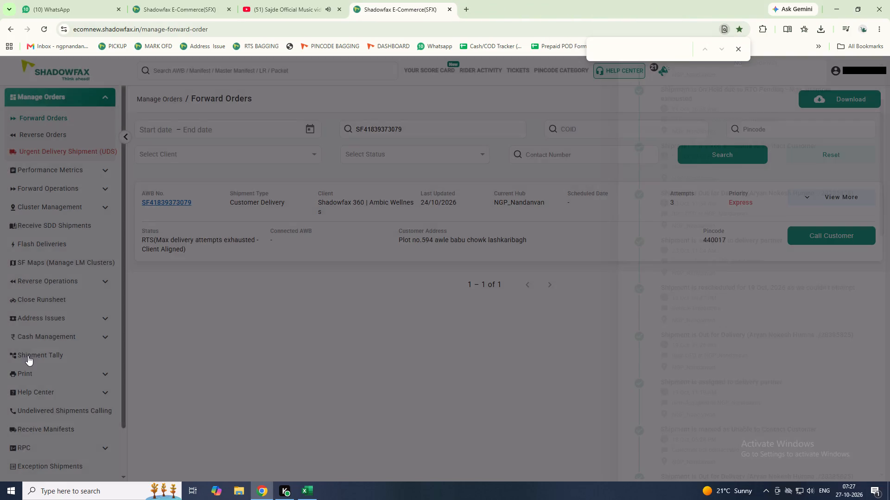
{"action": "left_click", "coordinate": [28, 356]}
{"action": "left_click", "coordinate": [246, 229]}
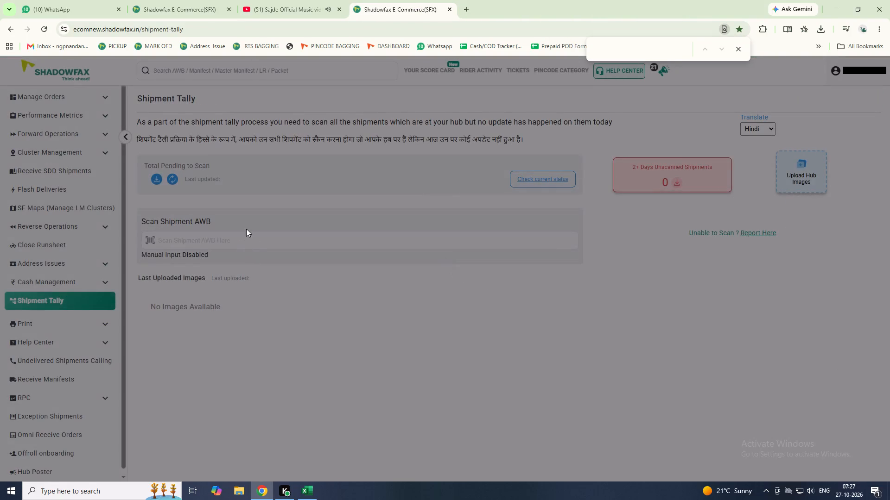
{"action": "left_click", "coordinate": [245, 237]}
{"action": "left_click", "coordinate": [306, 491]}
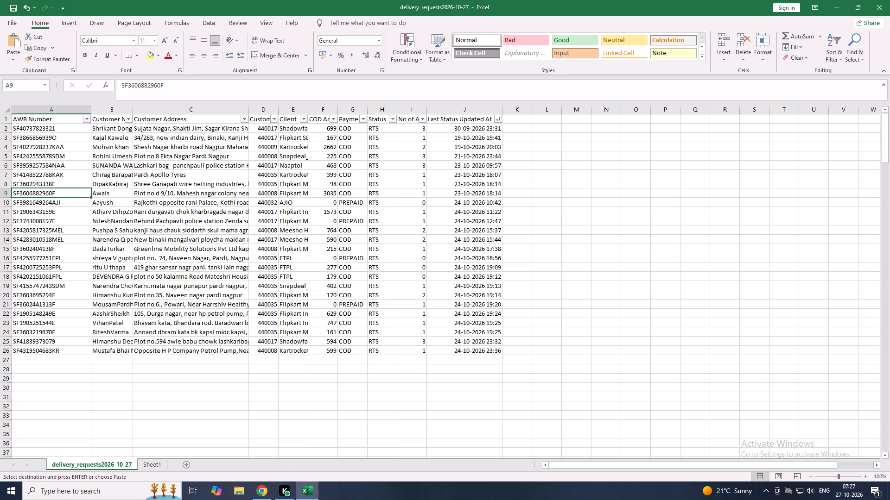
{"action": "left_click", "coordinate": [47, 212]}
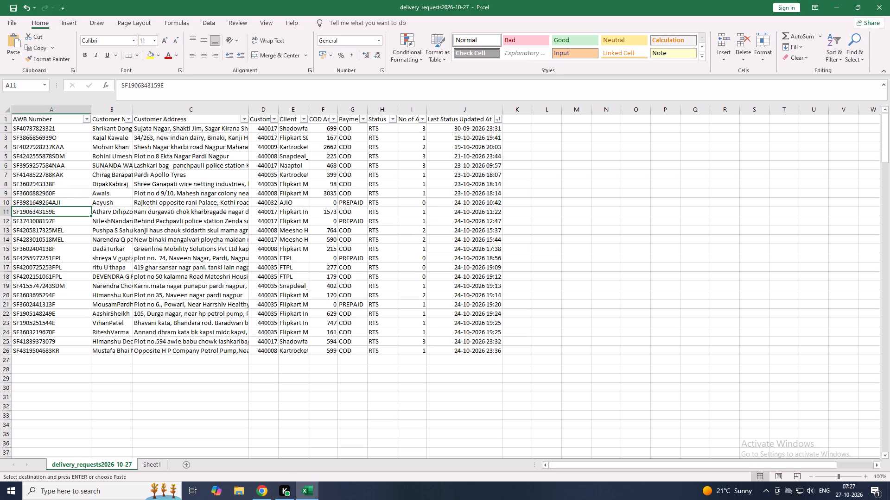
{"action": "left_click", "coordinate": [47, 193]}
{"action": "key", "text": "ctrl+c"}
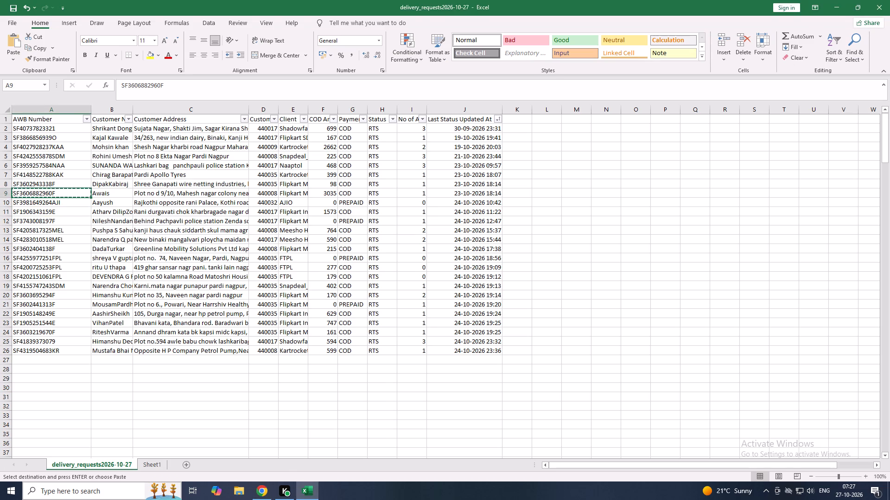
{"action": "left_click", "coordinate": [93, 499]}
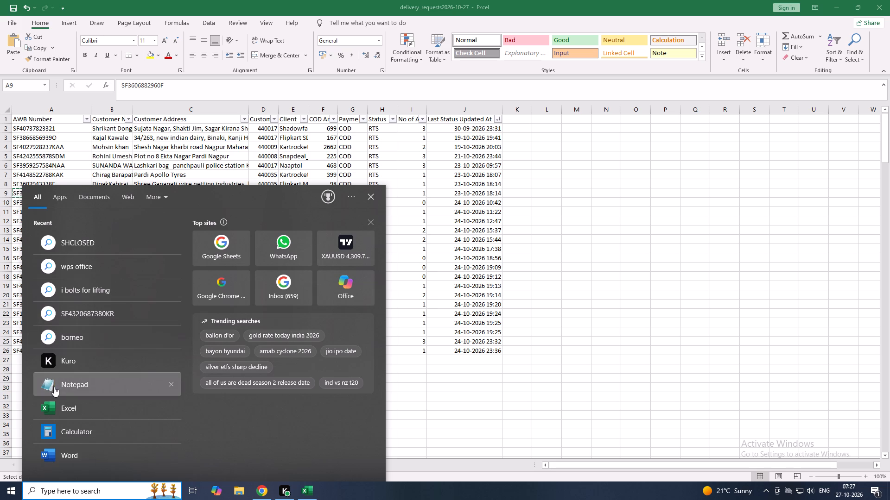
{"action": "left_click", "coordinate": [54, 387]}
{"action": "key", "text": "ctrl+v"}
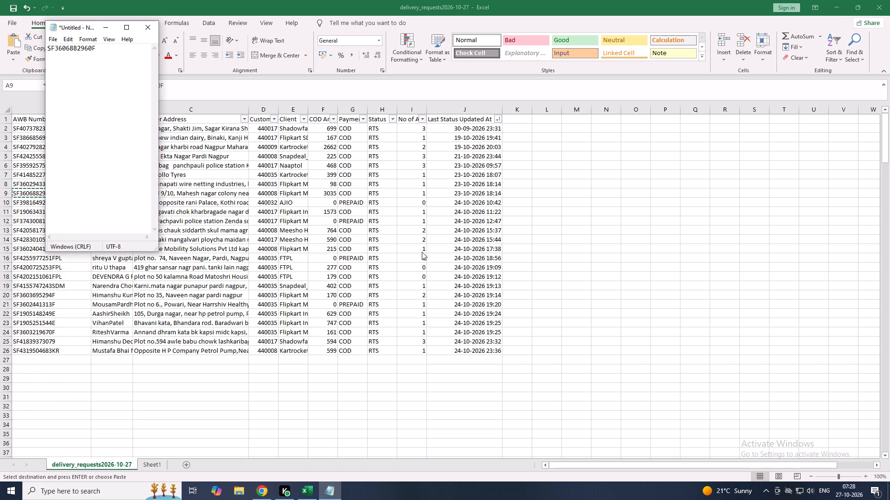
{"action": "left_click", "coordinate": [319, 207]}
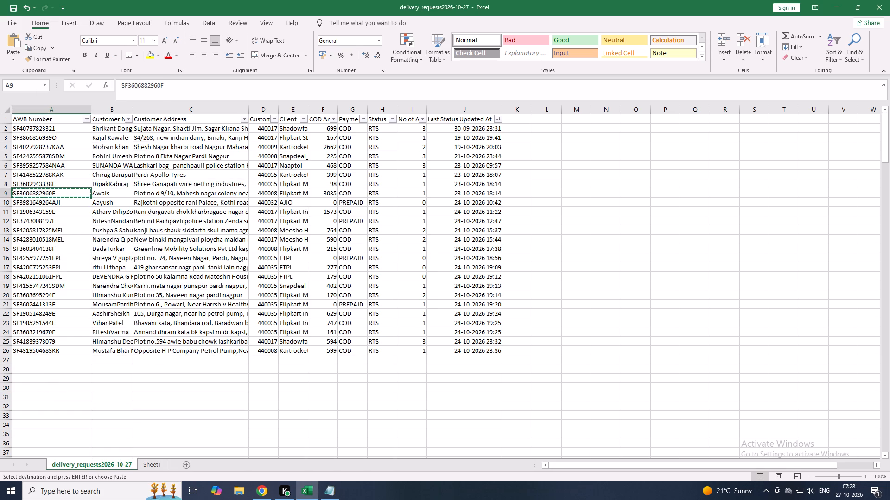
{"action": "left_click", "coordinate": [318, 209]}
{"action": "left_click", "coordinate": [25, 211]}
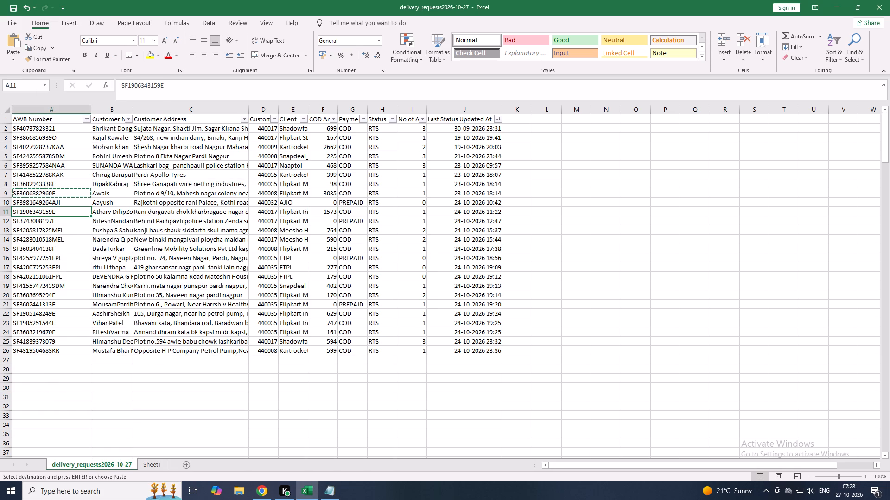
{"action": "key", "text": "ctrl+c"}
{"action": "left_click", "coordinate": [332, 493]}
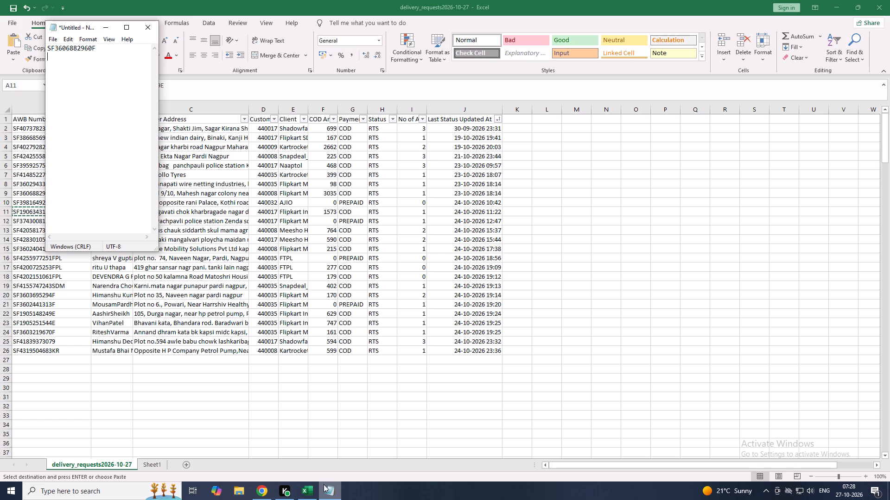
{"action": "key", "text": "ctrl+v"}
{"action": "left_click", "coordinate": [206, 336]}
{"action": "scroll", "coordinate": [257, 212], "scroll_direction": "up", "scroll_amount": 2}
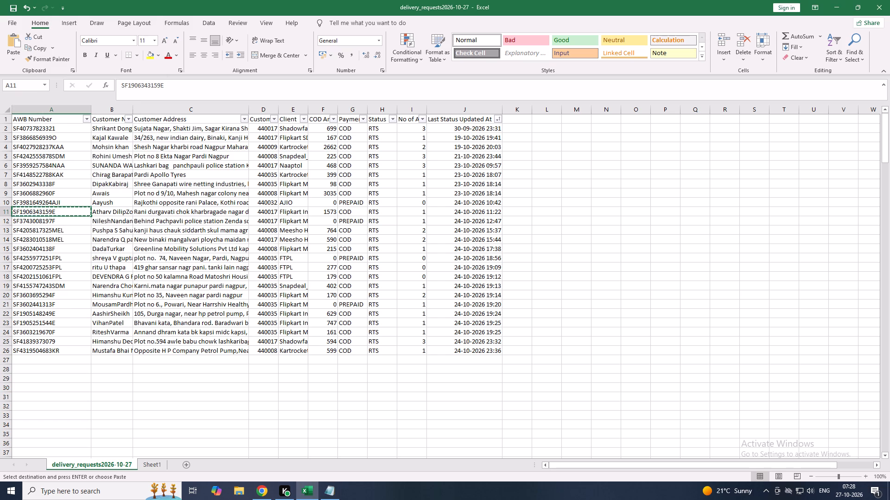
{"action": "left_click", "coordinate": [314, 146]}
{"action": "left_click", "coordinate": [38, 146]}
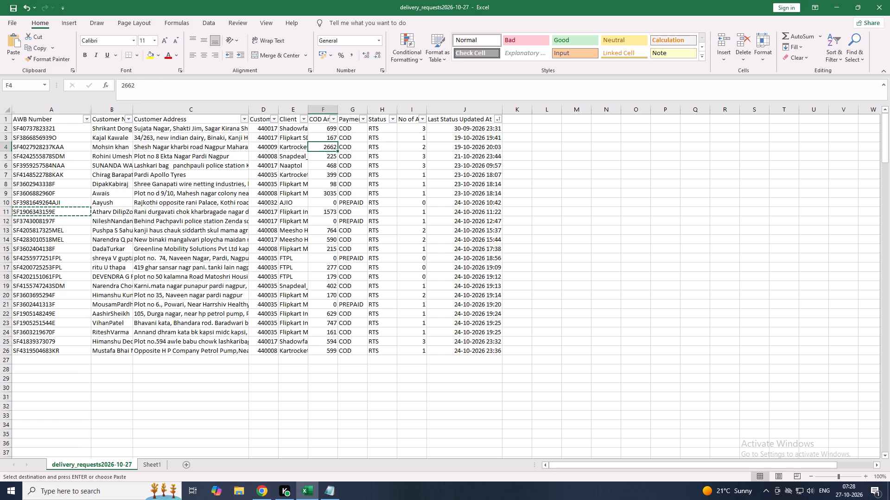
{"action": "key", "text": "ctrl+c"}
{"action": "left_click", "coordinate": [327, 487]}
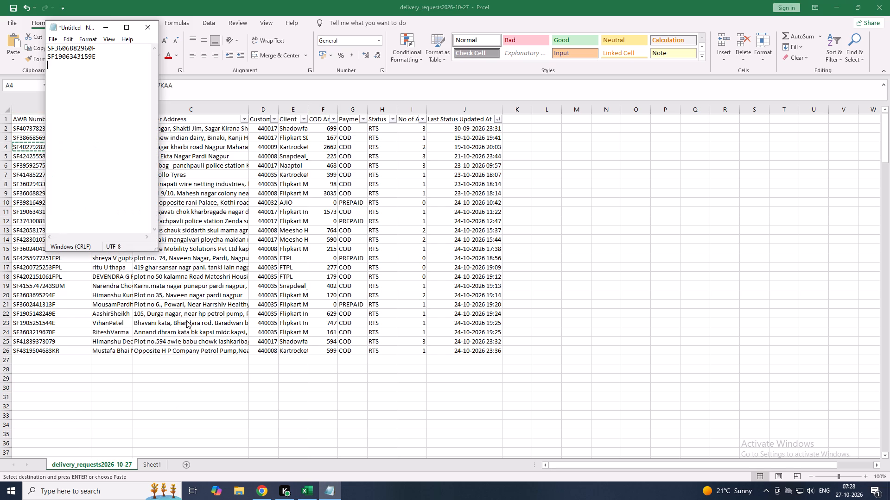
{"action": "key", "text": "ctrl+v"}
{"action": "left_click", "coordinate": [187, 268]}
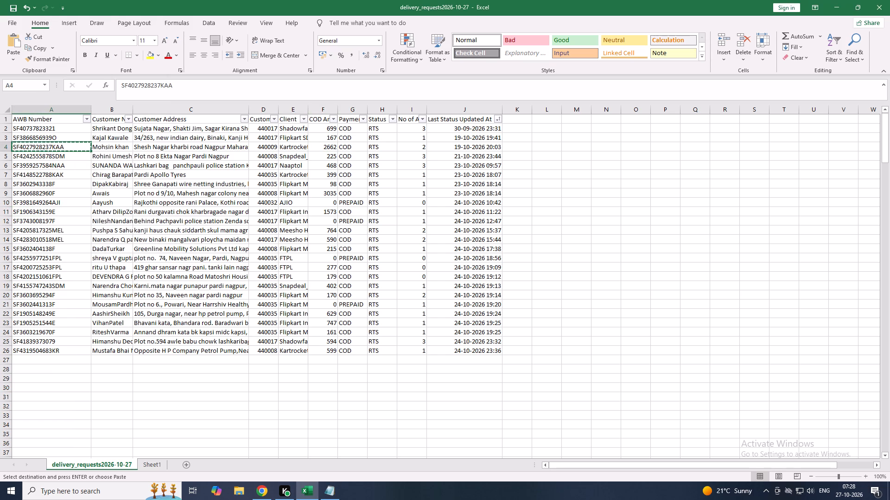
{"action": "left_click", "coordinate": [328, 342]}
{"action": "left_click", "coordinate": [54, 337]}
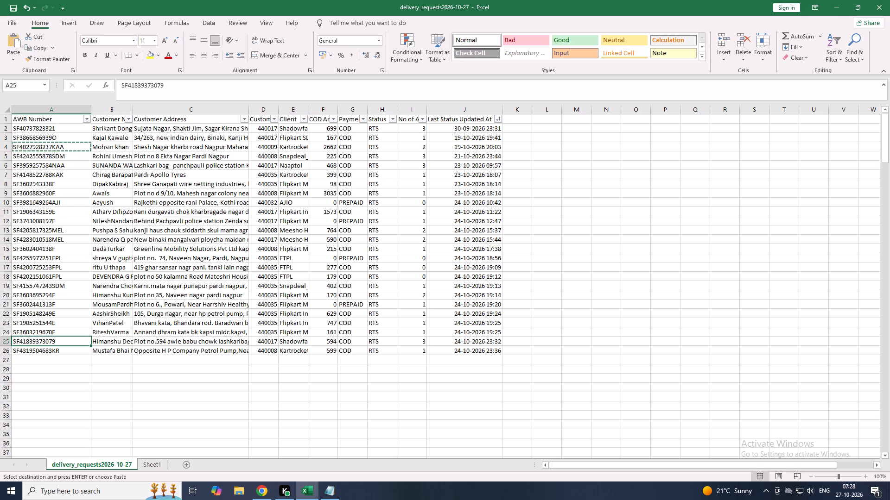
{"action": "key", "text": "ctrl+c"}
{"action": "left_click", "coordinate": [321, 492]}
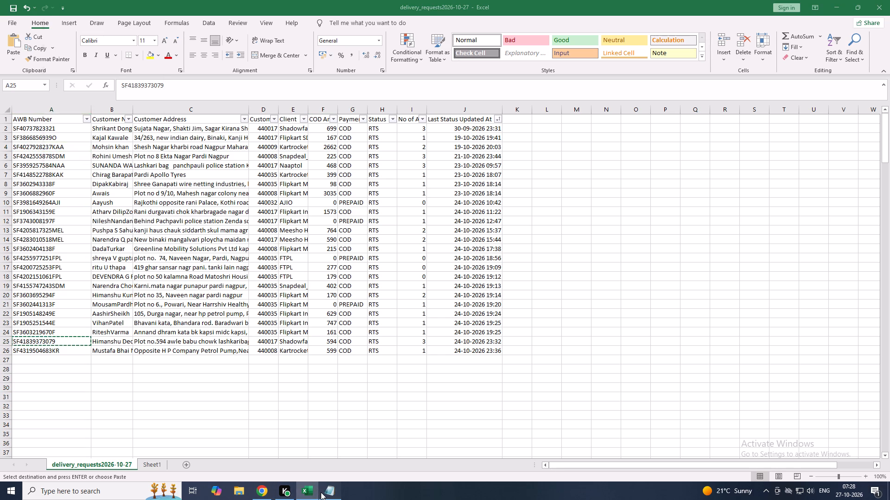
{"action": "key", "text": "ctrl+v"}
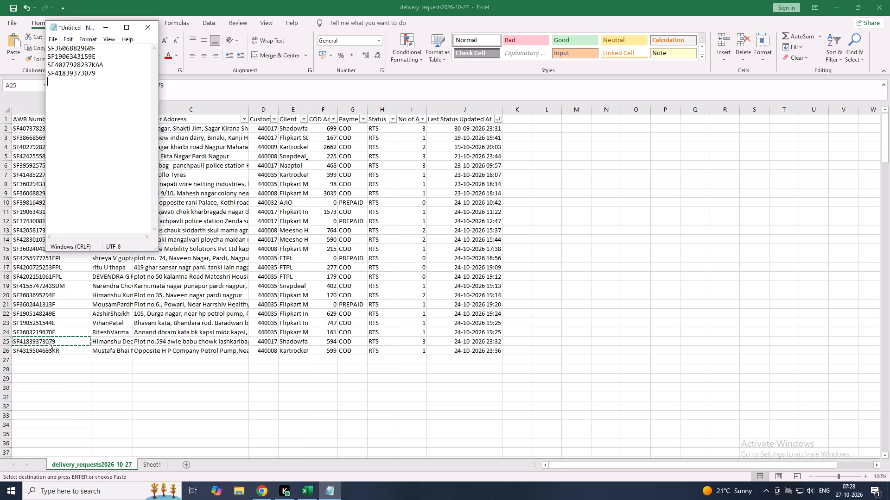
{"action": "left_click", "coordinate": [46, 345]}
{"action": "left_click", "coordinate": [46, 349]}
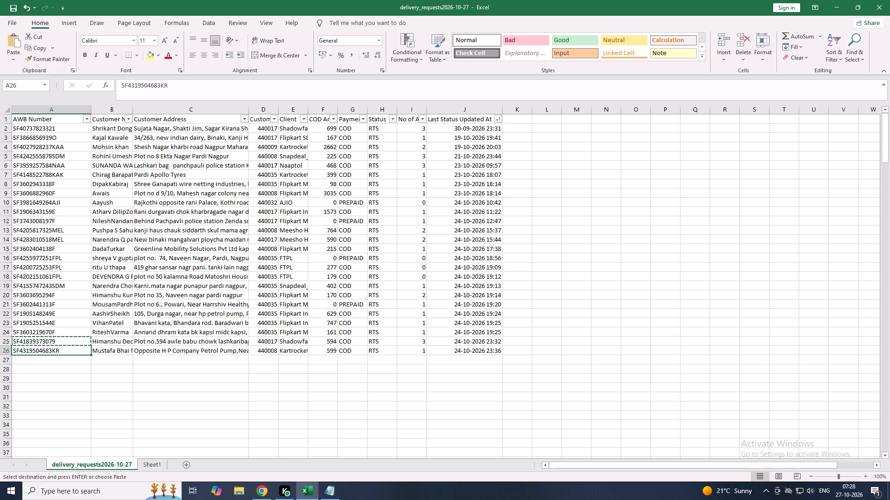
{"action": "key", "text": "ctrl+c"}
{"action": "left_click", "coordinate": [324, 499]}
{"action": "key", "text": "ctrl+v"}
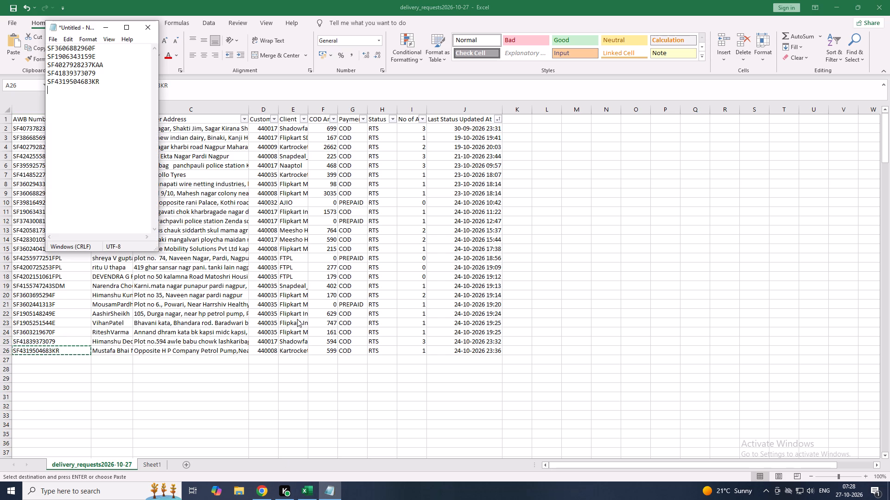
Cut the whole list of collected AWB numbers from the Notepad note.
{"action": "key", "text": "ctrl+a"}
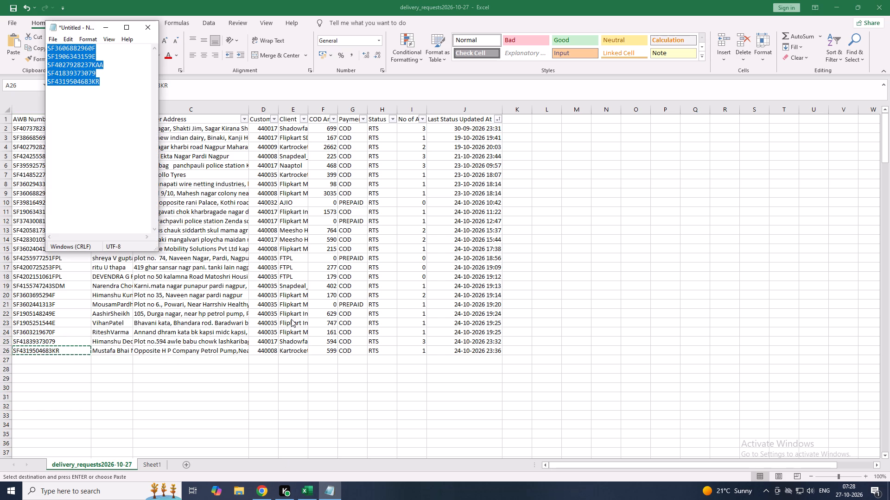
{"action": "key", "text": "ctrl+x"}
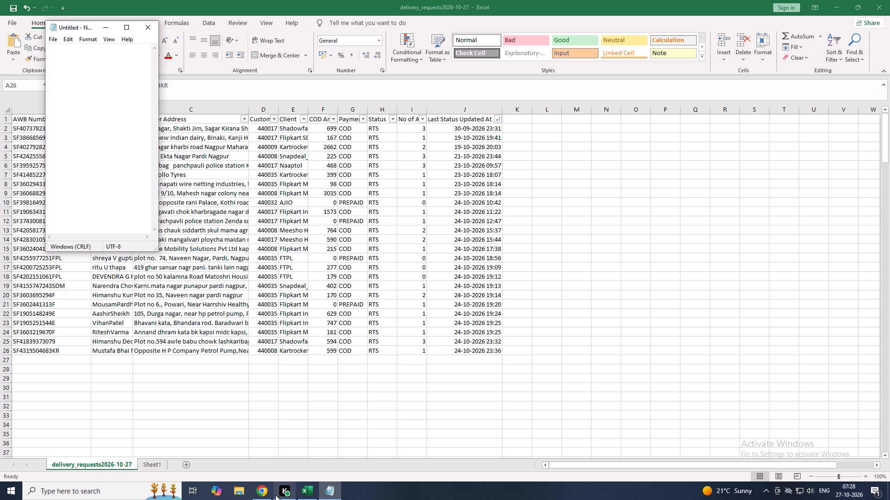
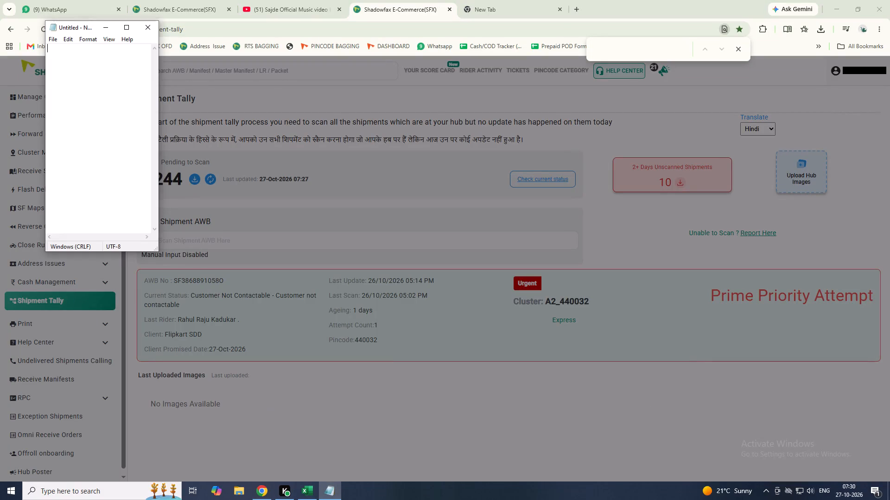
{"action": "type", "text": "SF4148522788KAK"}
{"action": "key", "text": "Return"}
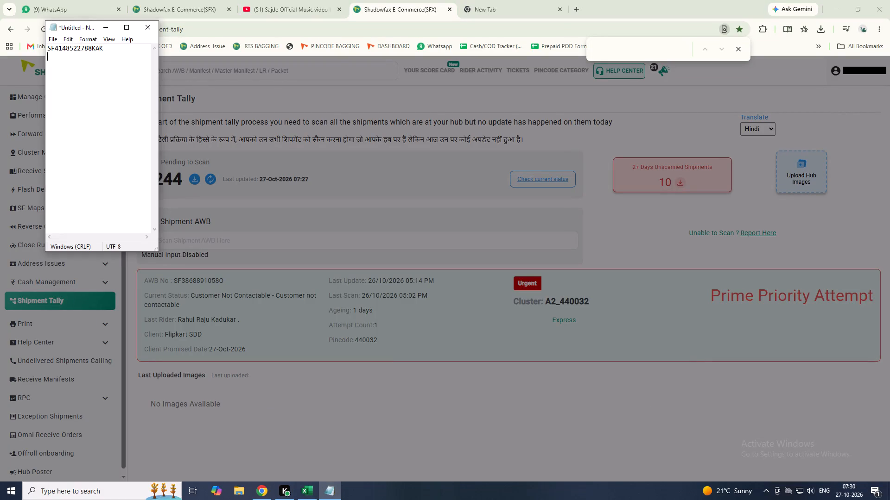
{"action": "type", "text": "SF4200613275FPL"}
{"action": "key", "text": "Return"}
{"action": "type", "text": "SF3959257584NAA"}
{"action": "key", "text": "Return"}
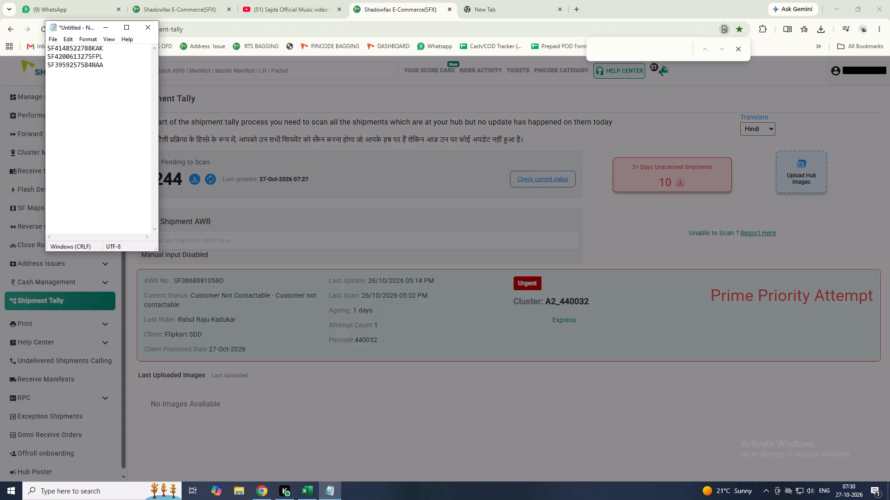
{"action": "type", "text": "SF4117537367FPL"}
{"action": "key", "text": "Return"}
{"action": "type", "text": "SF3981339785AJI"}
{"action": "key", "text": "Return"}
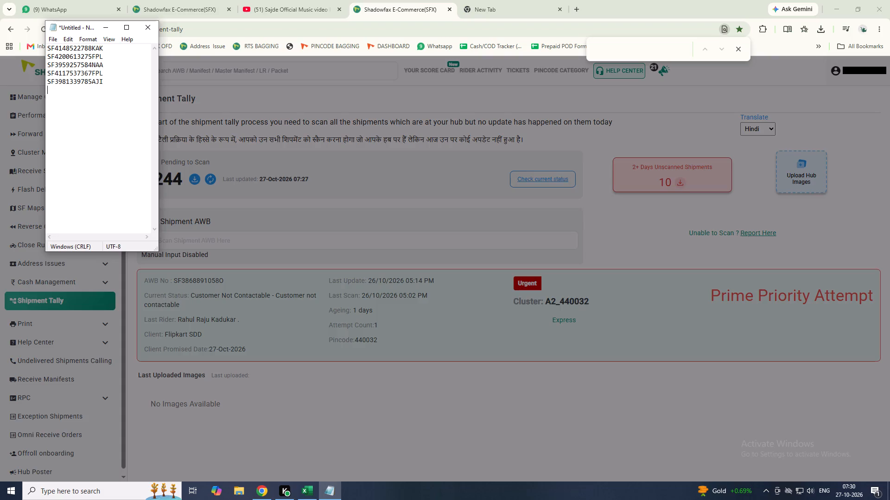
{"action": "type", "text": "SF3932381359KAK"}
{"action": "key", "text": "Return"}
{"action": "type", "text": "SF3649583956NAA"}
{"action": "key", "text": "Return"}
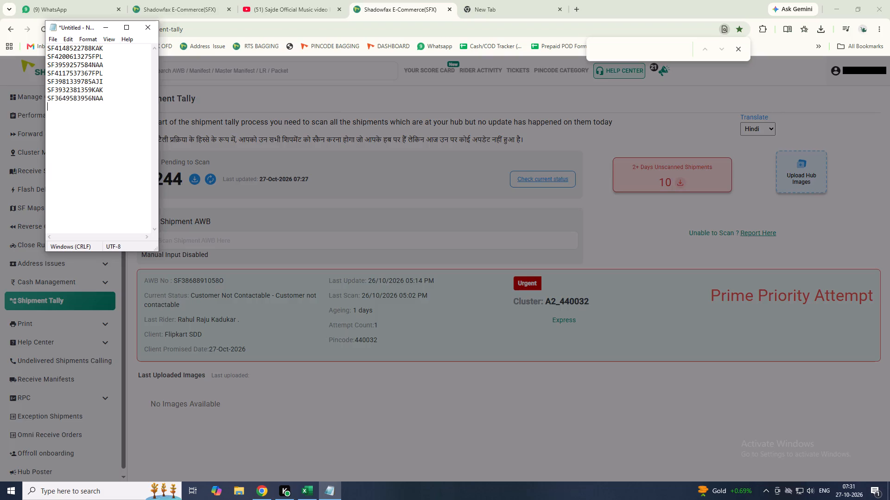
Cut the whole list of AWB numbers from the Notepad note.
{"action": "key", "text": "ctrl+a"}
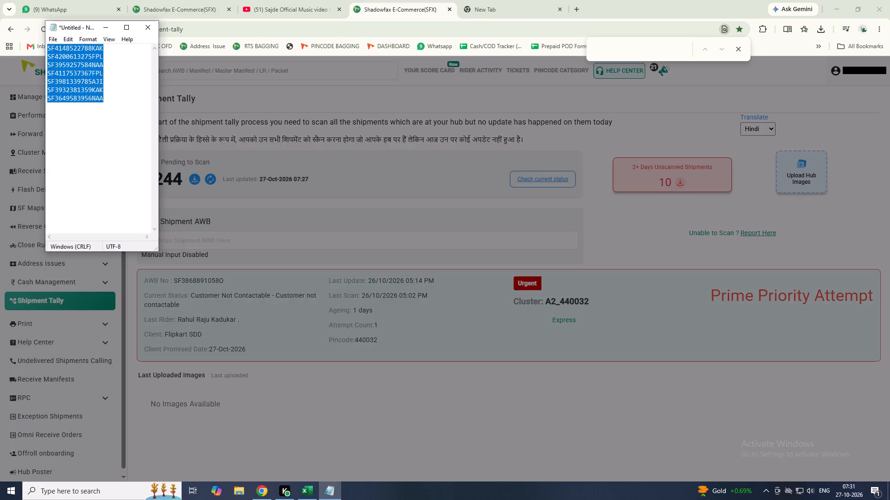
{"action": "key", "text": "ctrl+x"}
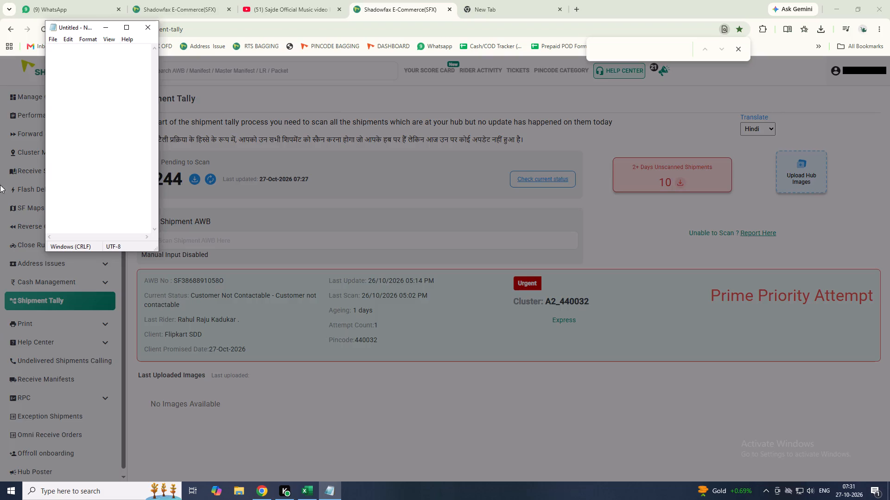
Switch to the Forward Orders page in Chrome and search for the cut list of AWB numbers, replacing the existing AWB search.
{"action": "left_click", "coordinate": [203, 0]}
{"action": "left_click", "coordinate": [439, 115]}
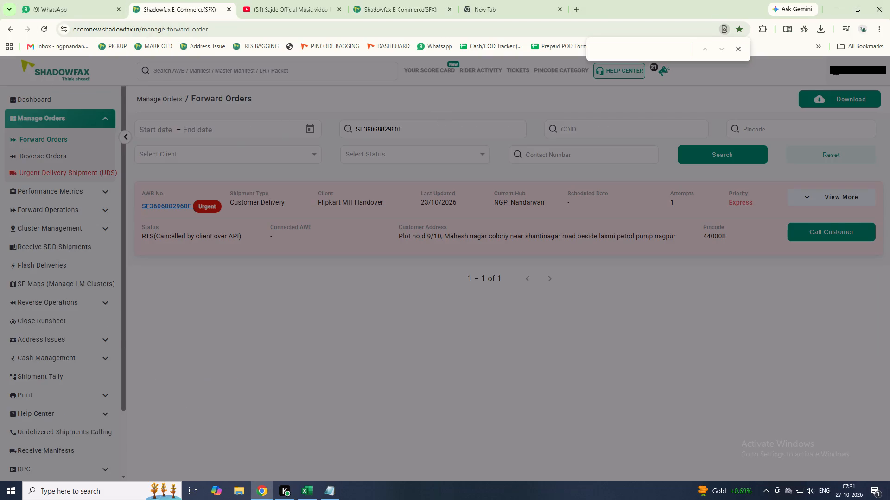
{"action": "left_click", "coordinate": [432, 126]}
{"action": "key", "text": "ctrl+a"}
{"action": "key", "text": "ctrl+v"}
{"action": "key", "text": "Return"}
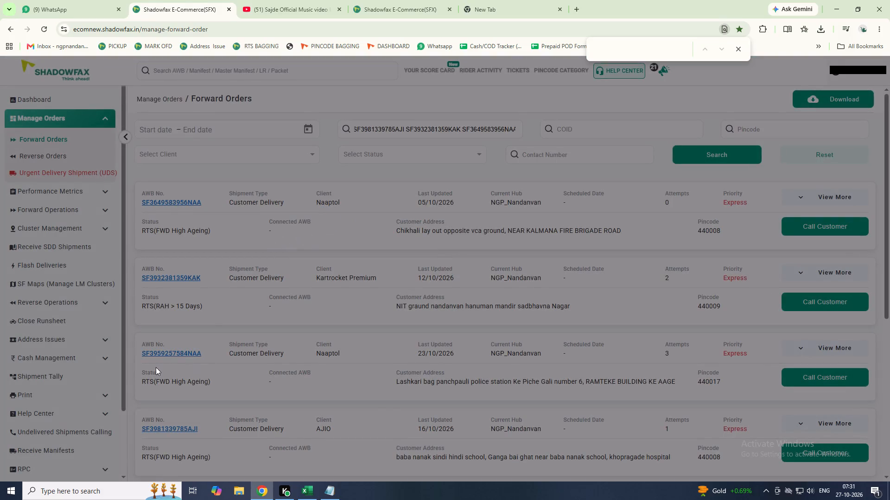
{"action": "scroll", "coordinate": [156, 367], "scroll_direction": "down", "scroll_amount": 1}
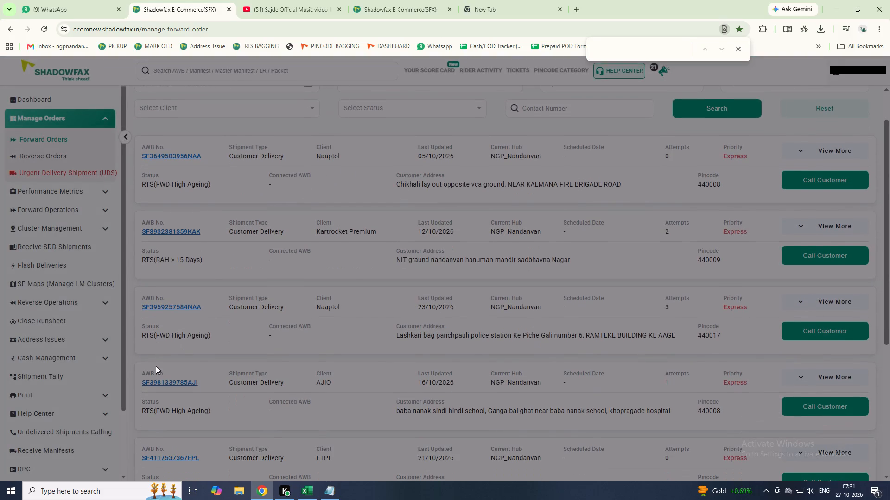
{"action": "left_click", "coordinate": [201, 306]}
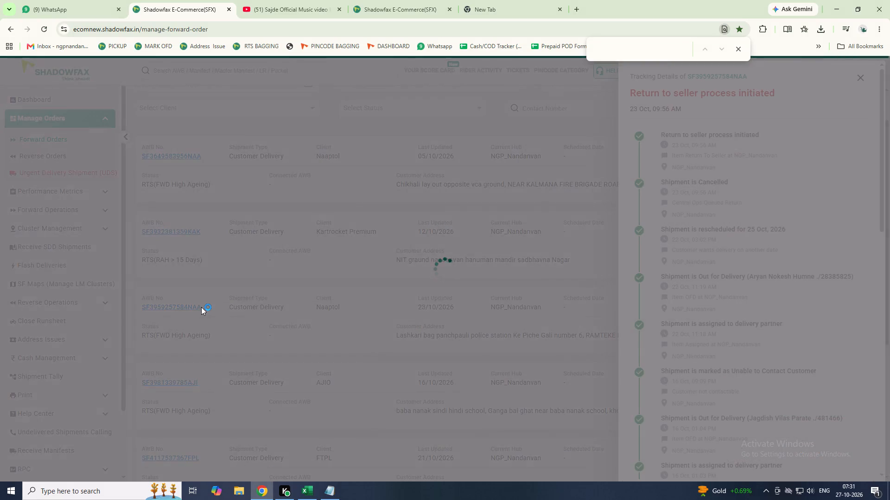
{"action": "left_click", "coordinate": [210, 366]}
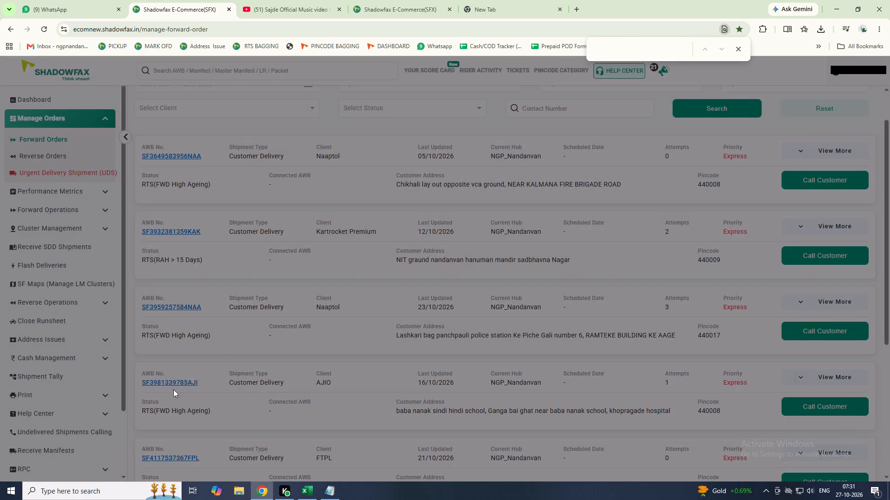
Examine the remaining shipments further down the forward order results.
{"action": "scroll", "coordinate": [187, 400], "scroll_direction": "down", "scroll_amount": 4}
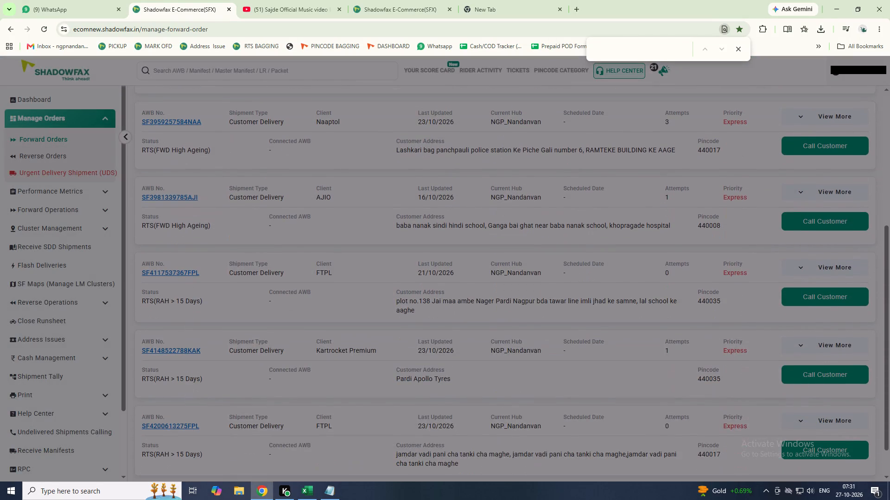
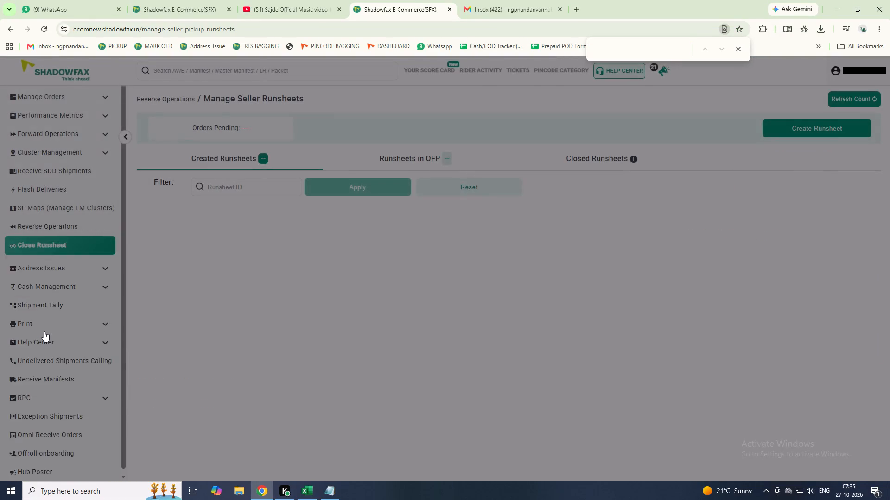
Start the runsheet closure for the rider Himanshu with the runsheet type set to Forward.
{"action": "left_click", "coordinate": [146, 144]}
{"action": "left_click", "coordinate": [153, 158]}
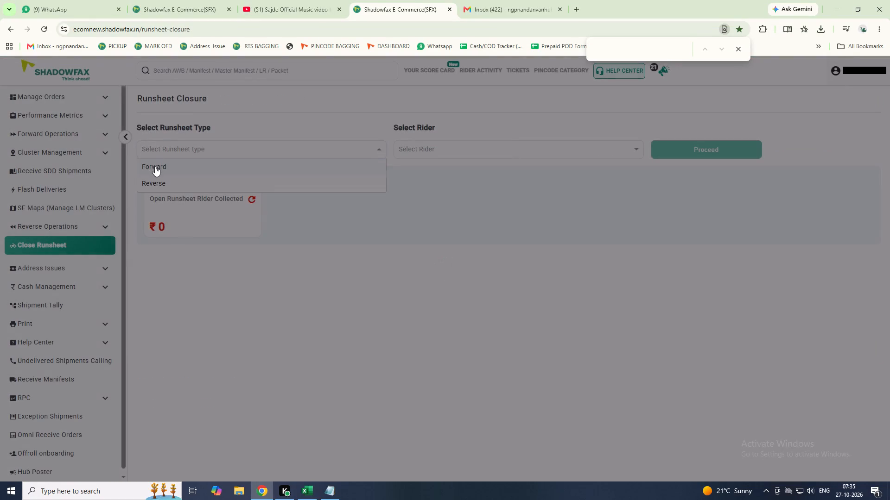
{"action": "left_click", "coordinate": [155, 166]}
{"action": "left_click", "coordinate": [498, 151]}
{"action": "left_click_drag", "start_coordinate": [641, 180], "coordinate": [648, 297]}
{"action": "scroll", "coordinate": [488, 185], "scroll_direction": "up", "scroll_amount": 2}
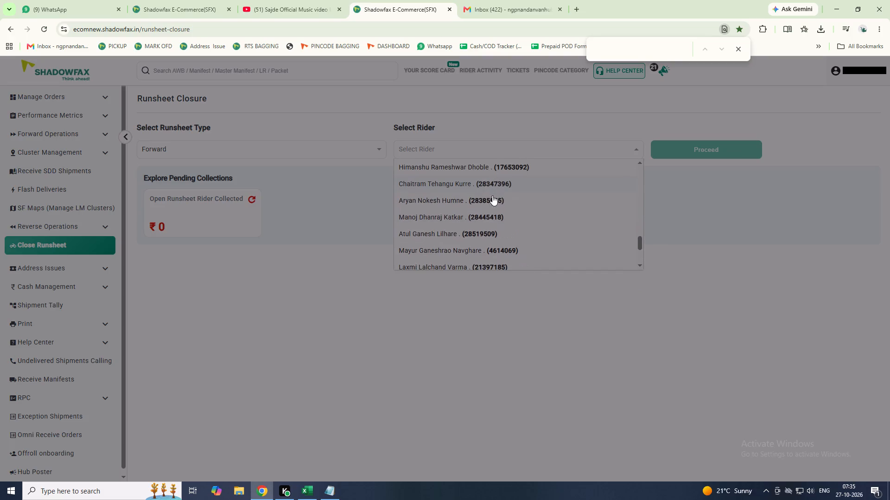
{"action": "left_click", "coordinate": [503, 166]}
{"action": "left_click", "coordinate": [641, 149]}
{"action": "left_click", "coordinate": [689, 155]}
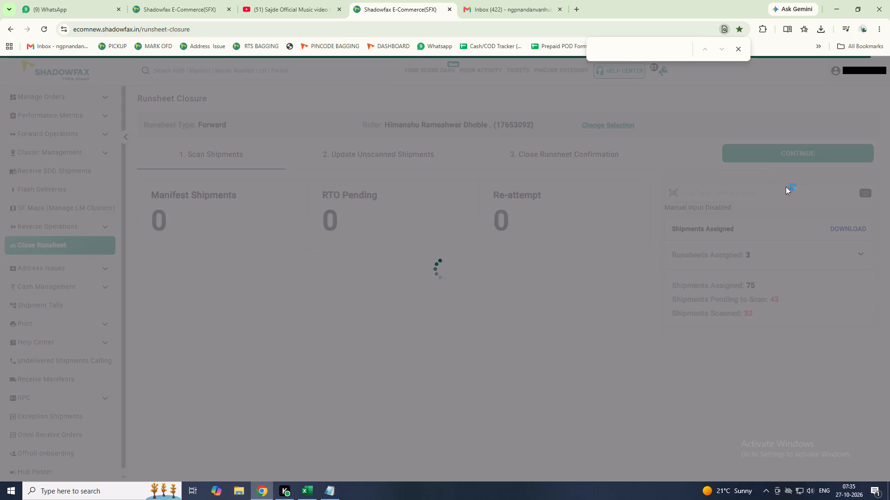
{"action": "left_click", "coordinate": [797, 194]}
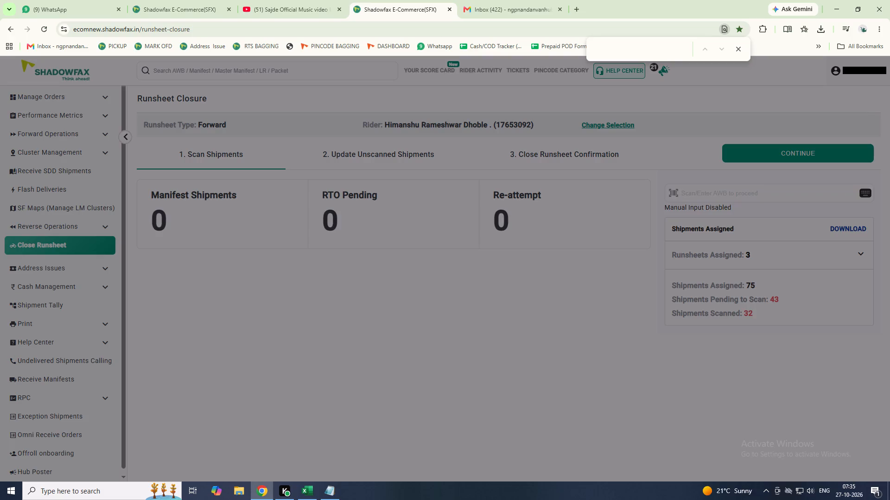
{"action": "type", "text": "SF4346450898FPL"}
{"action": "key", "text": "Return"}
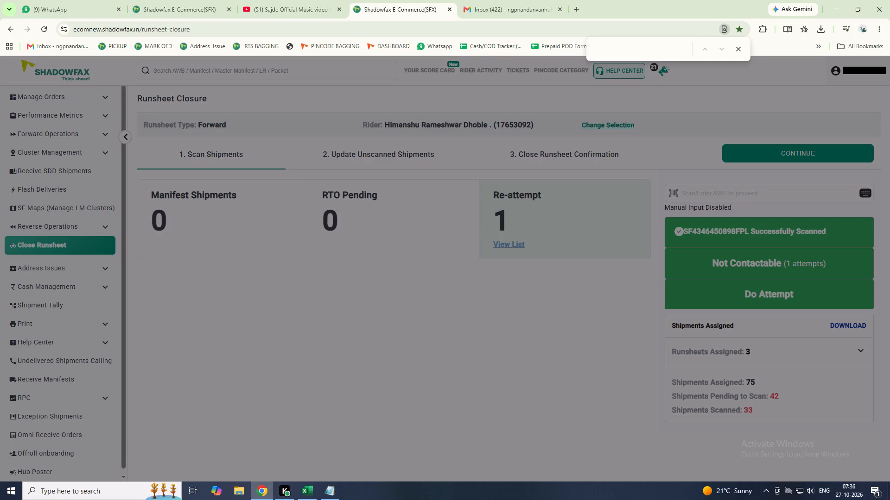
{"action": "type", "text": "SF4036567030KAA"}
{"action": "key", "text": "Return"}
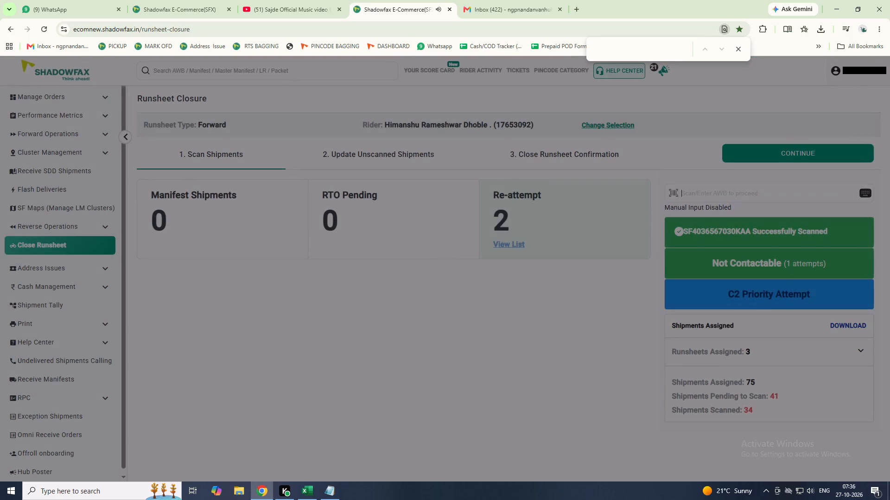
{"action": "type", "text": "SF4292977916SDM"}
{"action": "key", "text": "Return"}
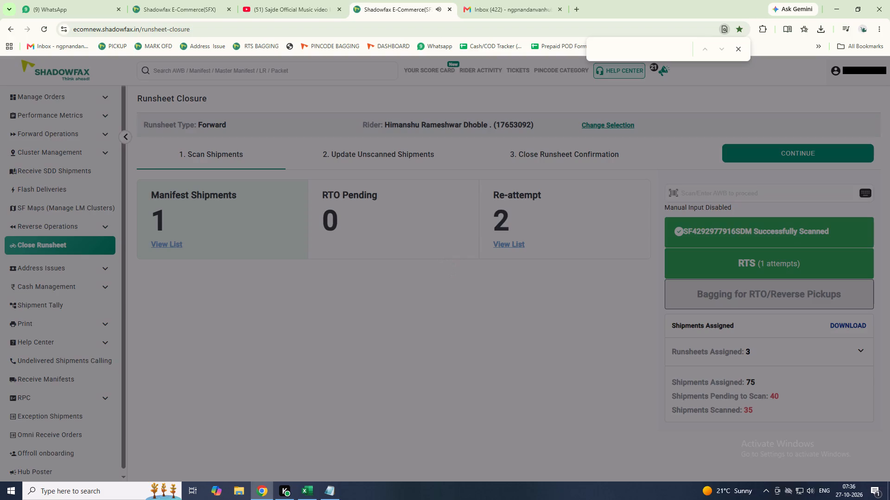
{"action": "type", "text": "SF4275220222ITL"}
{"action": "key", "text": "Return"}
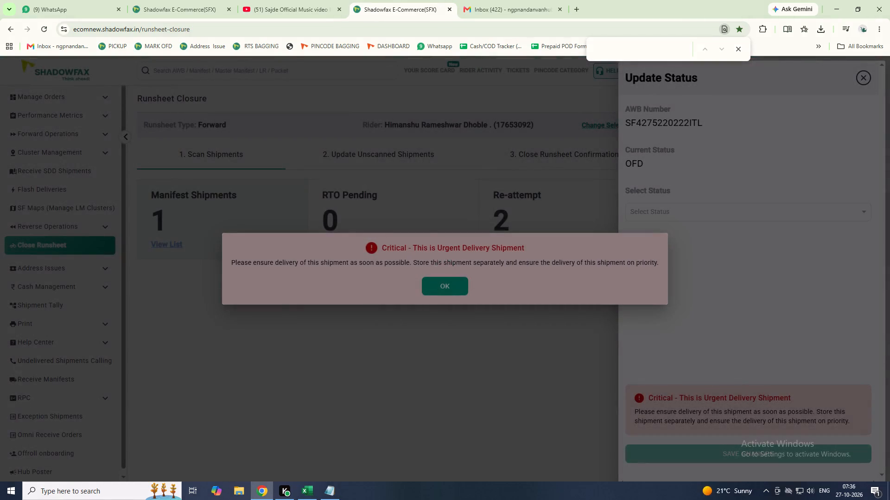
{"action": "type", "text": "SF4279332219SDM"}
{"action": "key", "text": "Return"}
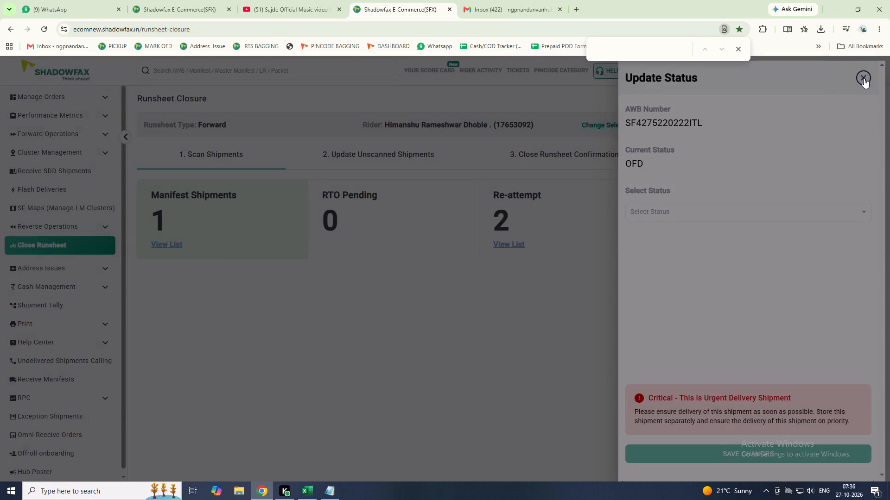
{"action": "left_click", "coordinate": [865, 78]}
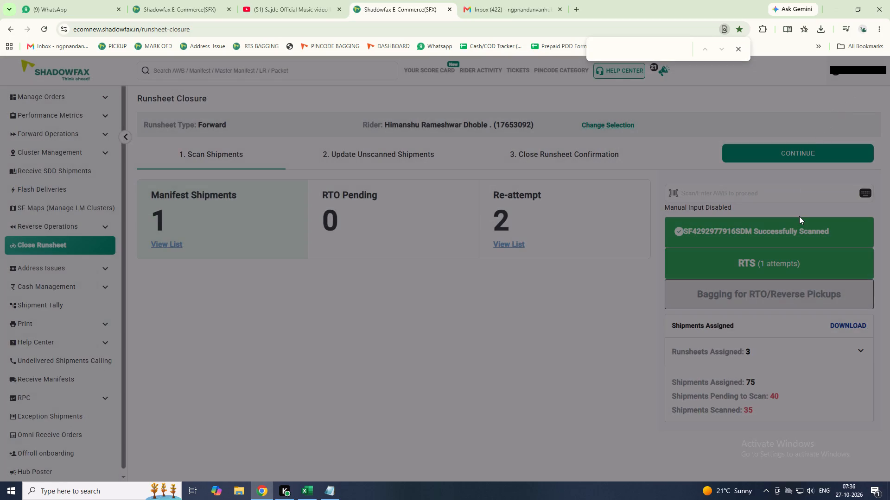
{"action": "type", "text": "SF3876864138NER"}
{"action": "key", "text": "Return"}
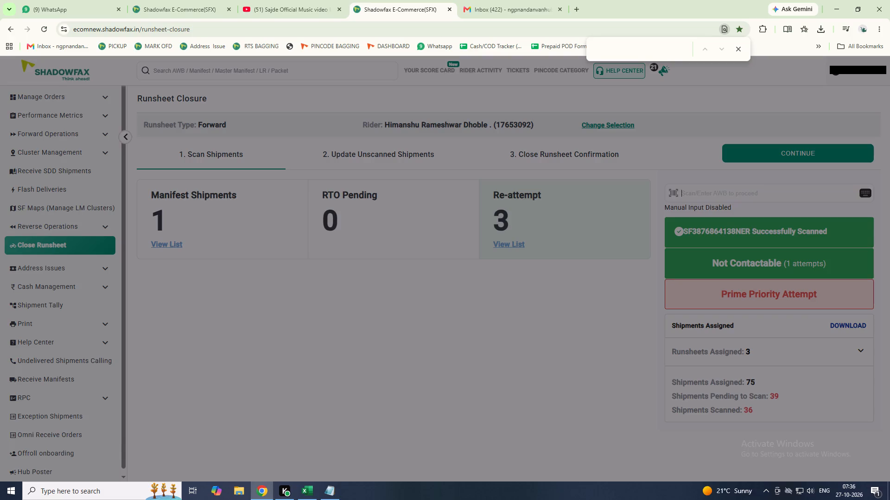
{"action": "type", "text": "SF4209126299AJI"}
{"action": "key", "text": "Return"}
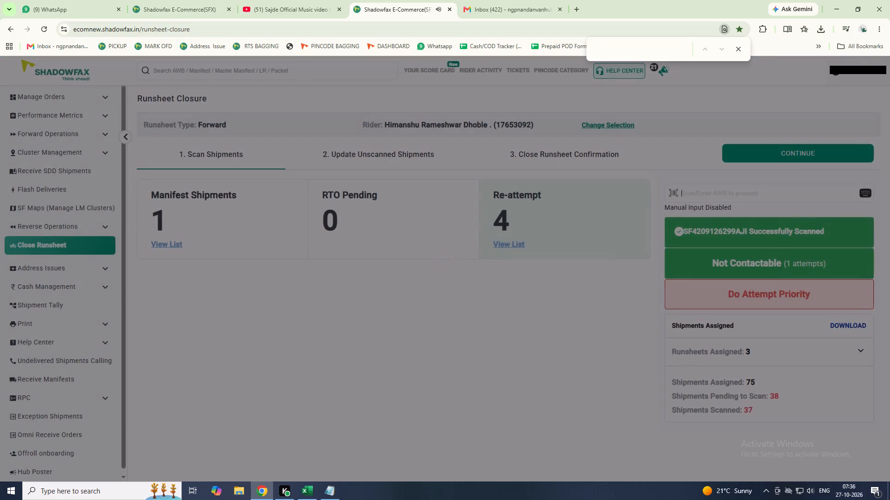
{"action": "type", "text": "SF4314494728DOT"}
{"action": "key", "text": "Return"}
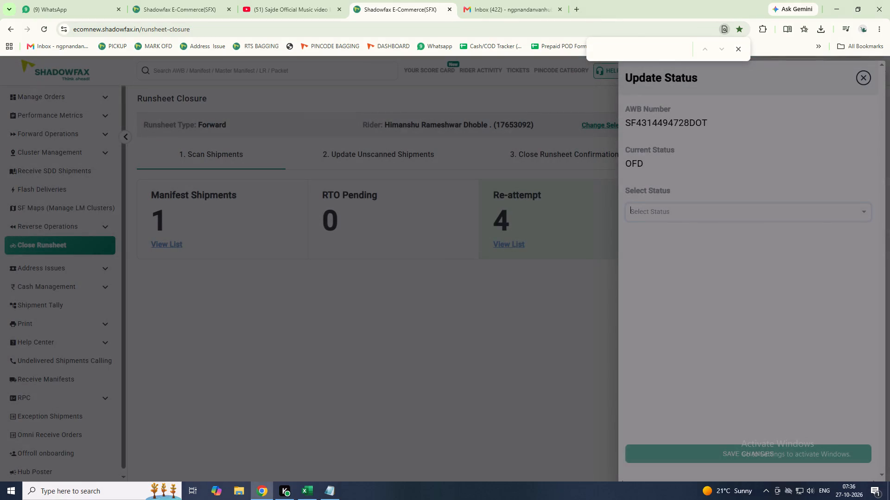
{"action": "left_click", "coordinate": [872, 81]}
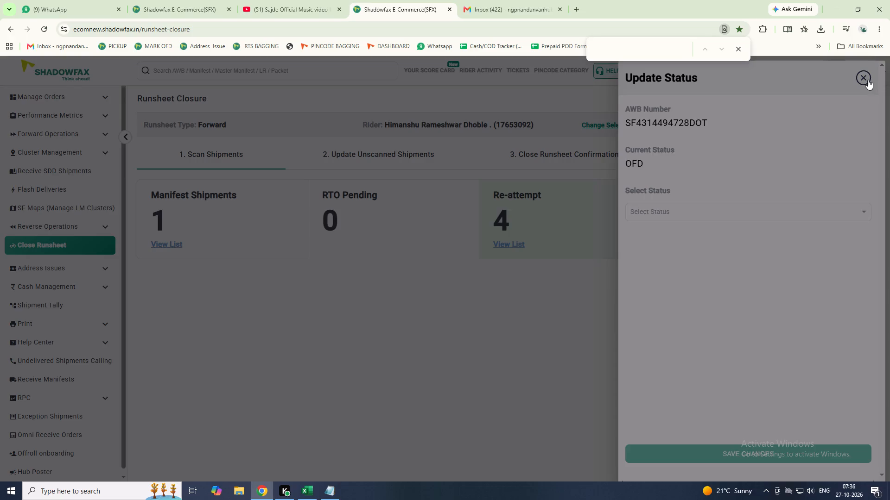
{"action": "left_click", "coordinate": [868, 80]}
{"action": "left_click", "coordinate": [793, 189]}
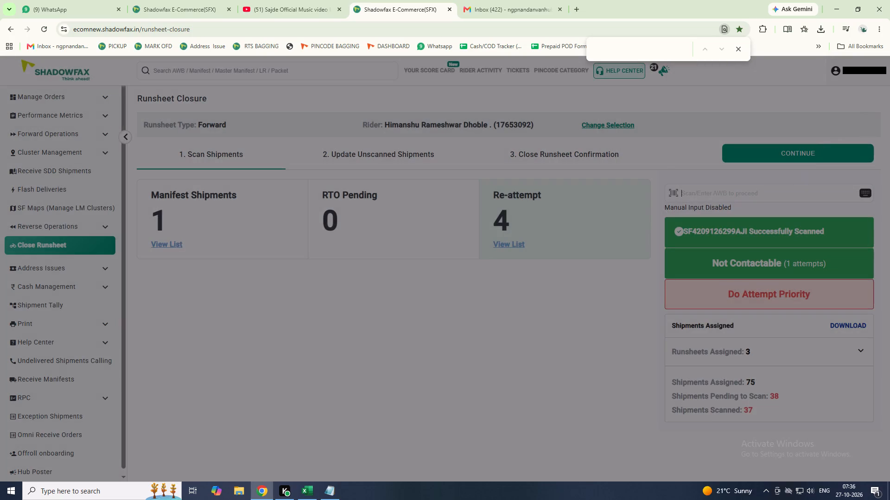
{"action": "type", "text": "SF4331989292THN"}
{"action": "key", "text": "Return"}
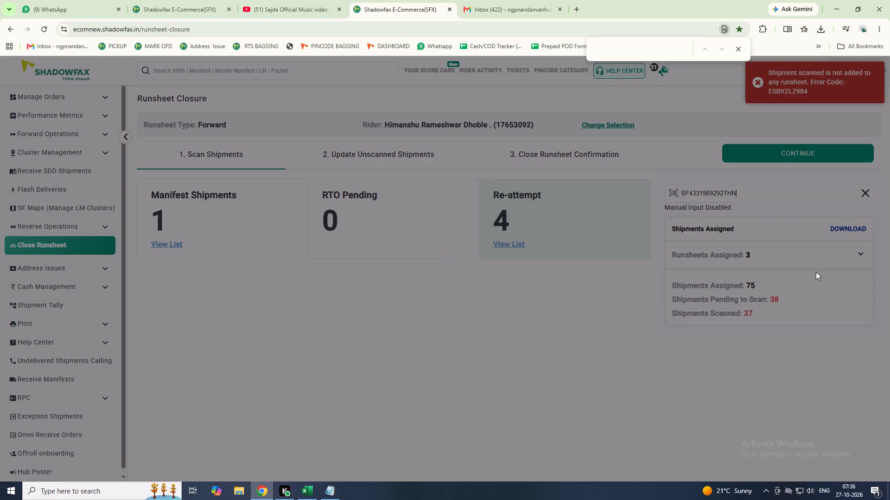
{"action": "double_click", "coordinate": [750, 190]}
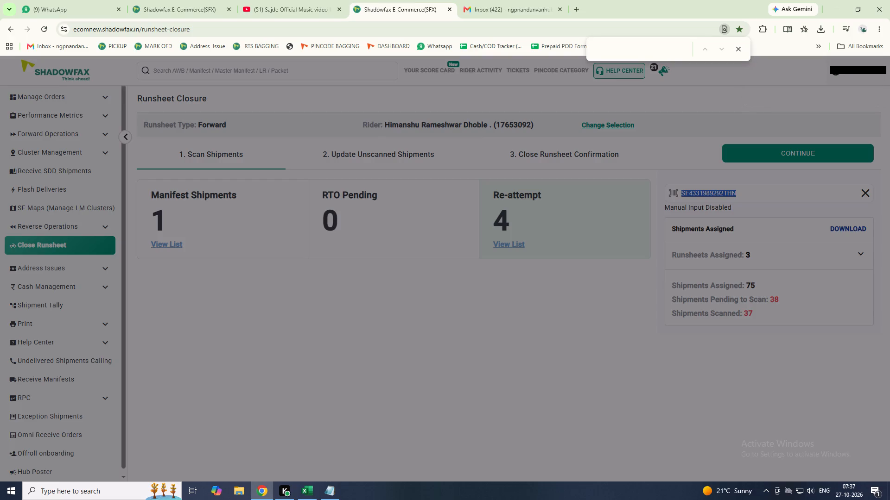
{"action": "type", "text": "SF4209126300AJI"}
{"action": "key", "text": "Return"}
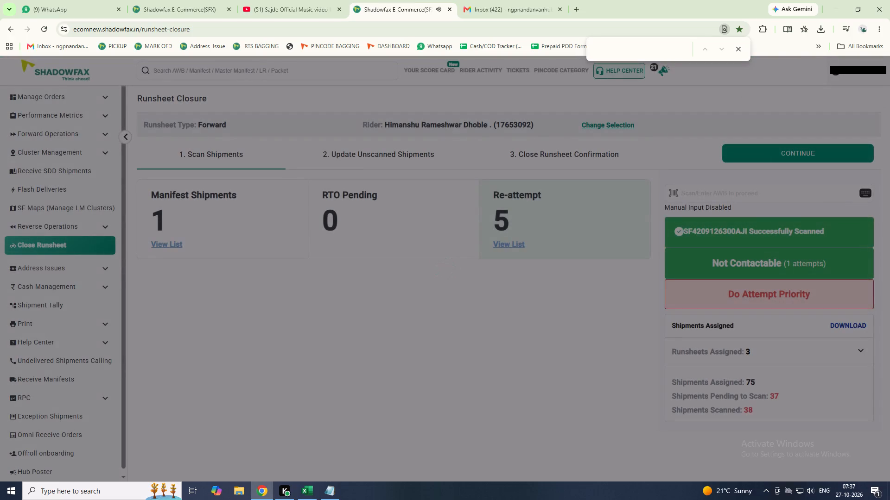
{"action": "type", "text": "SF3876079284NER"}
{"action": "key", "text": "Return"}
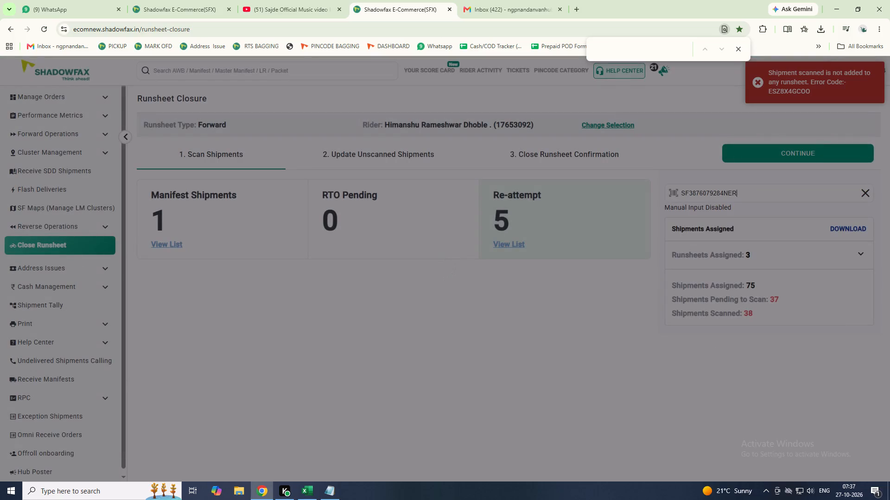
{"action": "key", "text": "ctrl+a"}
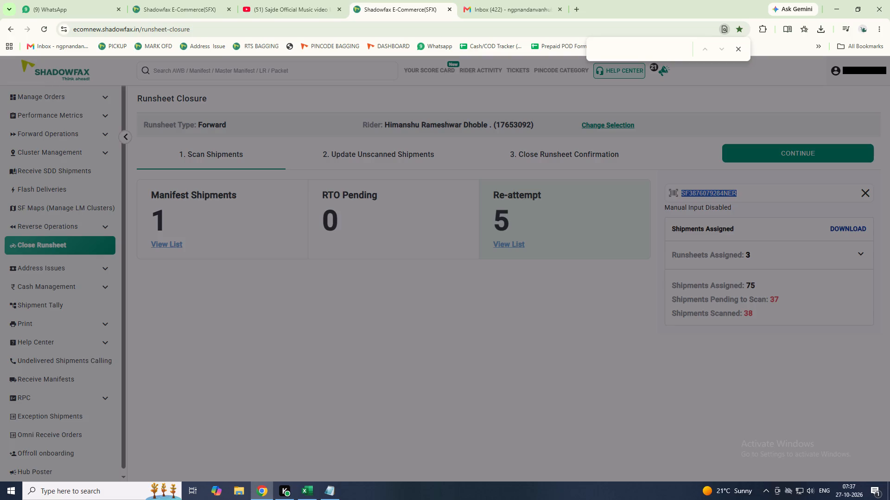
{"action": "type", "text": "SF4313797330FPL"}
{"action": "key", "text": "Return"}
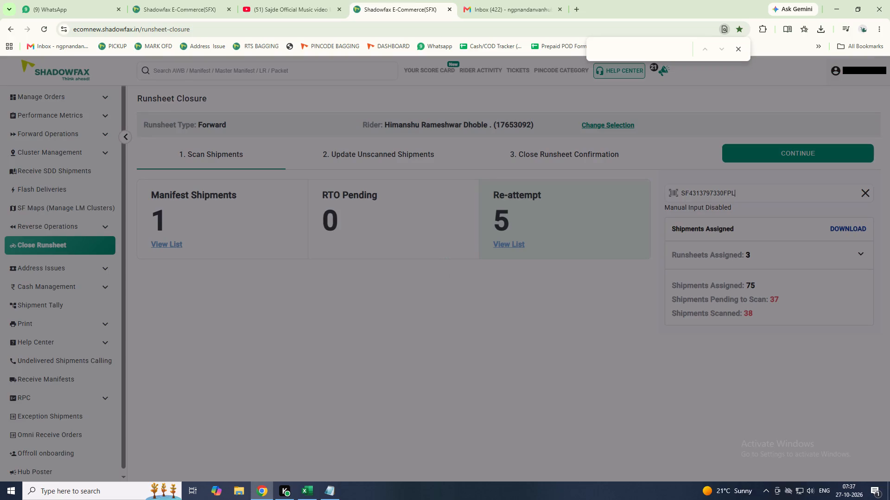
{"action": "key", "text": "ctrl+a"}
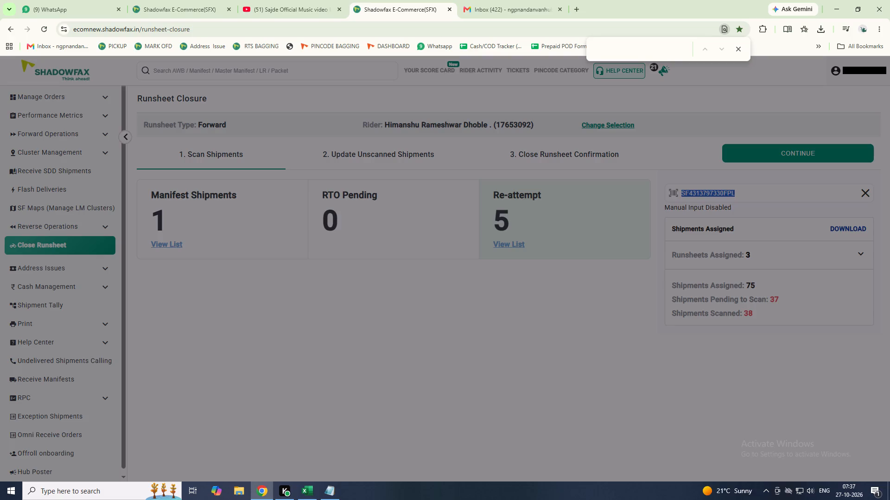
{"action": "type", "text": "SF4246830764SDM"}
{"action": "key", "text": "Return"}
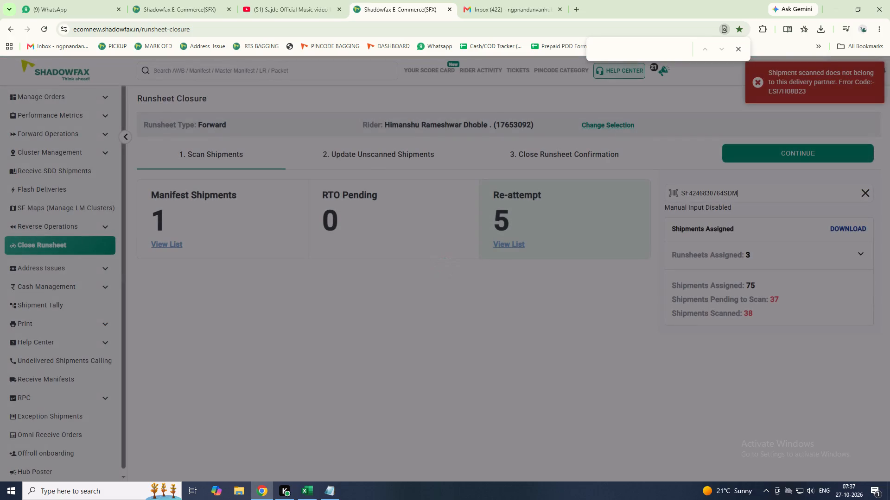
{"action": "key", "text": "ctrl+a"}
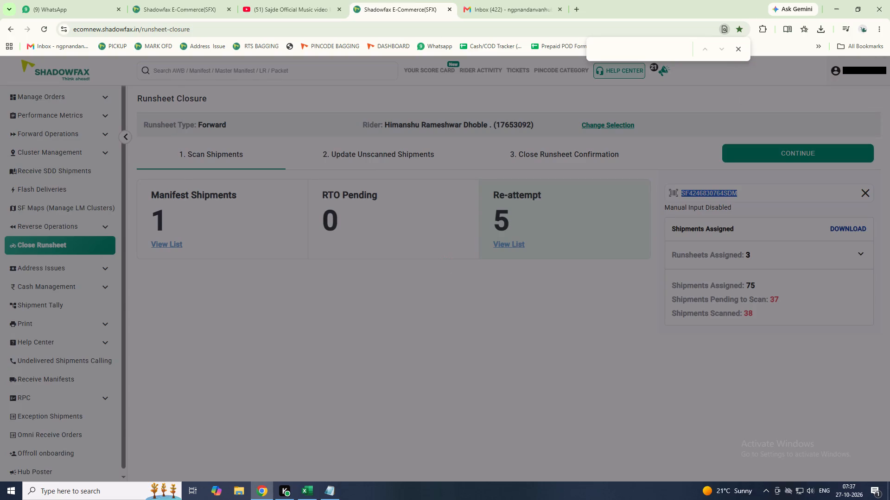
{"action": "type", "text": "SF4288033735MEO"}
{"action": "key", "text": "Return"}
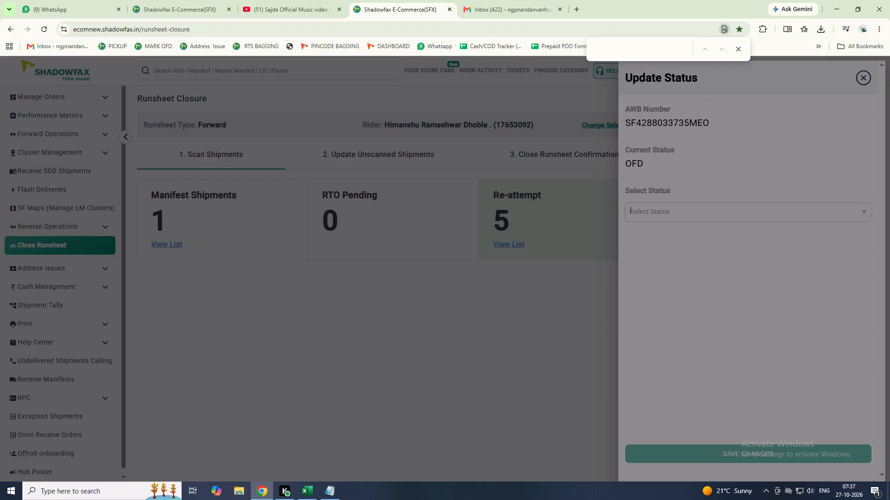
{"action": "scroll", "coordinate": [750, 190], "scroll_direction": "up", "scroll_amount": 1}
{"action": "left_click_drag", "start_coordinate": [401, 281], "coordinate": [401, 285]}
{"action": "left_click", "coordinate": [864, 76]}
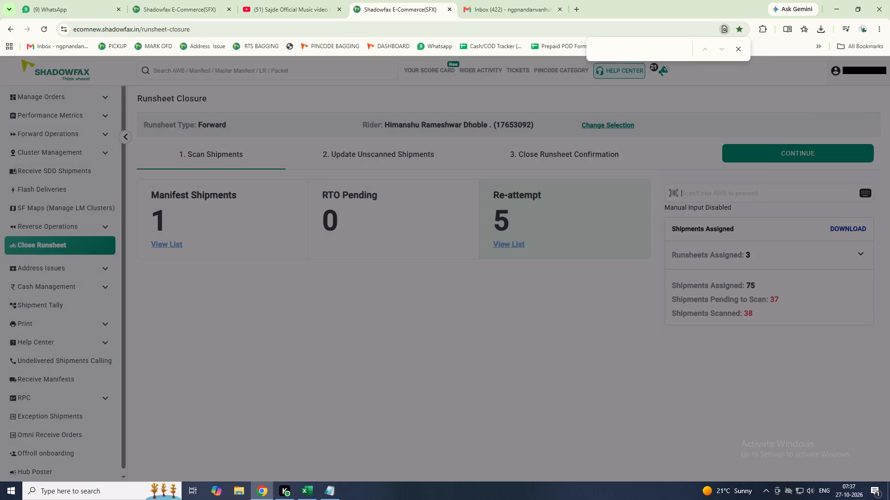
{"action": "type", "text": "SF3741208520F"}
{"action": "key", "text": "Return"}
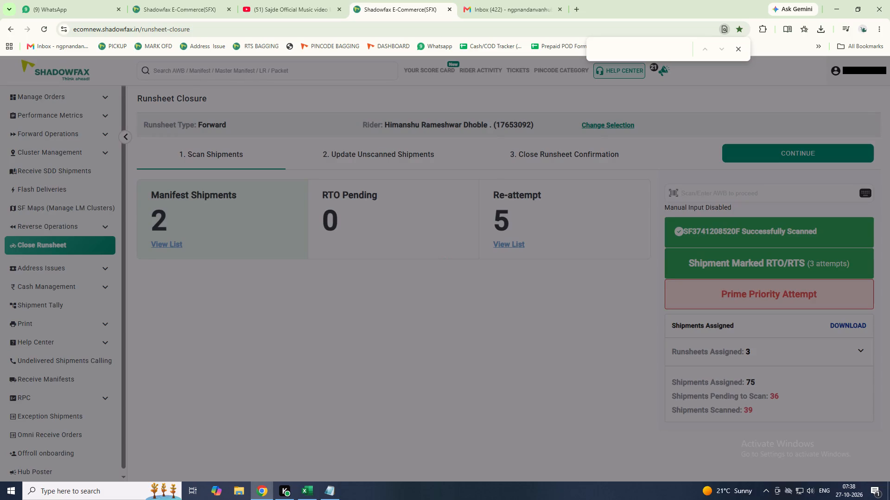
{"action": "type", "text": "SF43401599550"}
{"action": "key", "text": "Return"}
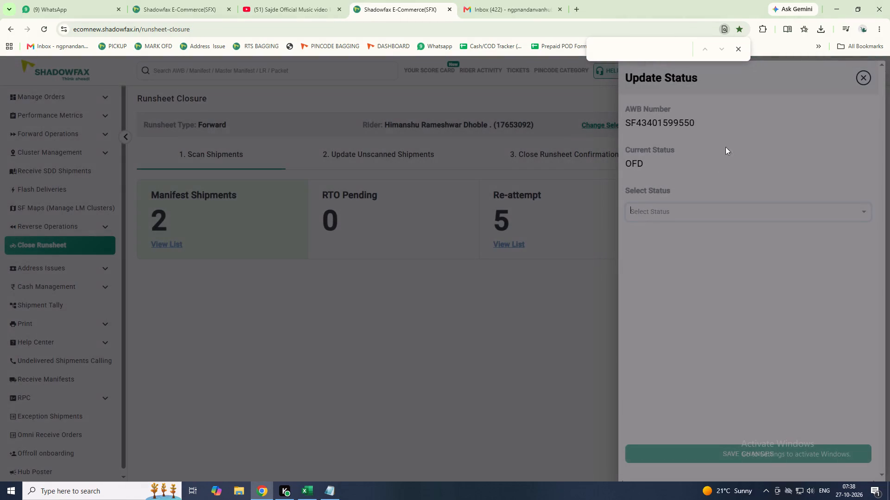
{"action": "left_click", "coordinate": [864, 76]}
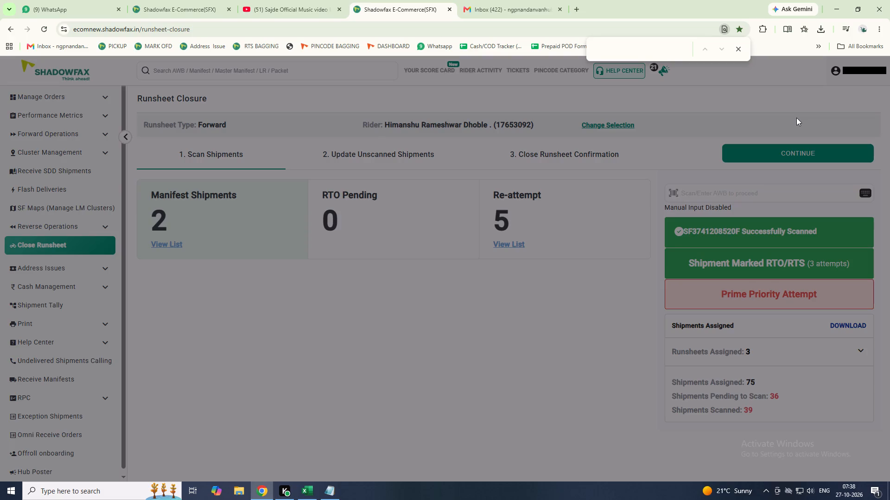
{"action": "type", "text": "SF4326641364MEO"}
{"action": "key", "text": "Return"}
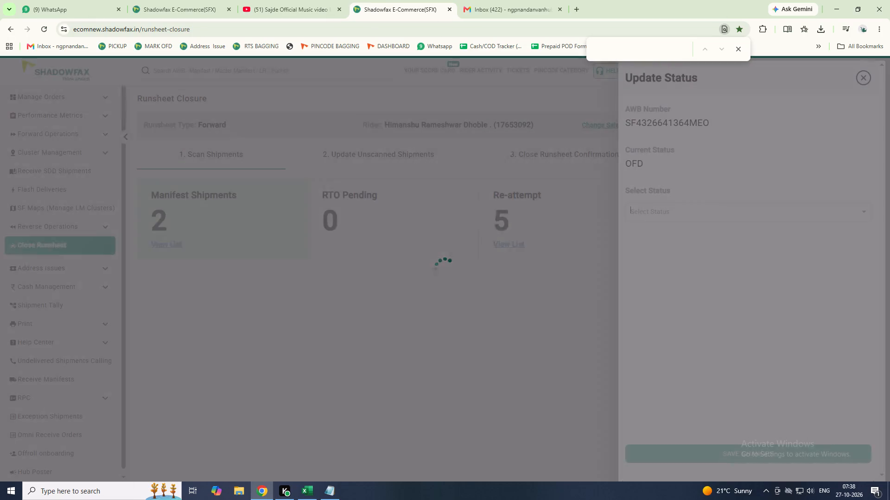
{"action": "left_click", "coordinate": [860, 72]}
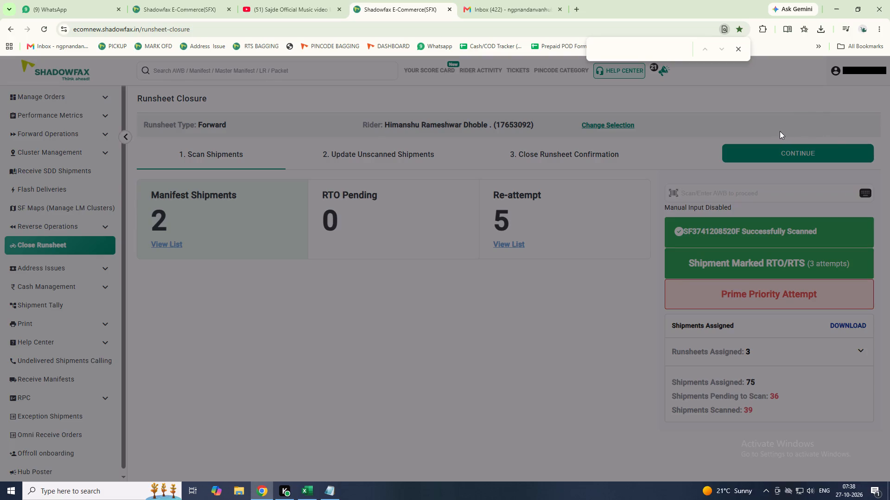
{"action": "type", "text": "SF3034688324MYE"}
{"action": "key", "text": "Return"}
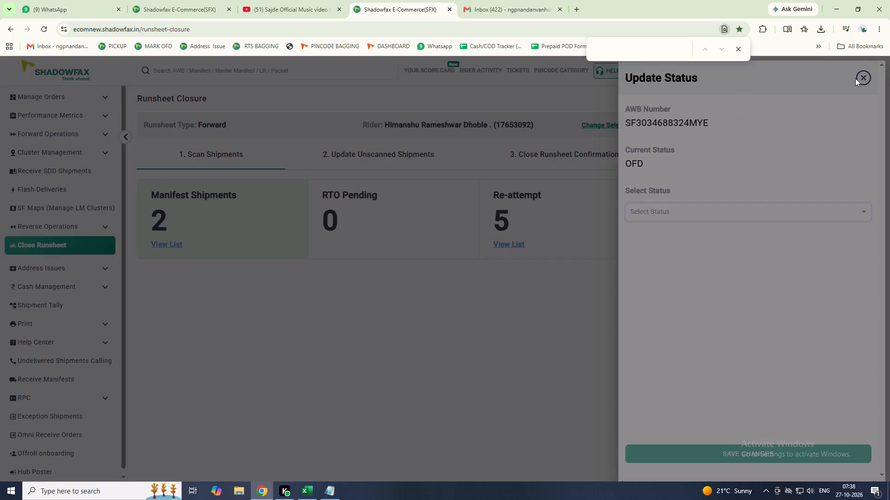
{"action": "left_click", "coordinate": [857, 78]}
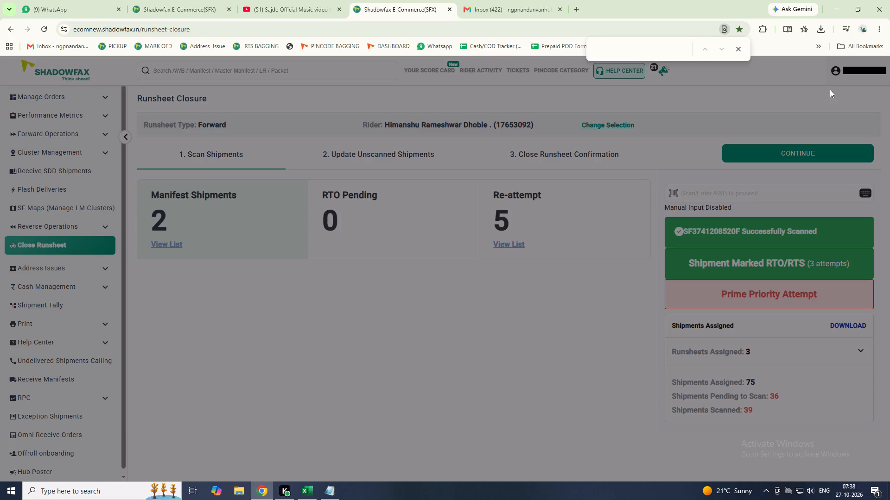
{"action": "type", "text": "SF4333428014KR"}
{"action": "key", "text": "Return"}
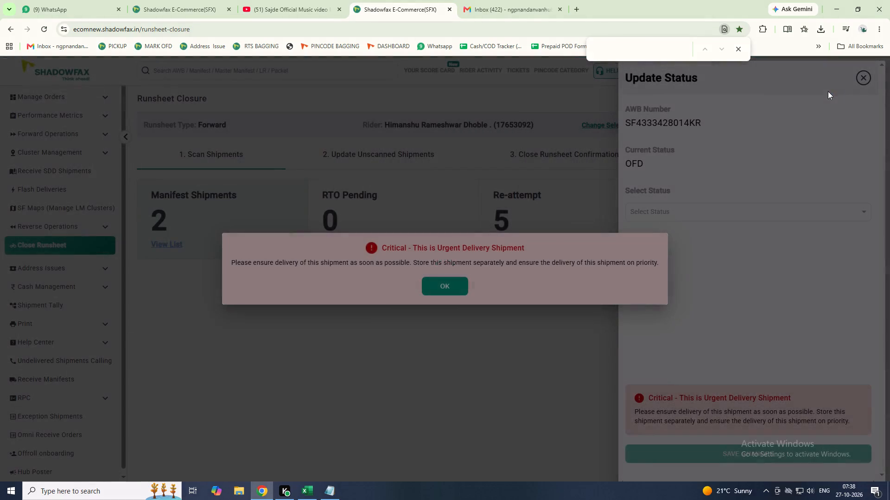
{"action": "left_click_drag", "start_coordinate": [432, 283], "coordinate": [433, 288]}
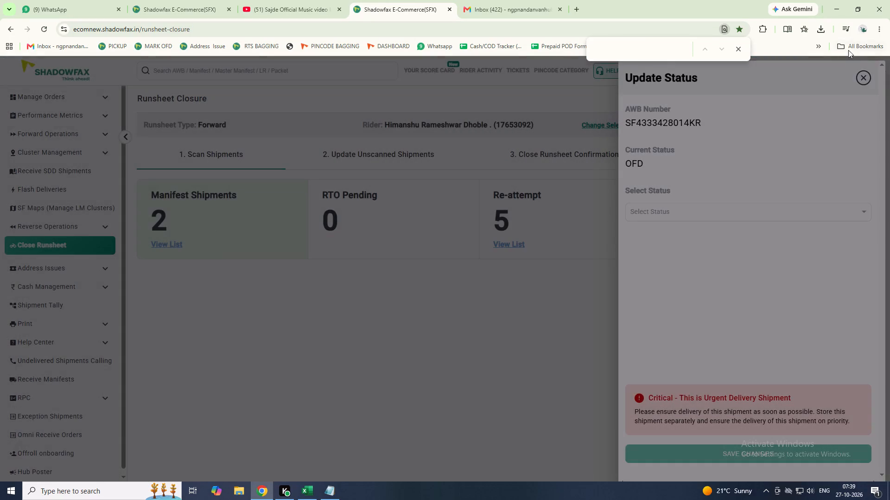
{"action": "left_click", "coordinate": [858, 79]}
Examine the unmarked shipments under Update Unscanned Shipments and return to the Scan Shipments entry field.
{"action": "left_click", "coordinate": [423, 150]}
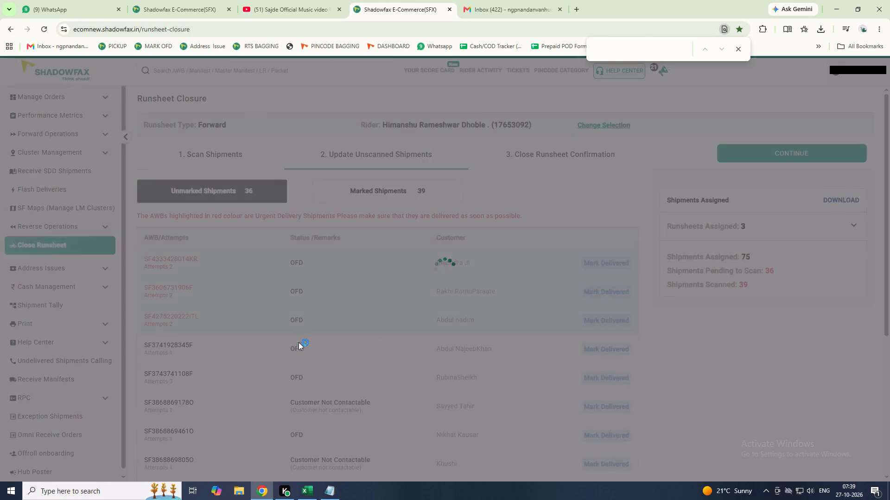
{"action": "scroll", "coordinate": [300, 315], "scroll_direction": "down", "scroll_amount": 10}
{"action": "scroll", "coordinate": [299, 316], "scroll_direction": "up", "scroll_amount": 11}
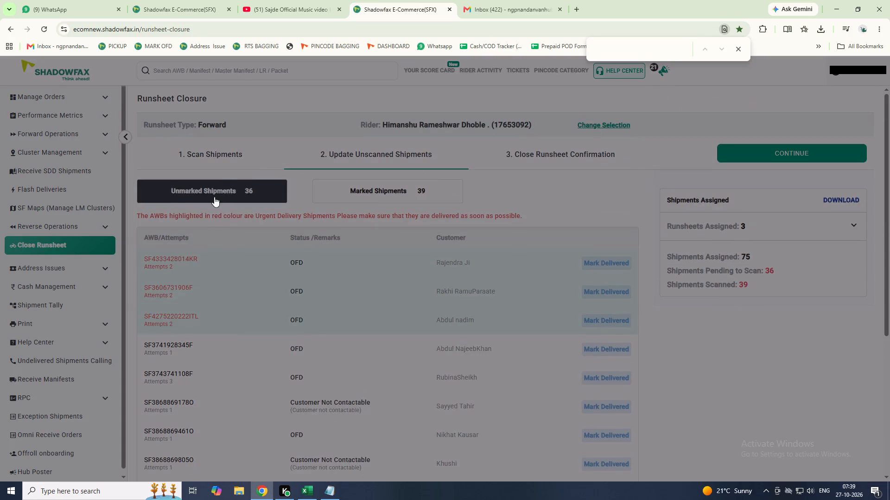
{"action": "left_click", "coordinate": [210, 156]}
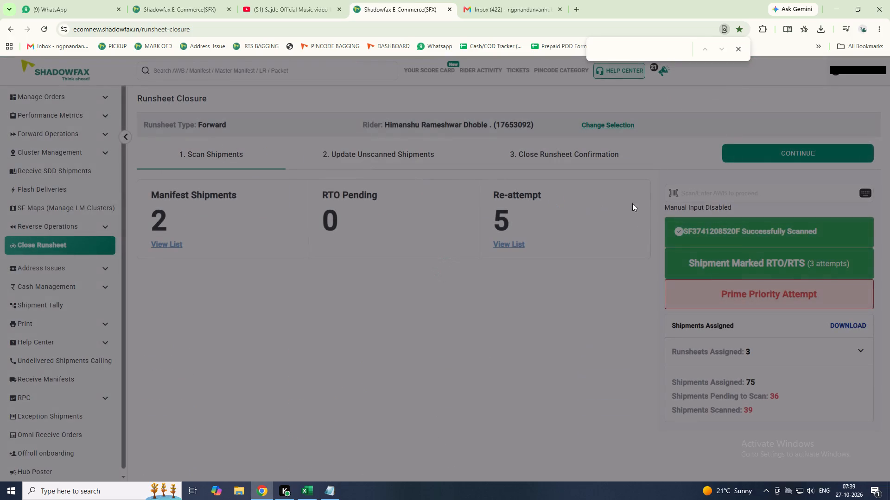
{"action": "left_click", "coordinate": [724, 192]}
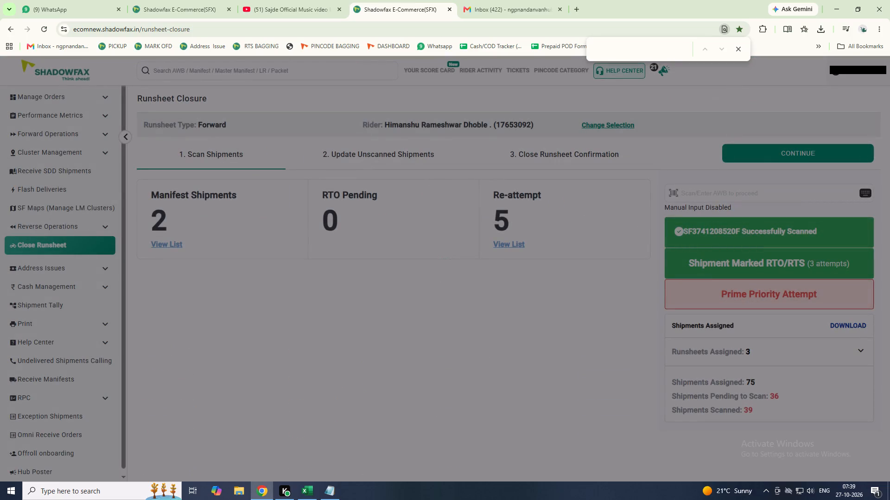
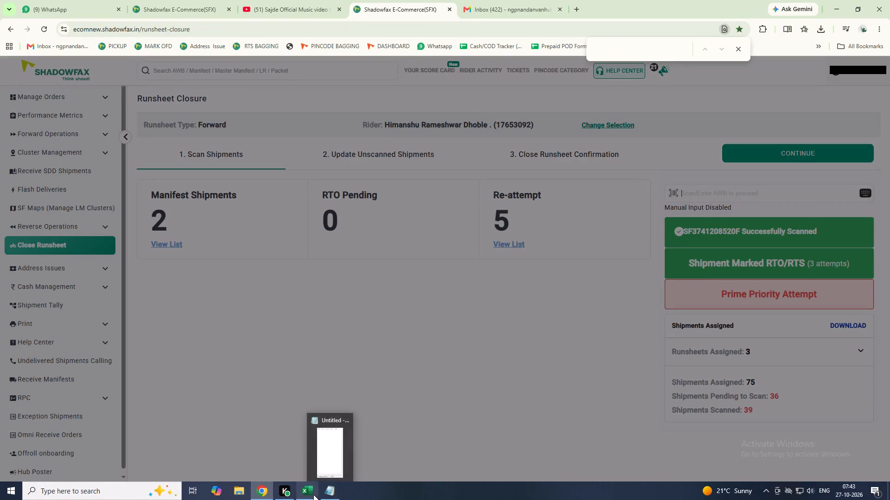
Switch to Excel to review the RTS orders in the delivery_requests2026-10-27 workbook, and return to Shadowfax in Chrome.
{"action": "left_click", "coordinate": [313, 494]}
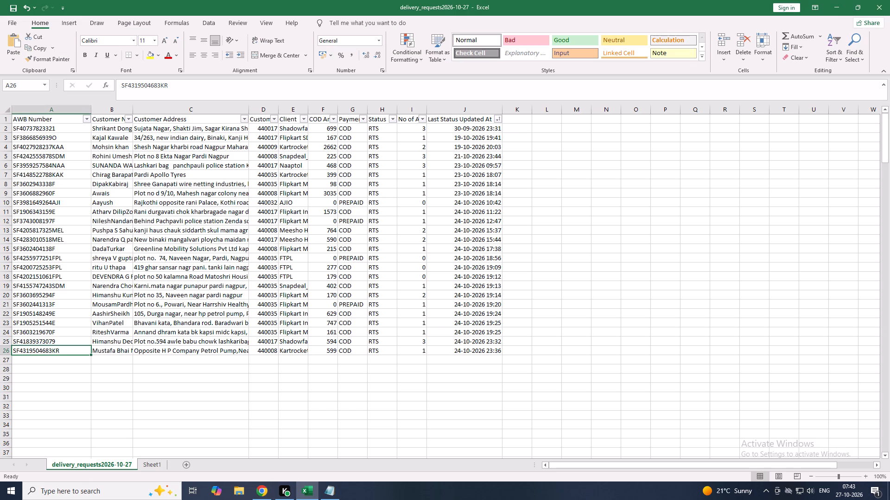
{"action": "scroll", "coordinate": [165, 267], "scroll_direction": "up", "scroll_amount": 6}
{"action": "left_click", "coordinate": [254, 498]}
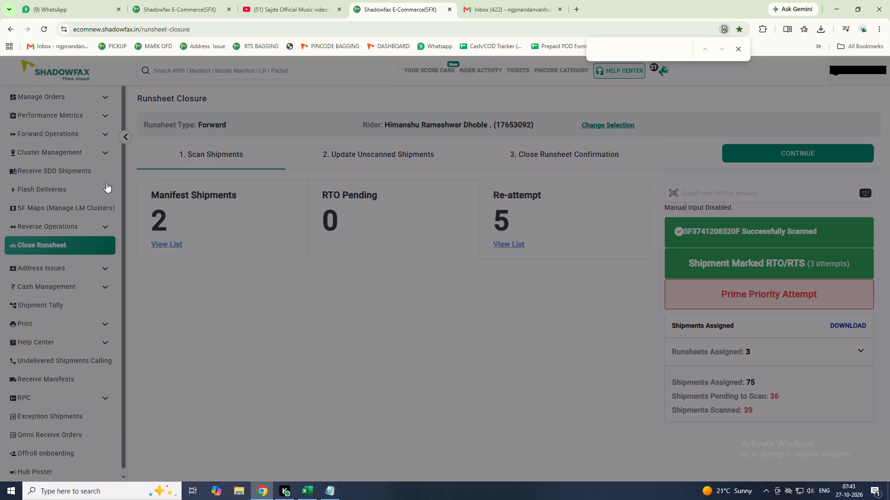
Open the HI Dashboard under Performance Metrics and display its Customer Service metrics.
{"action": "left_click", "coordinate": [64, 117]}
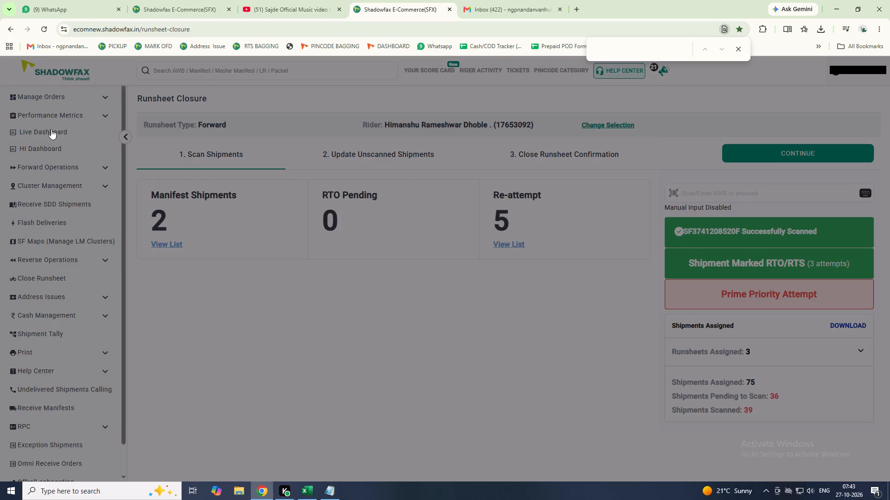
{"action": "left_click", "coordinate": [47, 147]}
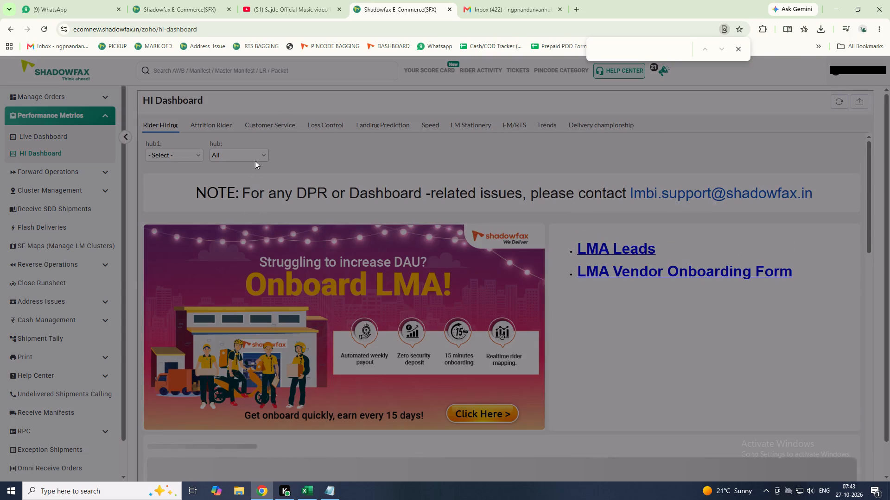
{"action": "left_click", "coordinate": [275, 126]}
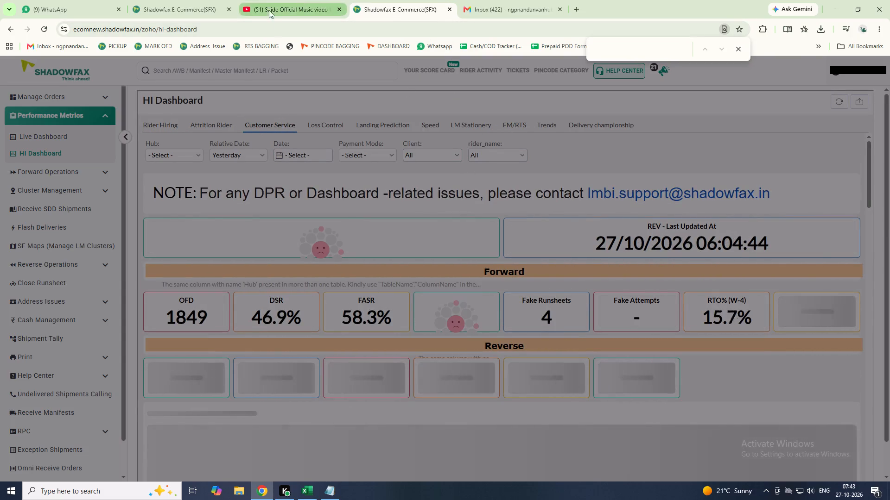
Open the Rider Activity page to view the riders' customer and seller deliveries.
{"action": "left_click", "coordinate": [481, 66]}
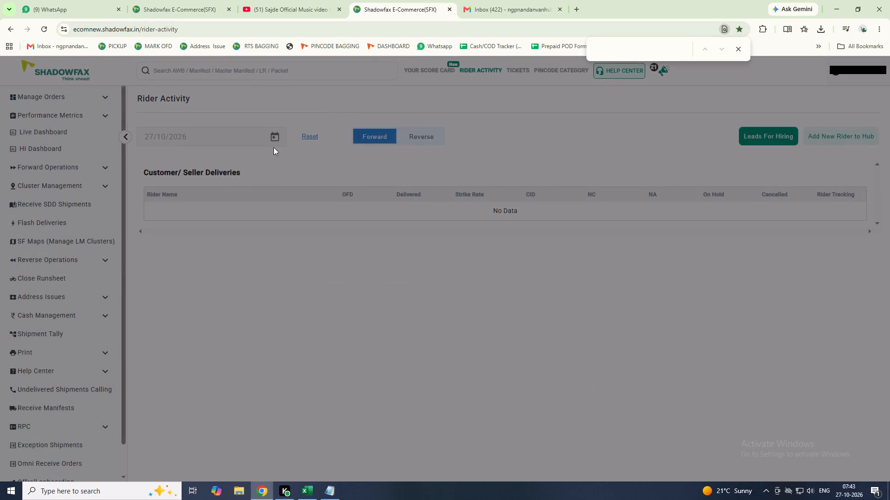
Set the Rider Activity date to 26/10/2026 and examine the riders' forward delivery figures down to the totals row.
{"action": "left_click", "coordinate": [273, 140]}
{"action": "left_click", "coordinate": [167, 277]}
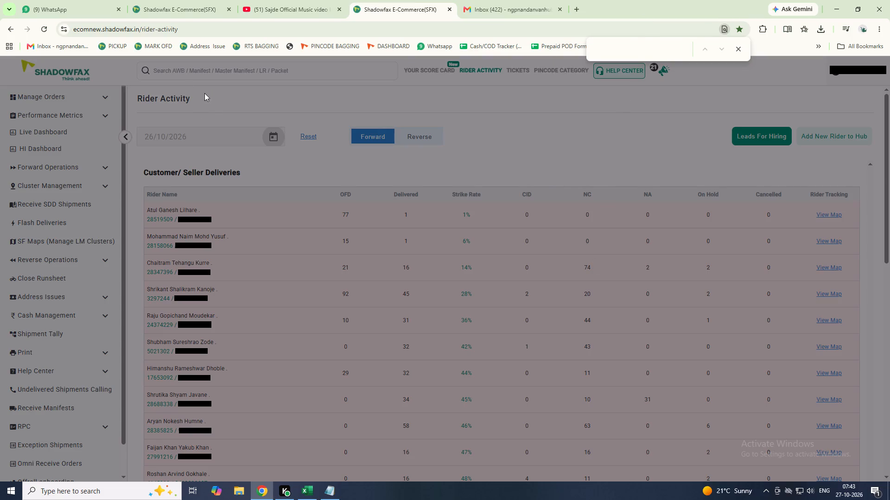
{"action": "scroll", "coordinate": [329, 330], "scroll_direction": "down", "scroll_amount": 1}
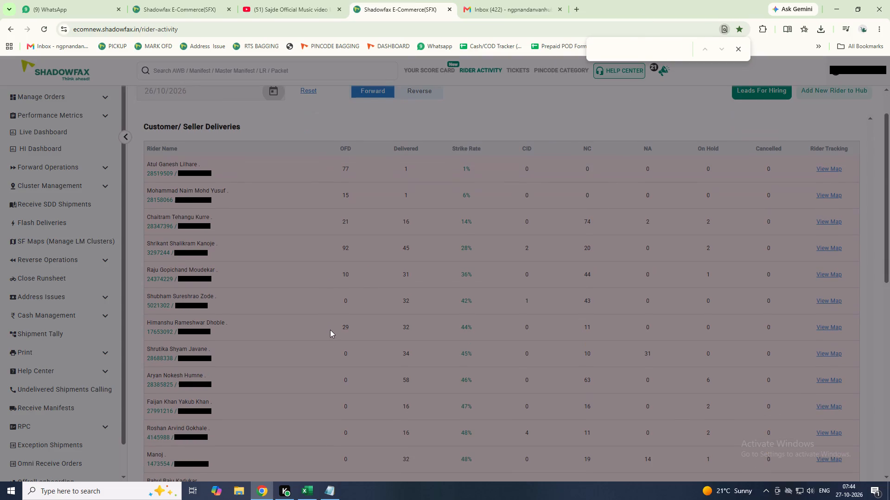
{"action": "scroll", "coordinate": [331, 330], "scroll_direction": "up", "scroll_amount": 3}
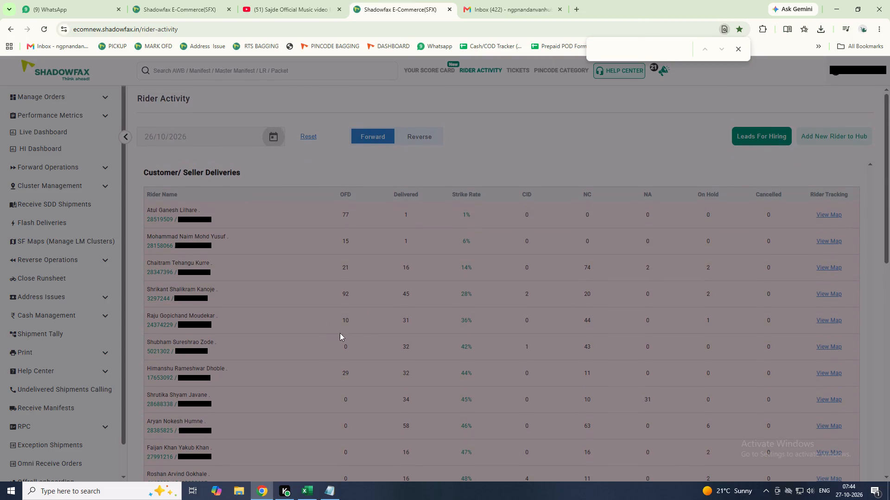
{"action": "scroll", "coordinate": [346, 329], "scroll_direction": "down", "scroll_amount": 10}
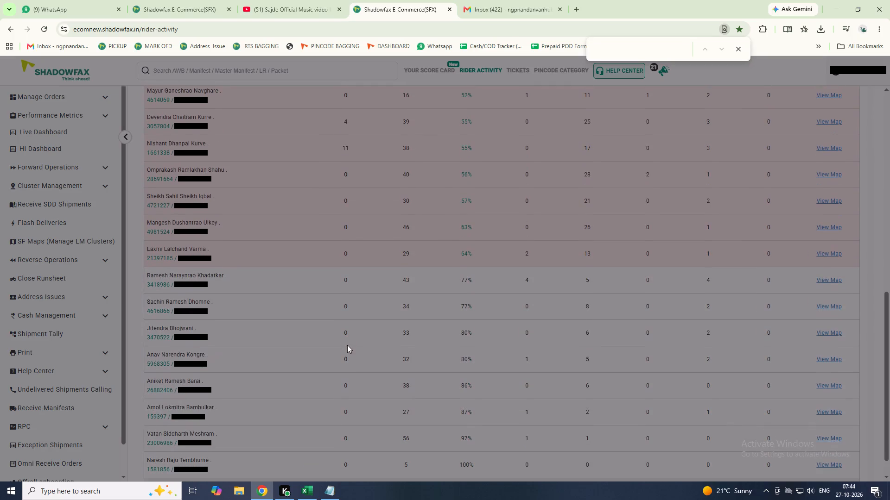
{"action": "scroll", "coordinate": [336, 338], "scroll_direction": "down", "scroll_amount": 4}
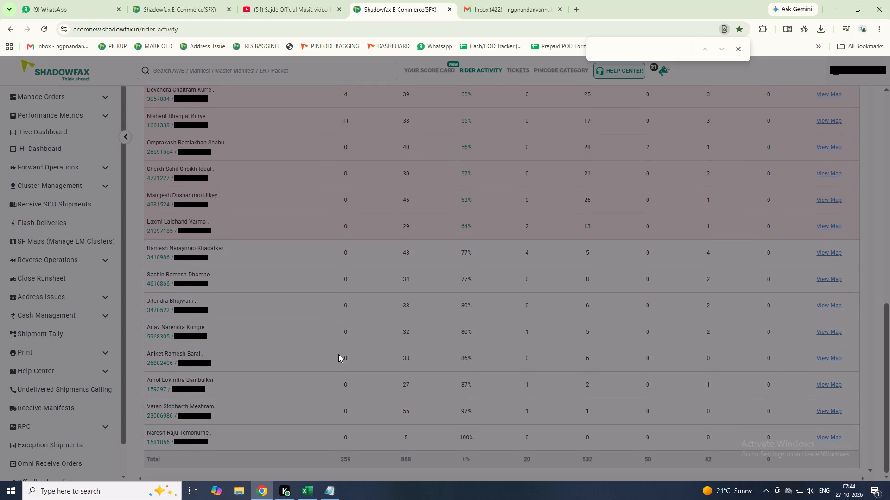
{"action": "scroll", "coordinate": [338, 354], "scroll_direction": "up", "scroll_amount": 3}
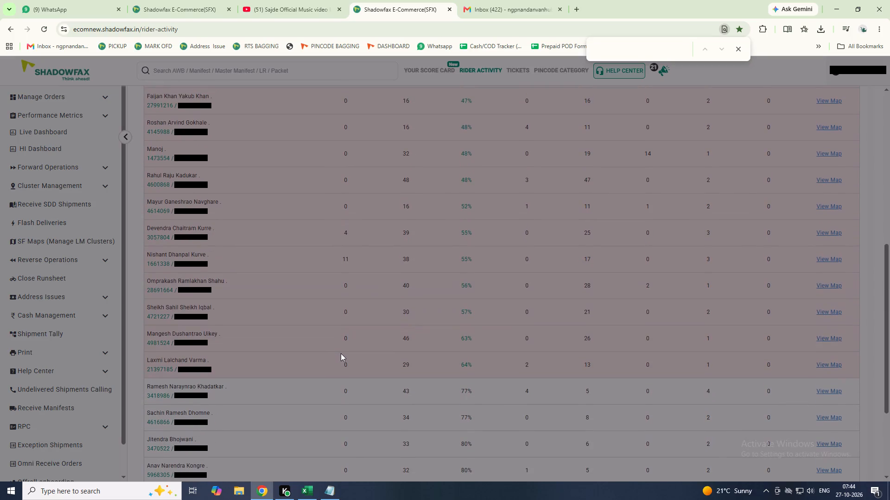
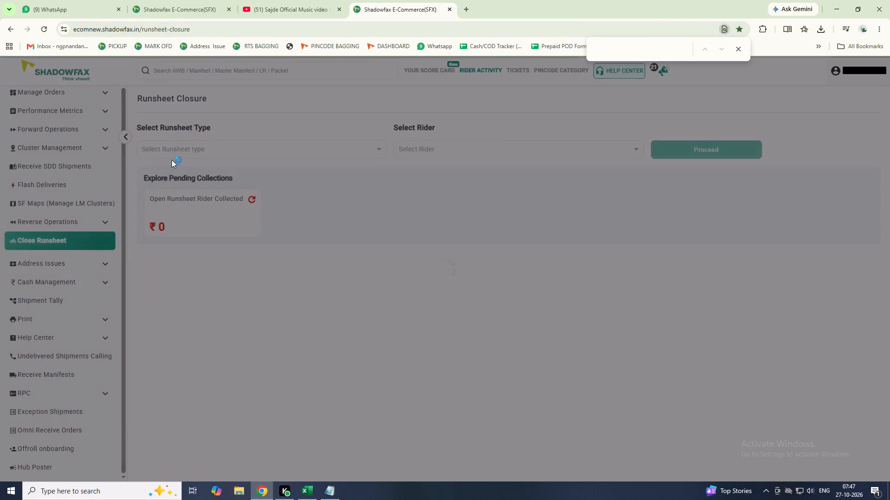
On the Runsheet Closure page, set the runsheet type to Forward and search the rider list for "atul".
{"action": "left_click", "coordinate": [173, 158]}
{"action": "left_click_drag", "start_coordinate": [167, 163], "coordinate": [172, 162]}
{"action": "left_click_drag", "start_coordinate": [311, 154], "coordinate": [323, 155]}
{"action": "left_click", "coordinate": [439, 153]}
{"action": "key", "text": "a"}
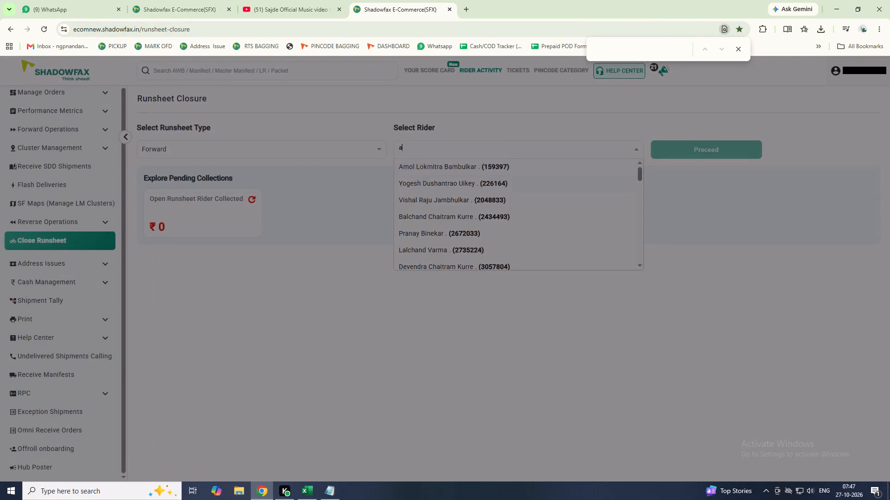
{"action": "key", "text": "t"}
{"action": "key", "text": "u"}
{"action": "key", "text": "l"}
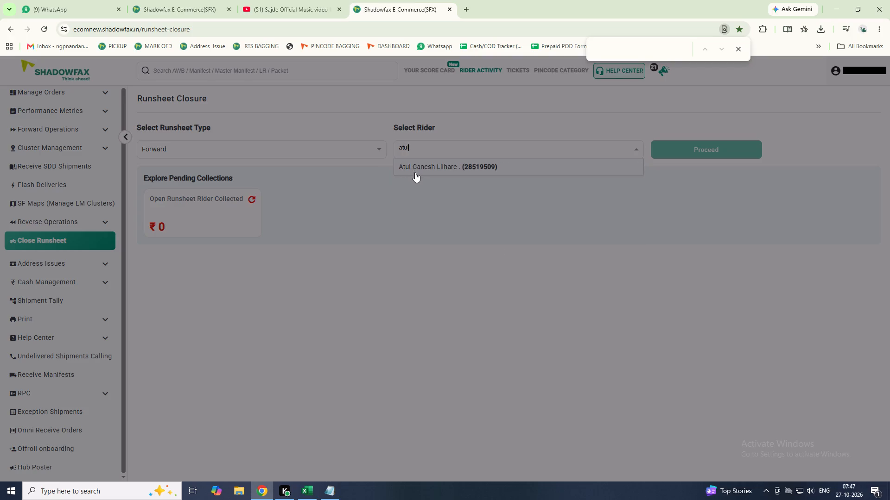
{"action": "scroll", "coordinate": [63, 200], "scroll_direction": "up", "scroll_amount": 4}
Return to the Forward Orders page listing the RTS shipments in the other Shadowfax tab.
{"action": "left_click", "coordinate": [207, 0]}
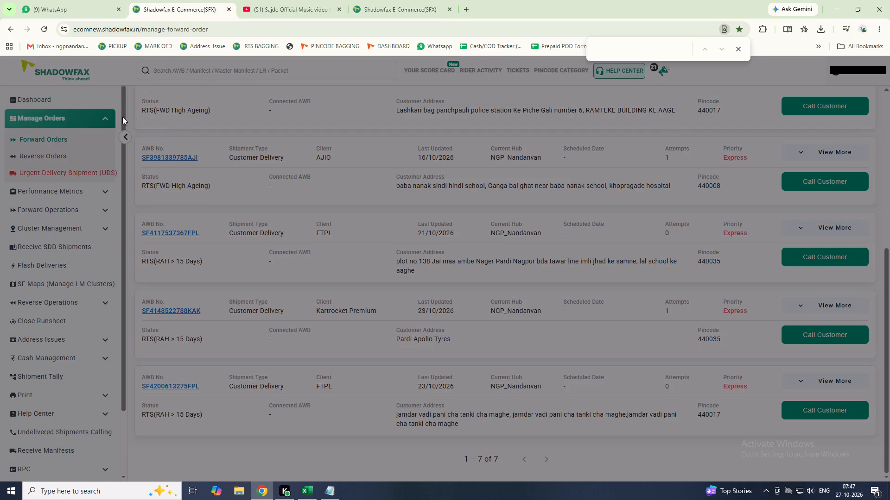
Open the HI Dashboard under Performance Metrics and display its Customer Service metrics.
{"action": "scroll", "coordinate": [60, 193], "scroll_direction": "up", "scroll_amount": 2}
{"action": "left_click", "coordinate": [31, 195]}
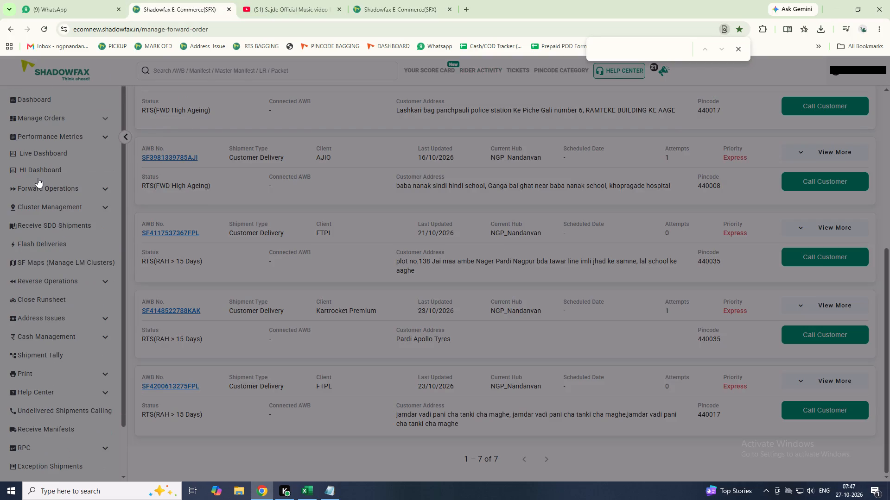
{"action": "left_click", "coordinate": [42, 172]}
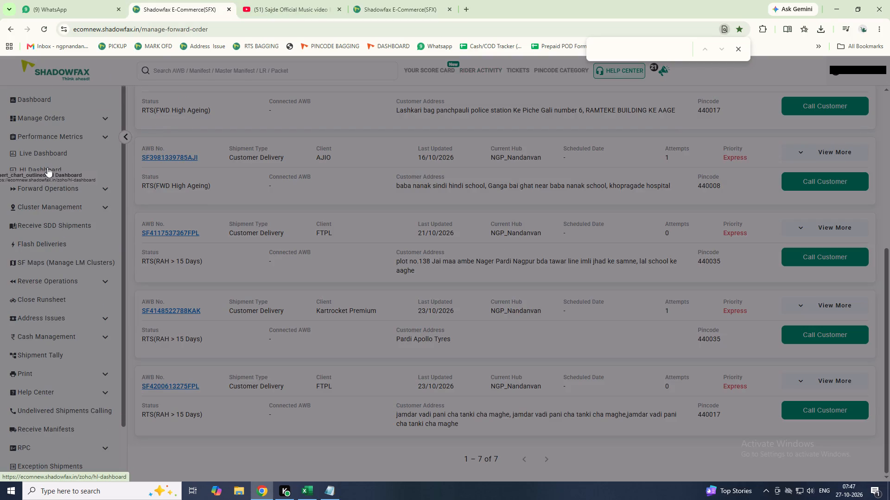
{"action": "left_click", "coordinate": [54, 169]}
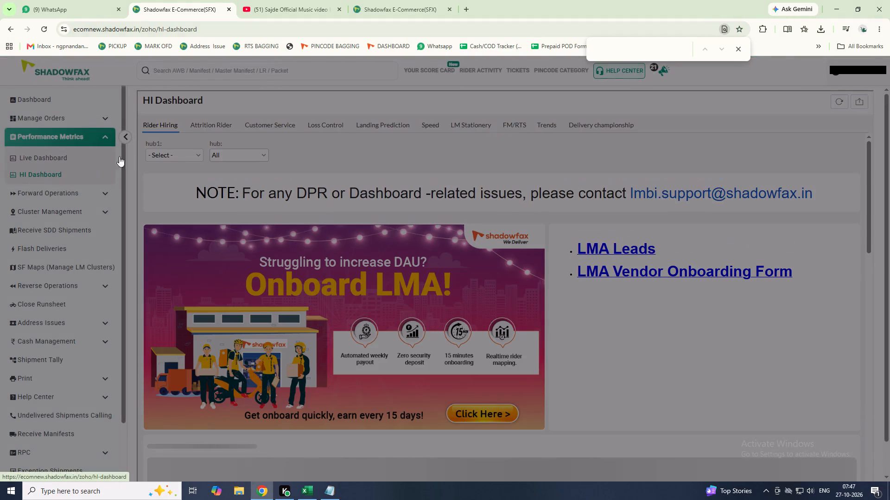
{"action": "left_click", "coordinate": [269, 128]}
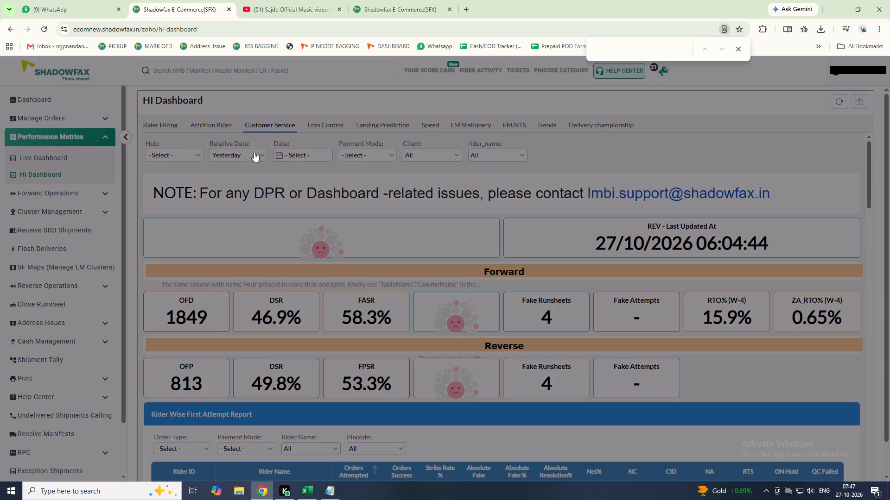
{"action": "scroll", "coordinate": [643, 282], "scroll_direction": "down", "scroll_amount": 2}
{"action": "scroll", "coordinate": [454, 280], "scroll_direction": "up", "scroll_amount": 2}
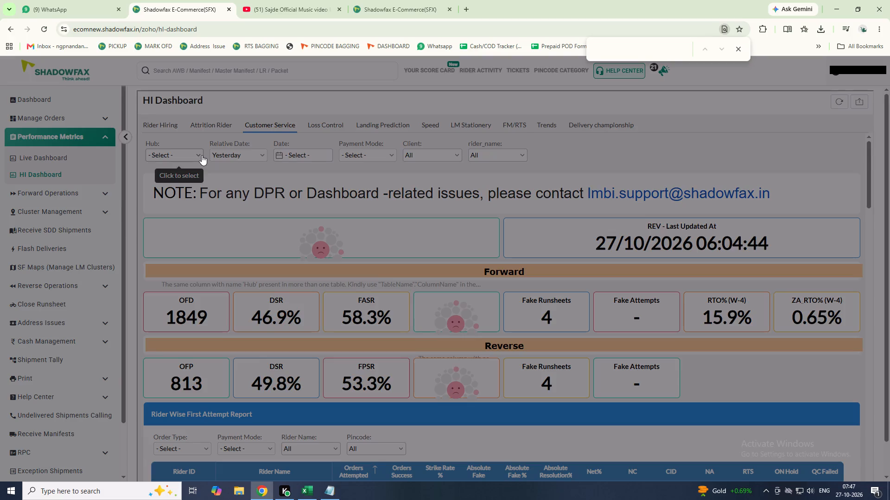
In the other Shadowfax tab, open Rider Activity and show the forward customer/seller deliveries for 26/10/2026.
{"action": "left_click", "coordinate": [358, 2]}
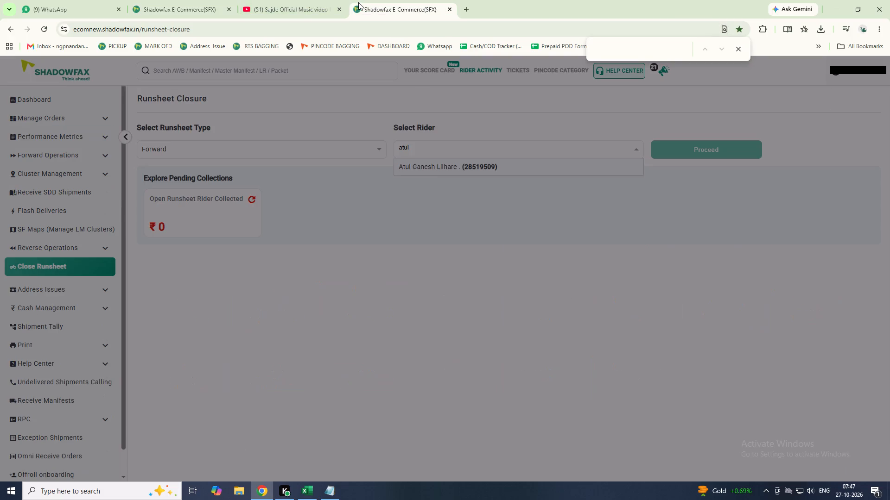
{"action": "left_click", "coordinate": [470, 71]}
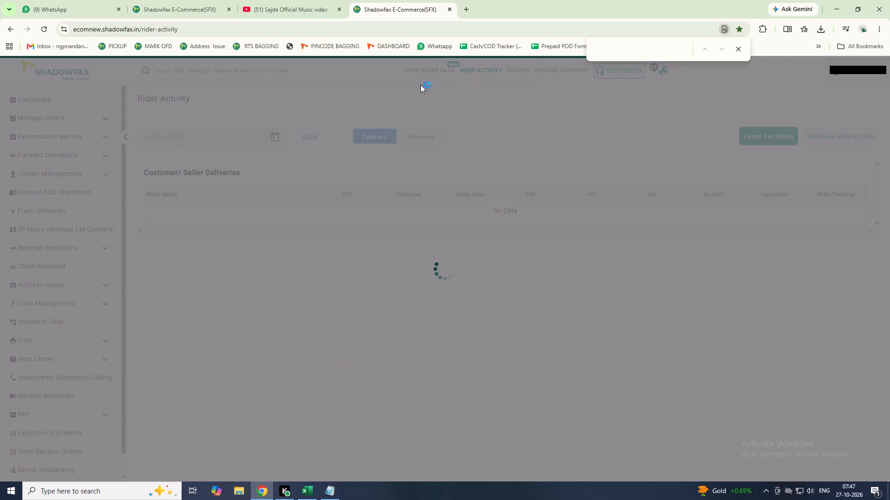
{"action": "left_click", "coordinate": [276, 139]}
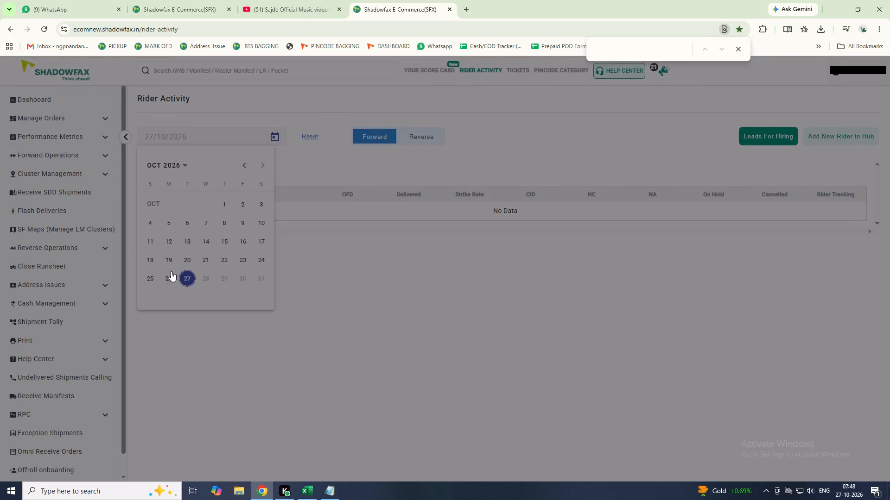
{"action": "left_click", "coordinate": [169, 280]}
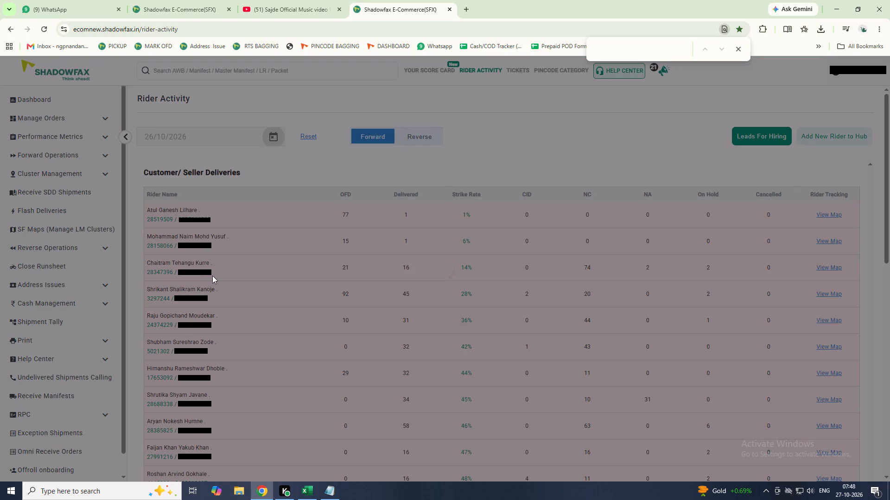
Return to the HI Dashboard and examine the rider-wise and pincode-wise First Attempt and DSR reports under Customer Service.
{"action": "left_click", "coordinate": [210, 0]}
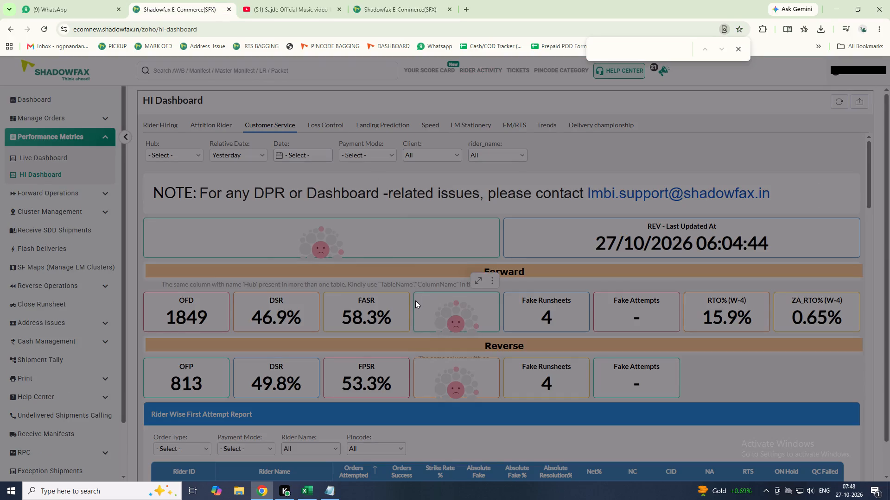
{"action": "scroll", "coordinate": [415, 300], "scroll_direction": "down", "scroll_amount": 7}
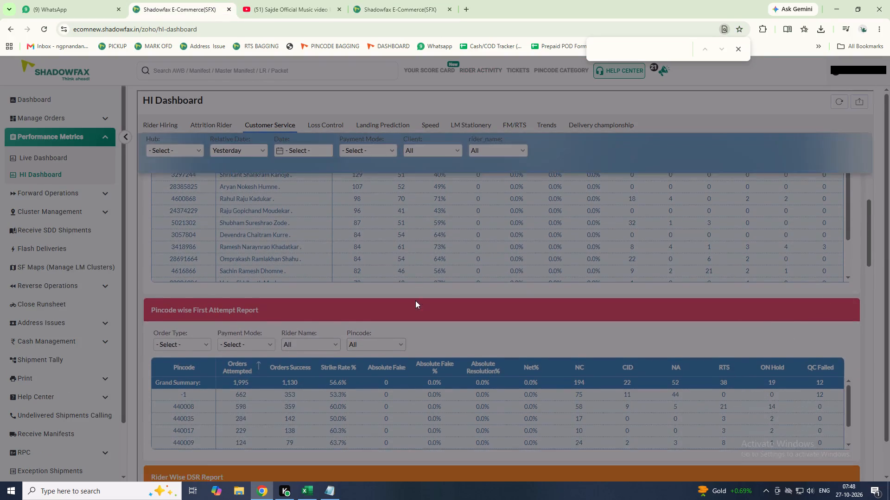
{"action": "scroll", "coordinate": [415, 300], "scroll_direction": "down", "scroll_amount": 10}
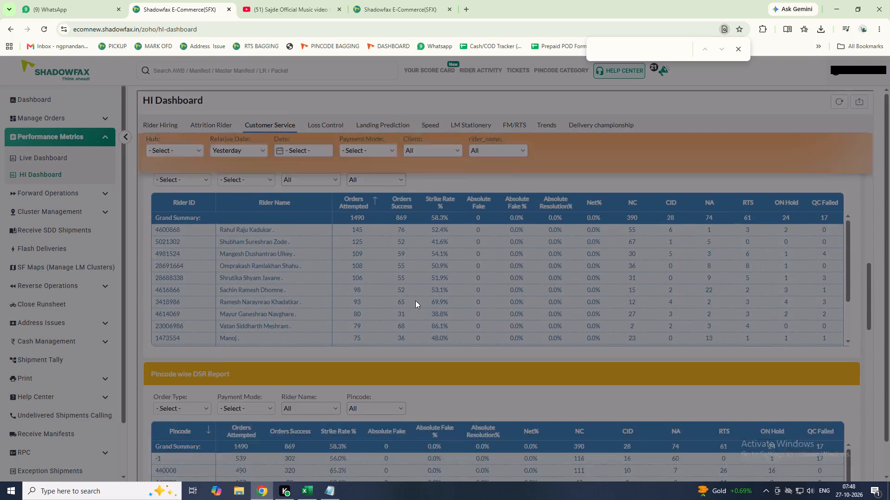
{"action": "scroll", "coordinate": [415, 300], "scroll_direction": "up", "scroll_amount": 20}
{"action": "scroll", "coordinate": [415, 300], "scroll_direction": "up", "scroll_amount": 1}
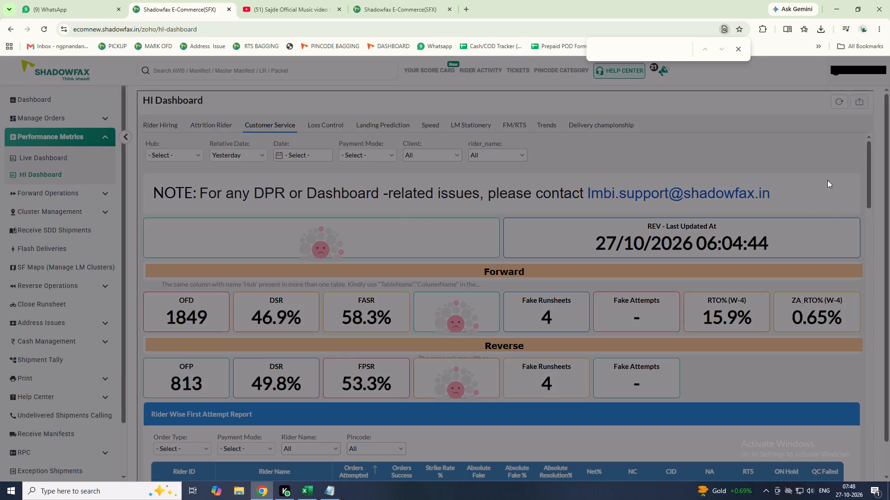
Refresh the HI Dashboard's Customer Service data.
{"action": "left_click", "coordinate": [840, 100]}
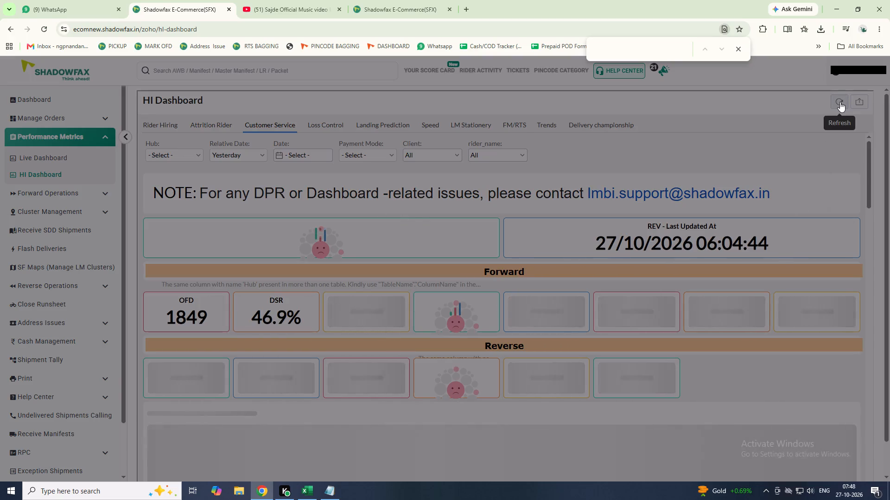
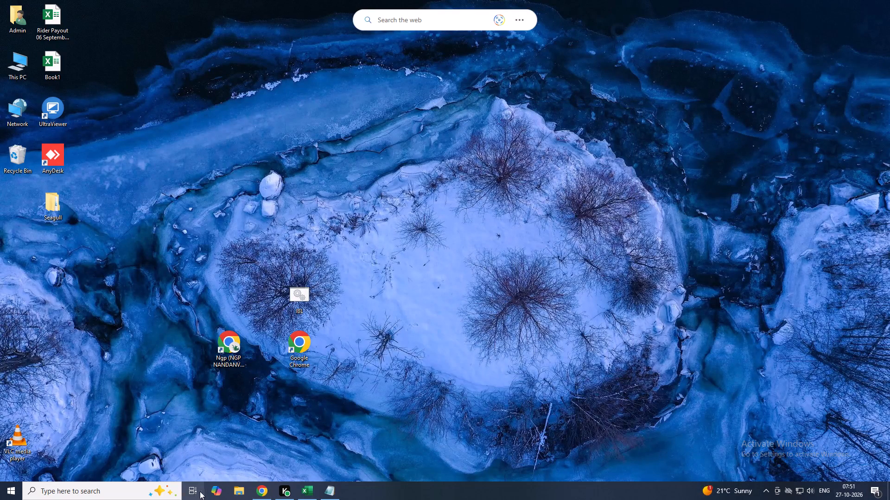
Switch from the desktop back to the Chrome window showing the Shadowfax HI Dashboard.
{"action": "left_click", "coordinate": [262, 494]}
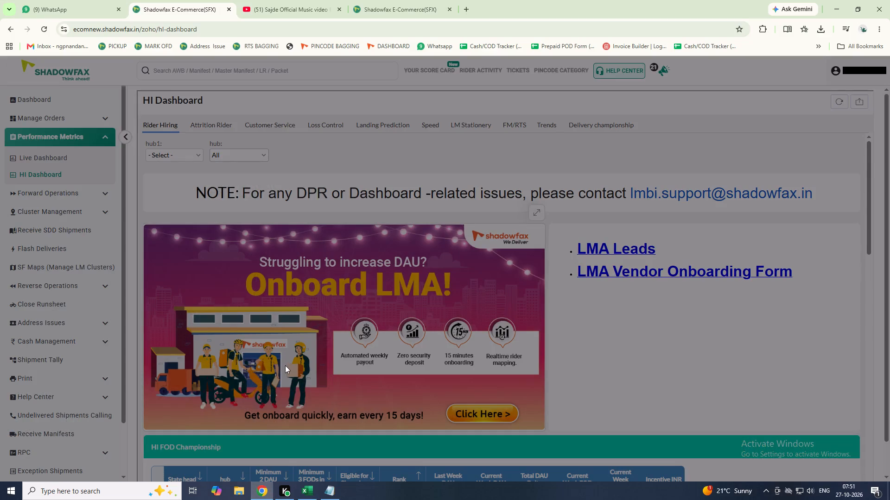
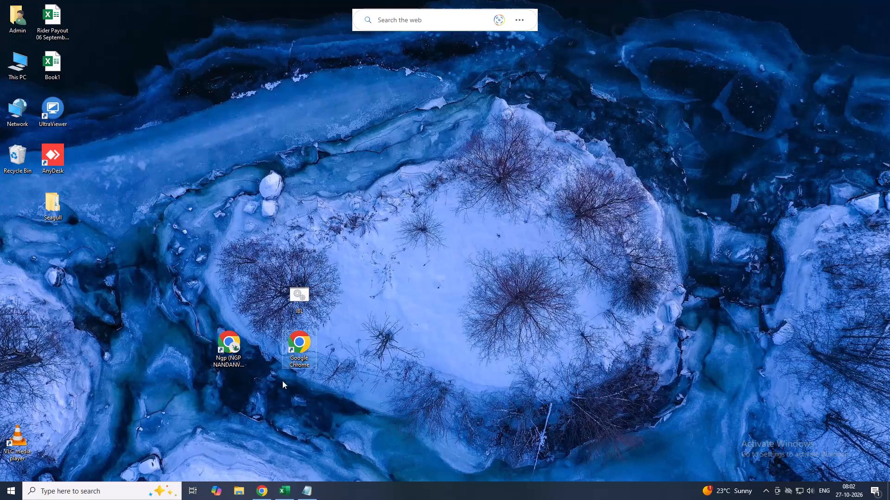
Launch Google Chrome from the desktop and open a browser window with the shadowfax.in work profile marked M.
{"action": "double_click", "coordinate": [296, 350]}
{"action": "double_click", "coordinate": [297, 345]}
{"action": "left_click", "coordinate": [297, 343]}
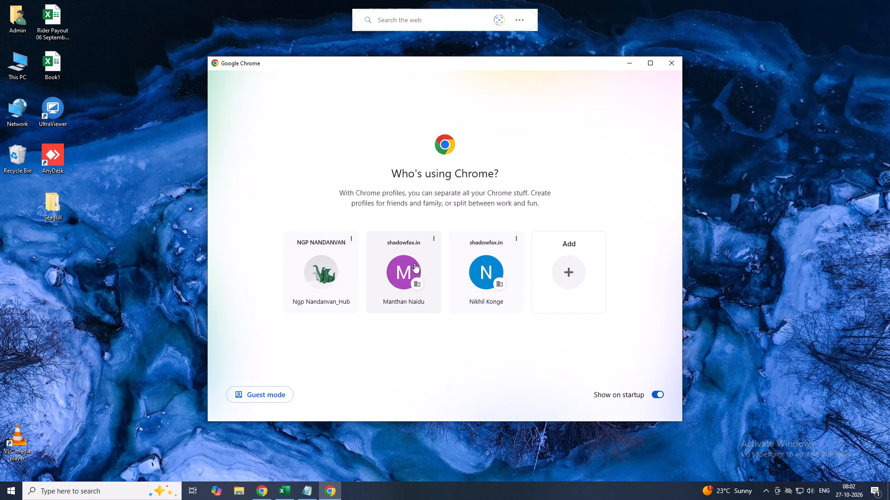
{"action": "left_click", "coordinate": [414, 262]}
{"action": "double_click", "coordinate": [424, 262]}
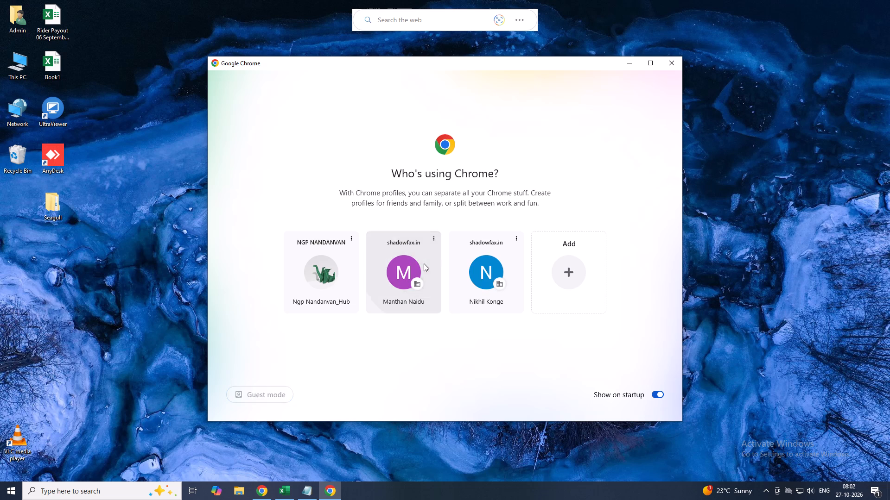
{"action": "left_click", "coordinate": [877, 9]}
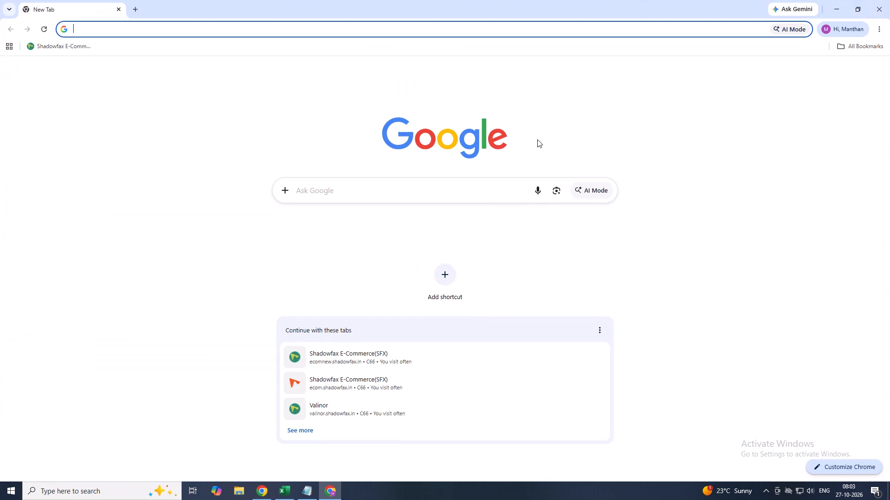
Start a Google search from the new tab page, bringing up the recent search suggestions.
{"action": "left_click", "coordinate": [439, 182]}
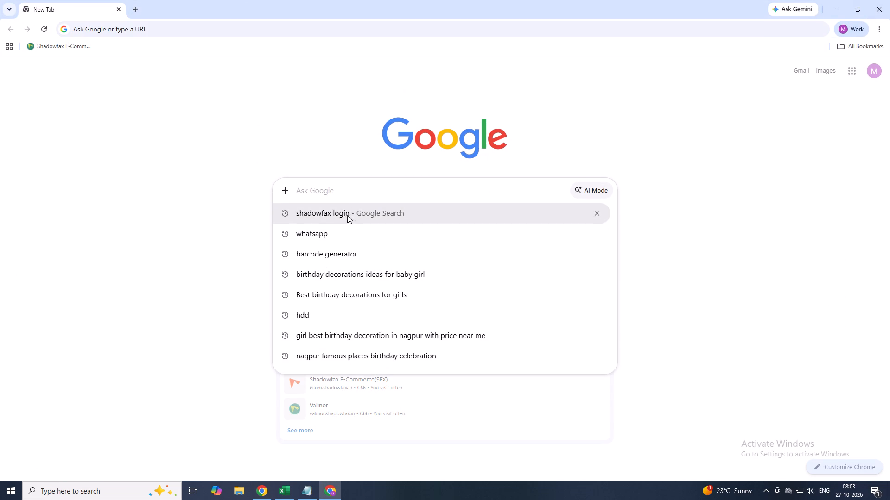
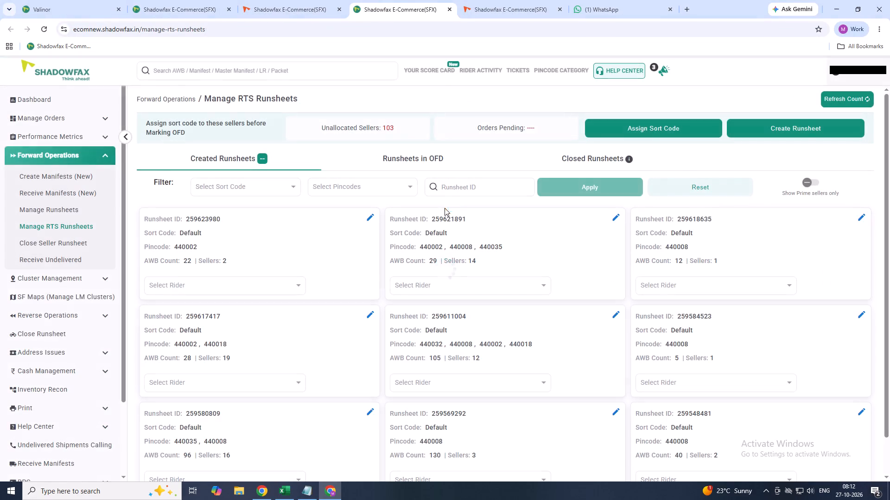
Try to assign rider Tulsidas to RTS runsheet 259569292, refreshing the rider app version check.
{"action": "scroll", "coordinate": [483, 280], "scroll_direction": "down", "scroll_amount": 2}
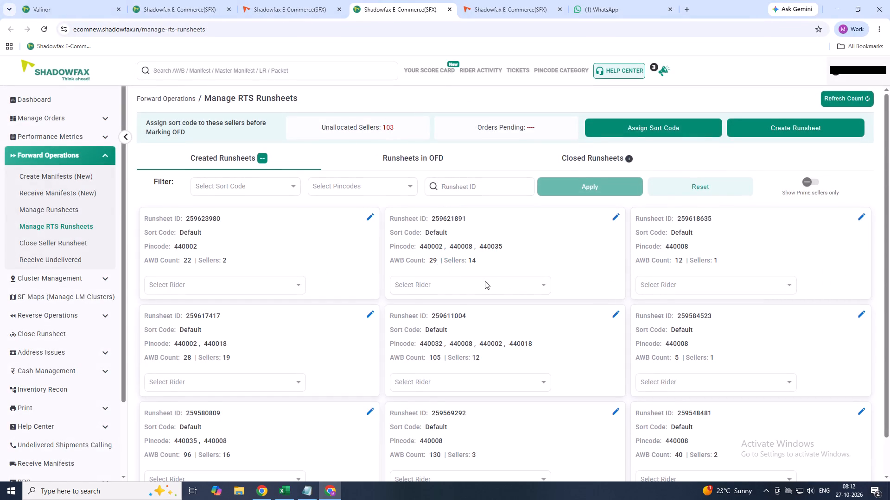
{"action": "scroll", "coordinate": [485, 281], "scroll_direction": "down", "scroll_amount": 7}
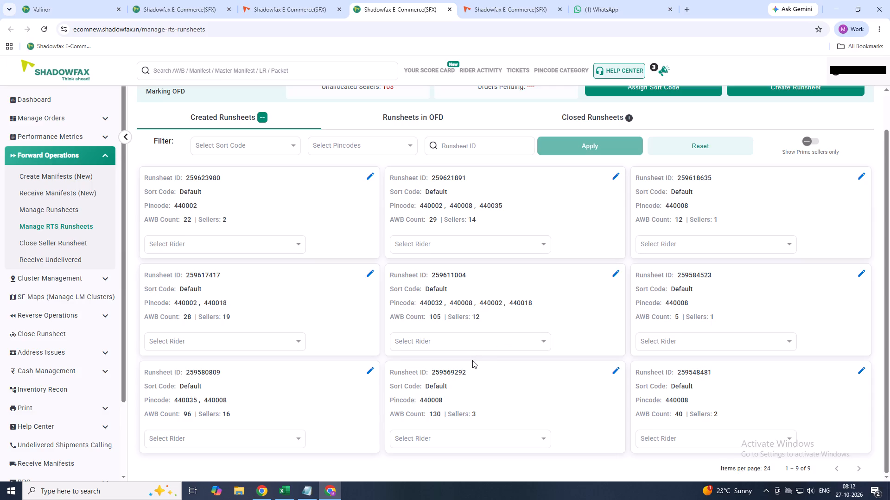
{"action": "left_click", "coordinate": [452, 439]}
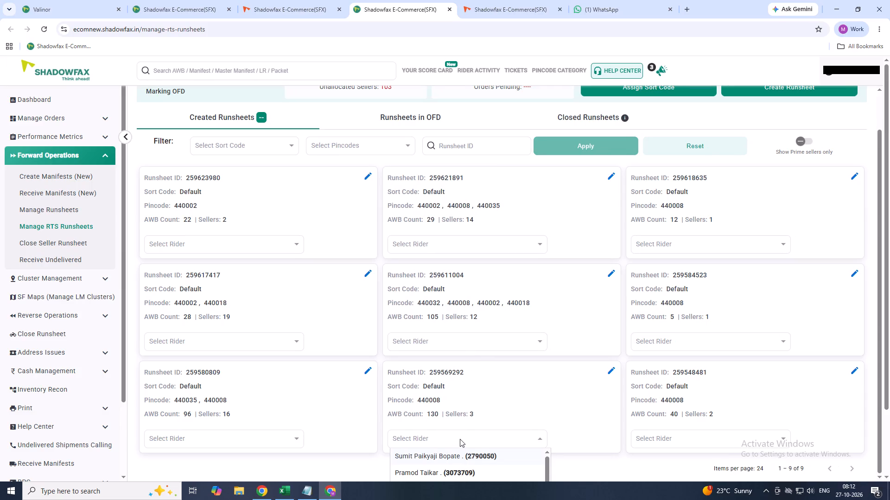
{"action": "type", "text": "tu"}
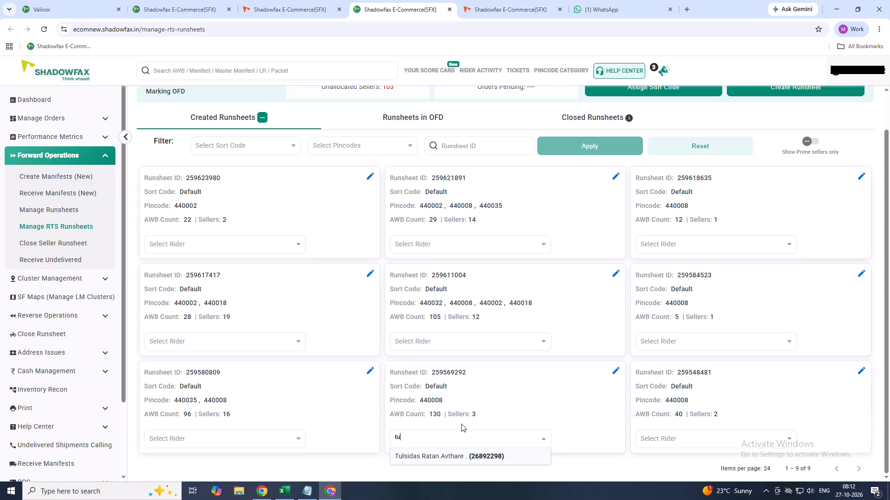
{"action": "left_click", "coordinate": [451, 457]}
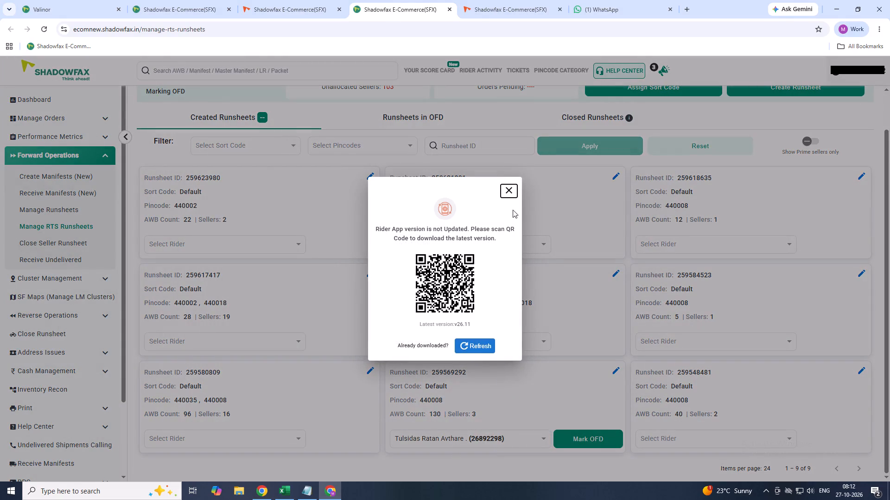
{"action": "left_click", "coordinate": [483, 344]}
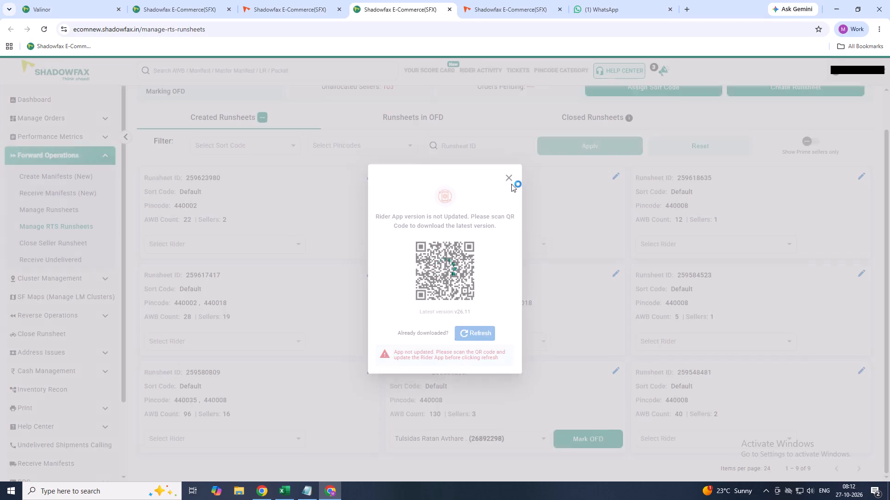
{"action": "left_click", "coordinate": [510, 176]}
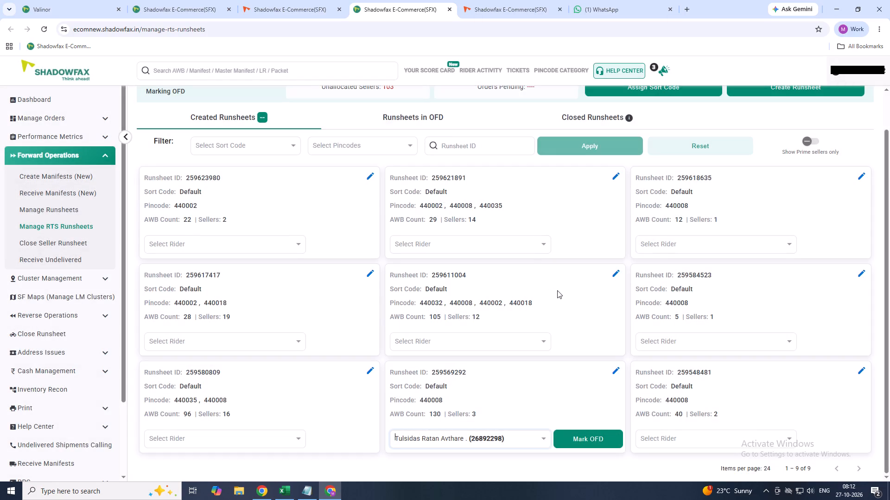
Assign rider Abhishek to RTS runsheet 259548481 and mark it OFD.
{"action": "left_click", "coordinate": [684, 438]}
{"action": "scroll", "coordinate": [662, 413], "scroll_direction": "down", "scroll_amount": 1}
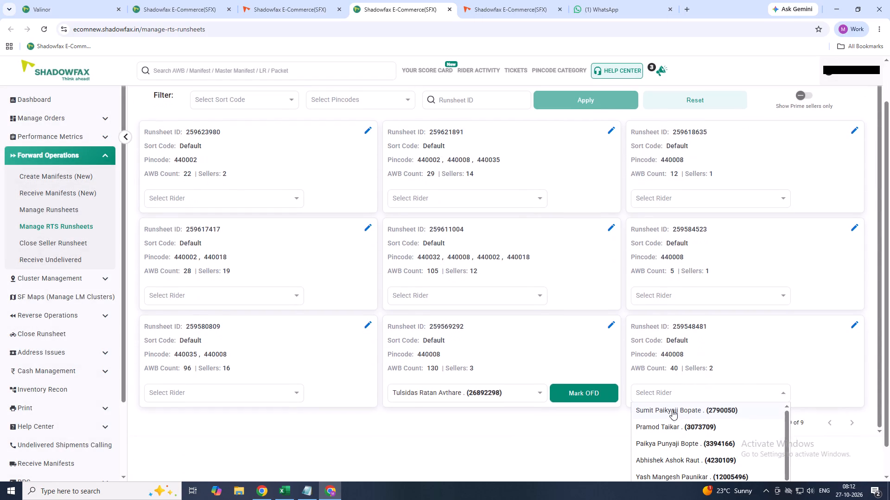
{"action": "left_click", "coordinate": [661, 459]}
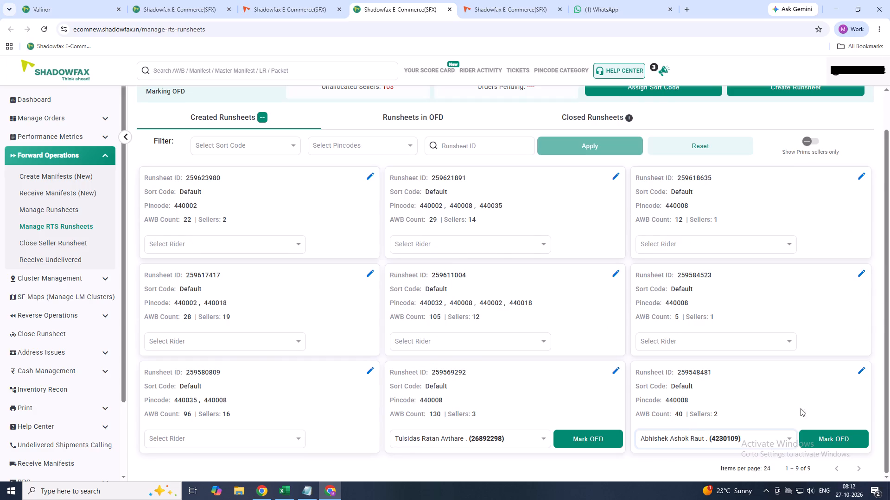
{"action": "left_click", "coordinate": [825, 439]}
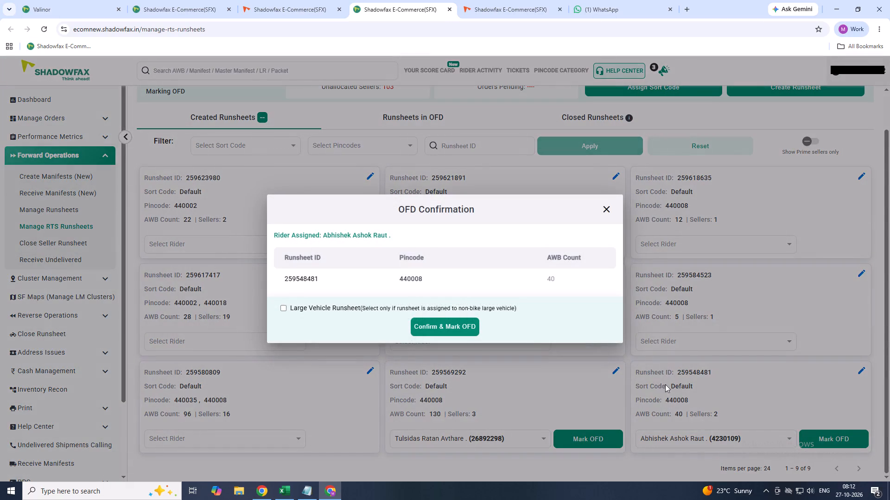
{"action": "left_click", "coordinate": [436, 325]}
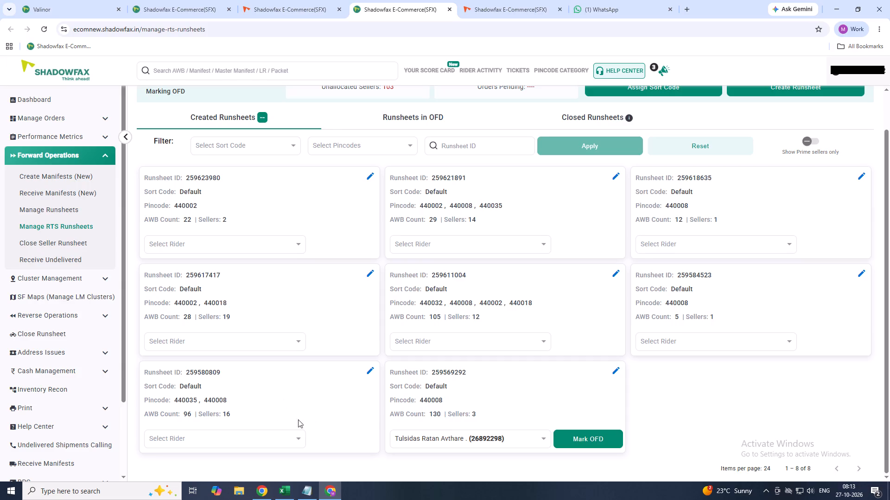
{"action": "left_click", "coordinate": [242, 437]}
{"action": "left_click", "coordinate": [219, 470]}
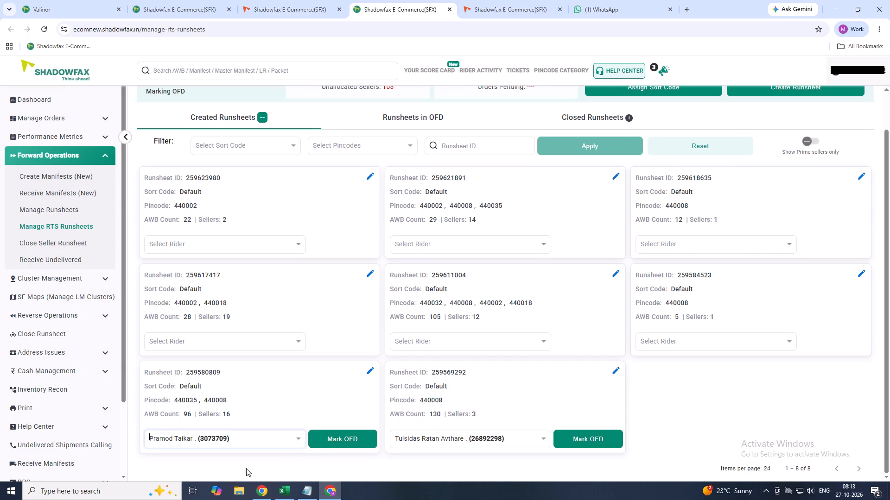
{"action": "left_click", "coordinate": [326, 440]}
{"action": "left_click", "coordinate": [435, 324]}
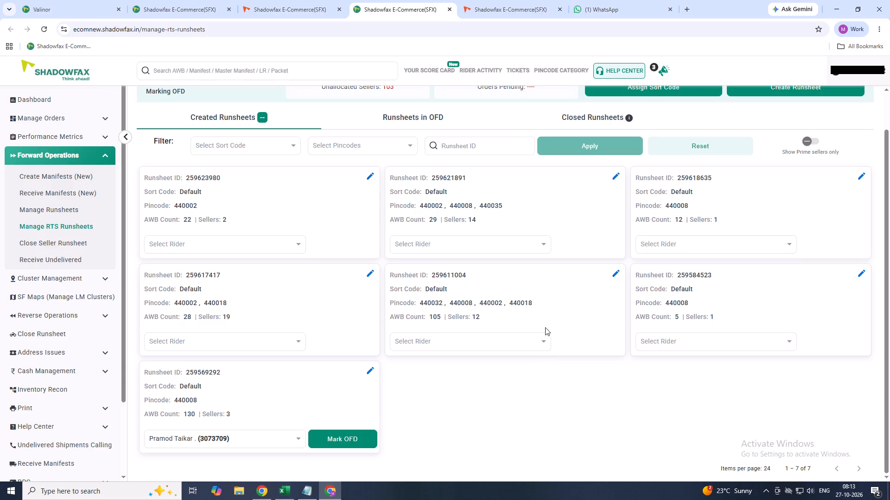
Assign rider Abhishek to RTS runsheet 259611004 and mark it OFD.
{"action": "left_click", "coordinate": [479, 341]}
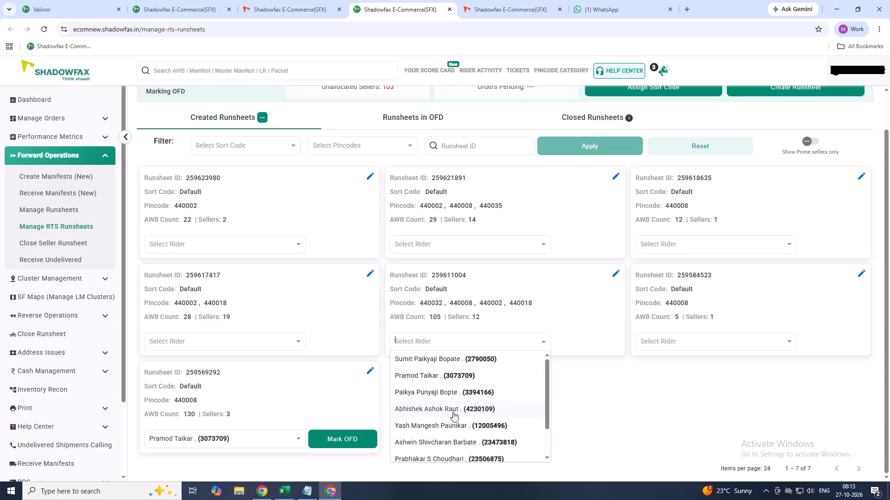
{"action": "left_click", "coordinate": [453, 409]}
{"action": "left_click", "coordinate": [588, 340]}
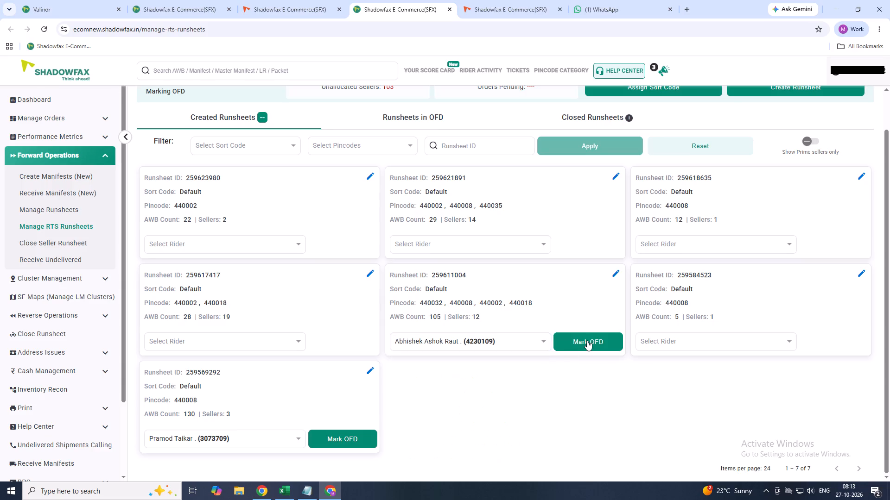
{"action": "left_click", "coordinate": [458, 334]}
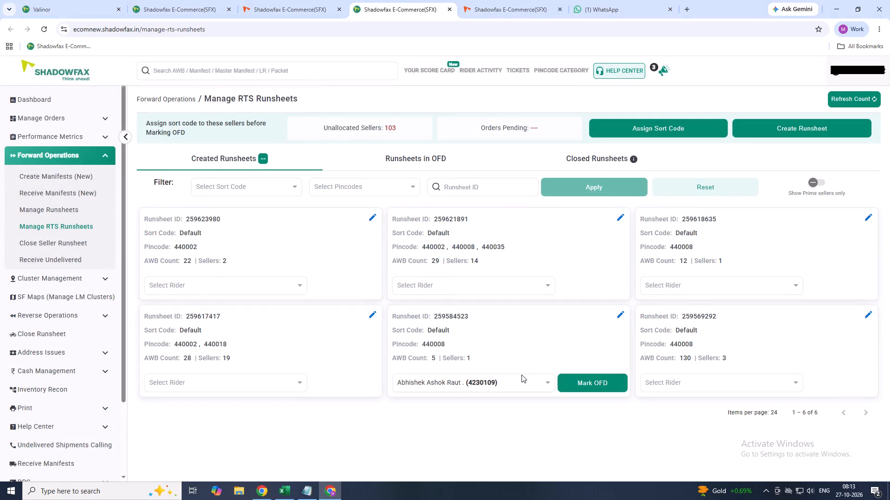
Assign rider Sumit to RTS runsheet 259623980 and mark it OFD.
{"action": "left_click", "coordinate": [238, 285]}
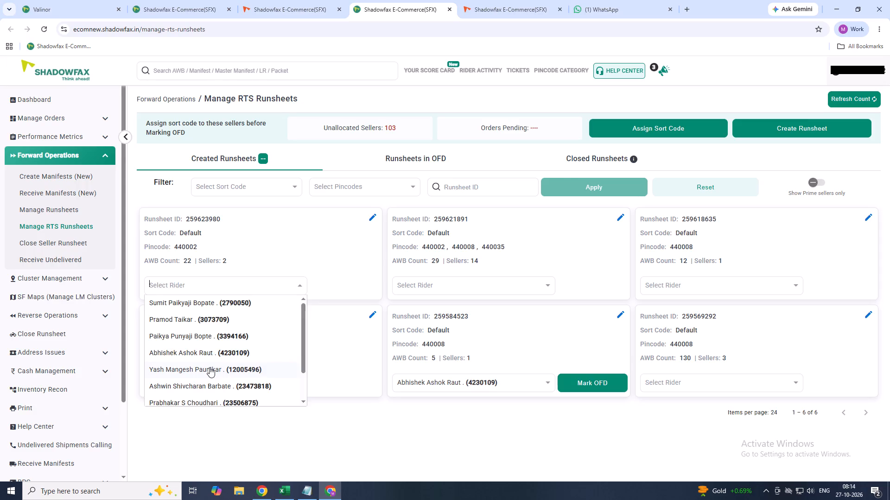
{"action": "key", "text": "s"}
{"action": "key", "text": "u"}
{"action": "left_click", "coordinate": [208, 306]}
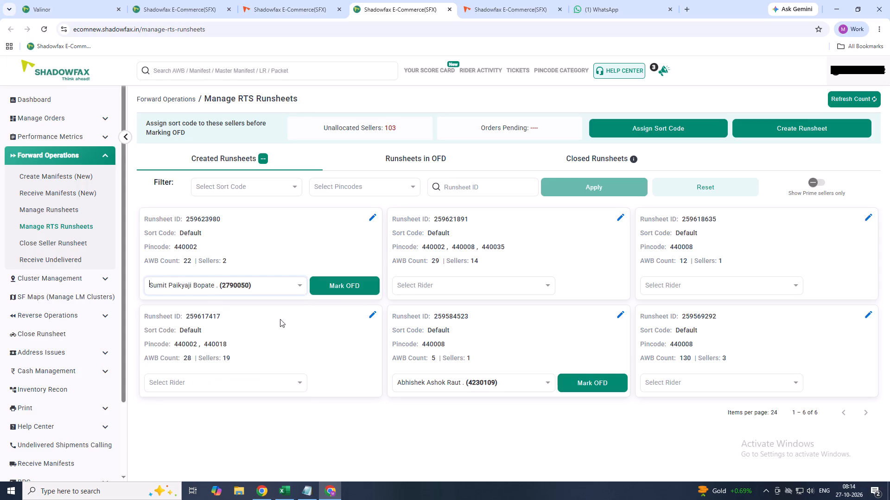
{"action": "left_click", "coordinate": [323, 283]}
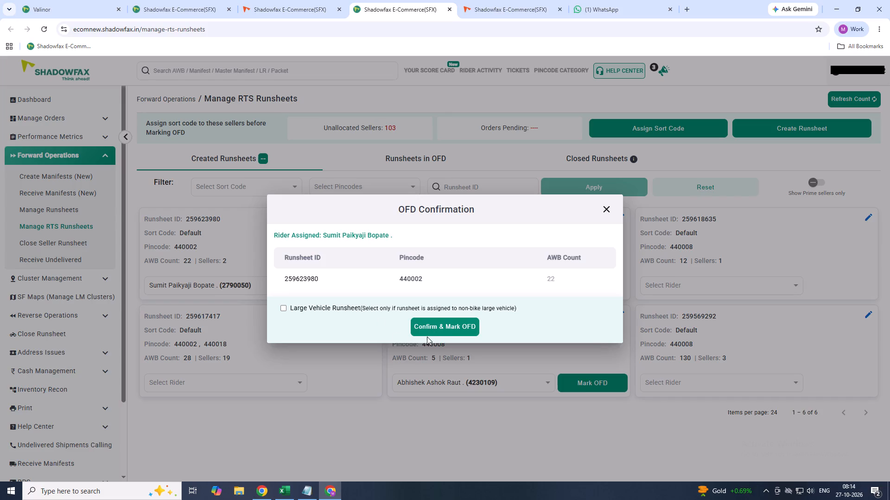
{"action": "left_click", "coordinate": [426, 325]}
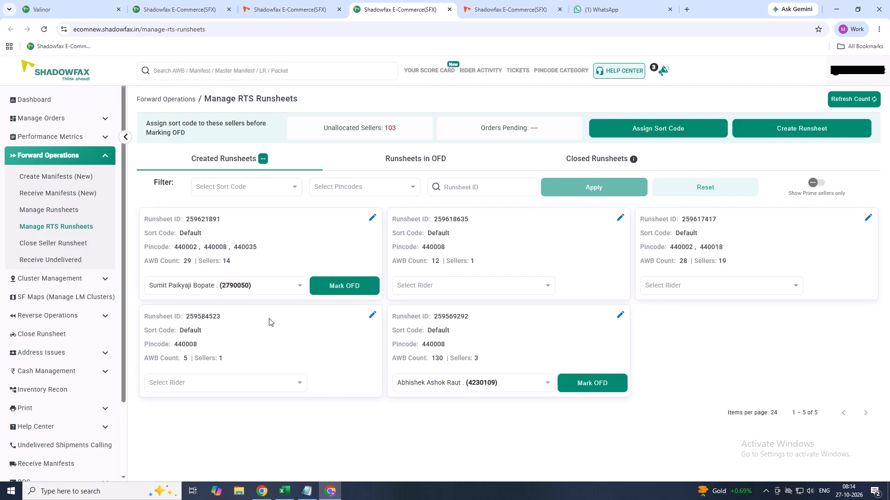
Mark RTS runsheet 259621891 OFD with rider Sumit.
{"action": "left_click", "coordinate": [332, 287]}
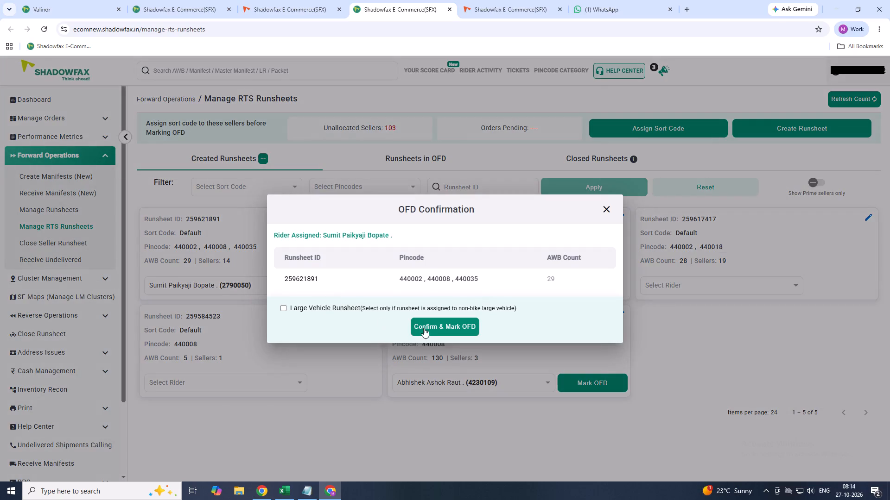
{"action": "left_click", "coordinate": [424, 328]}
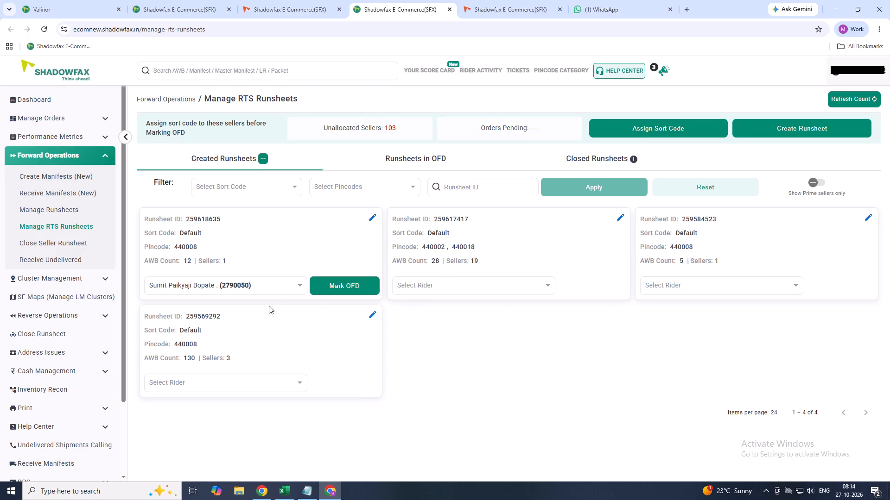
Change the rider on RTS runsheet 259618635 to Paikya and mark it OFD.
{"action": "left_click", "coordinate": [251, 283]}
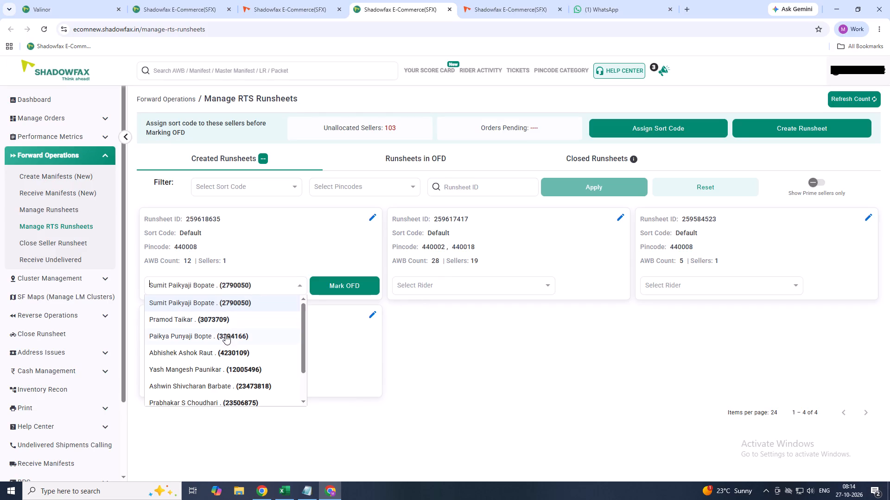
{"action": "left_click", "coordinate": [224, 337]}
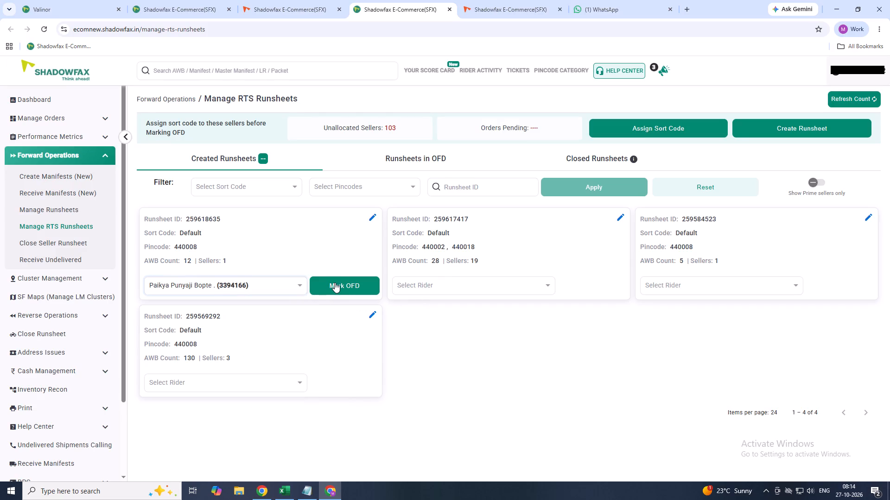
{"action": "left_click", "coordinate": [337, 282]}
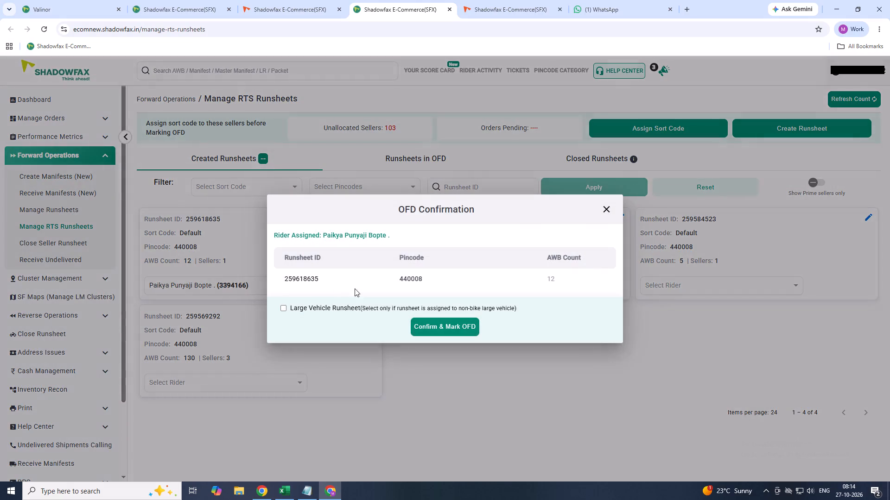
{"action": "left_click", "coordinate": [470, 328]}
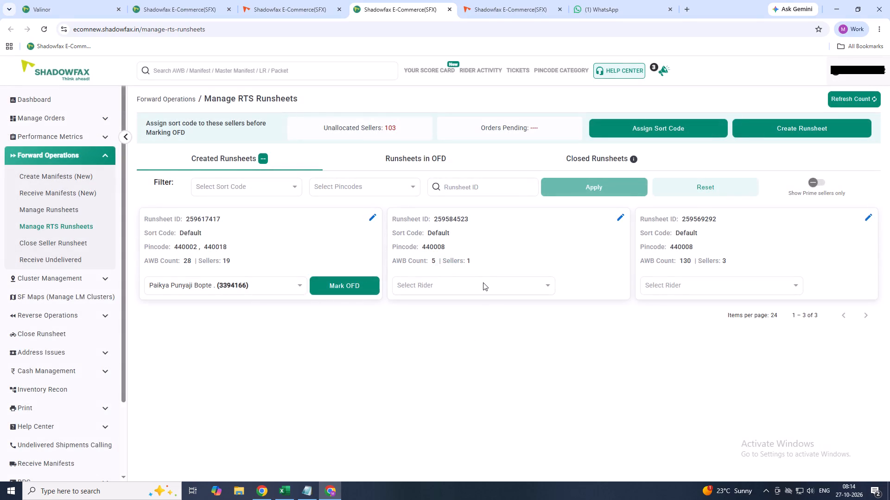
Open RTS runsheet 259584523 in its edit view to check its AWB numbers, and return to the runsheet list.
{"action": "left_click", "coordinate": [483, 283]}
{"action": "left_click", "coordinate": [589, 340]}
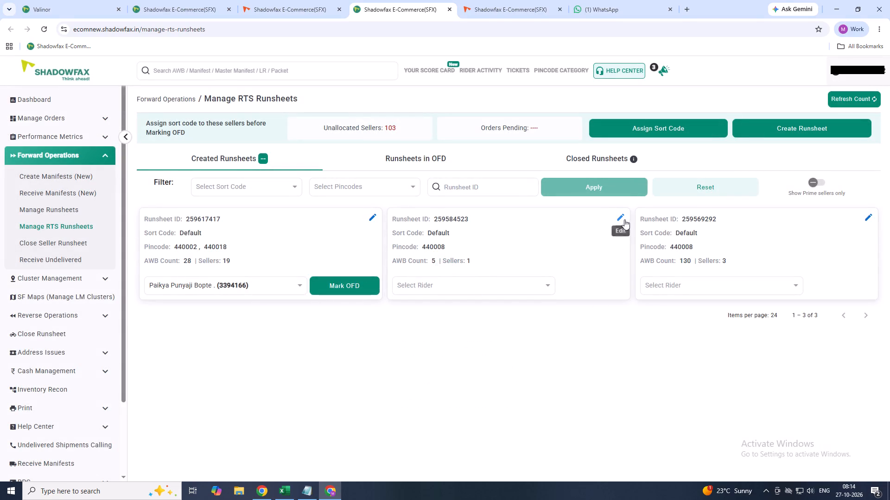
{"action": "left_click", "coordinate": [624, 219]}
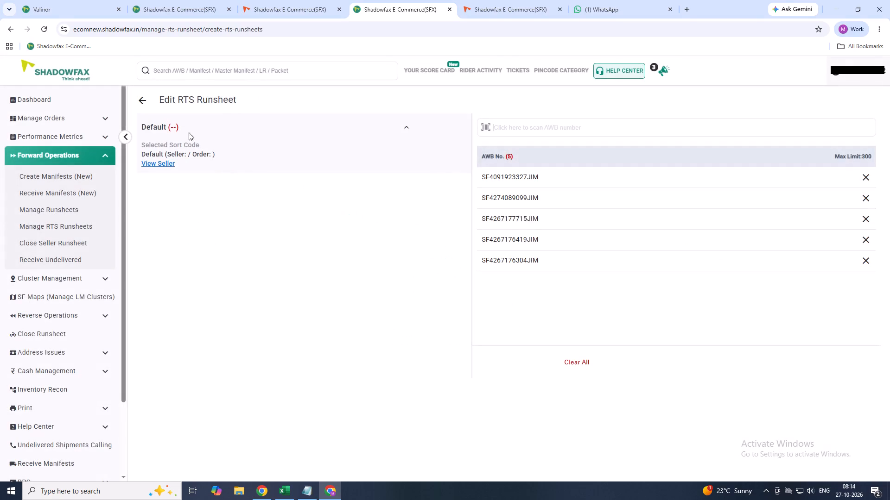
{"action": "left_click", "coordinate": [144, 99]}
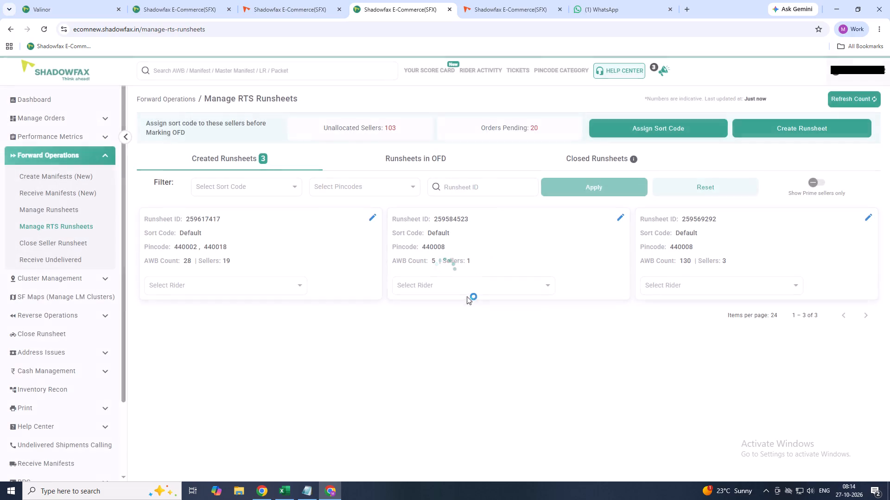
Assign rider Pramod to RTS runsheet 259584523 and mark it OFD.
{"action": "left_click", "coordinate": [464, 286]}
{"action": "left_click", "coordinate": [454, 320]}
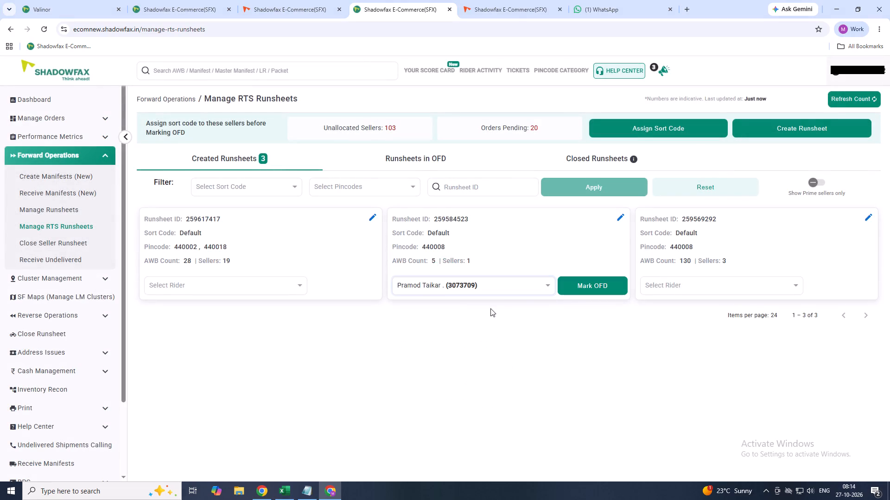
{"action": "left_click", "coordinate": [571, 283]}
{"action": "left_click", "coordinate": [458, 337]}
{"action": "left_click", "coordinate": [459, 328]}
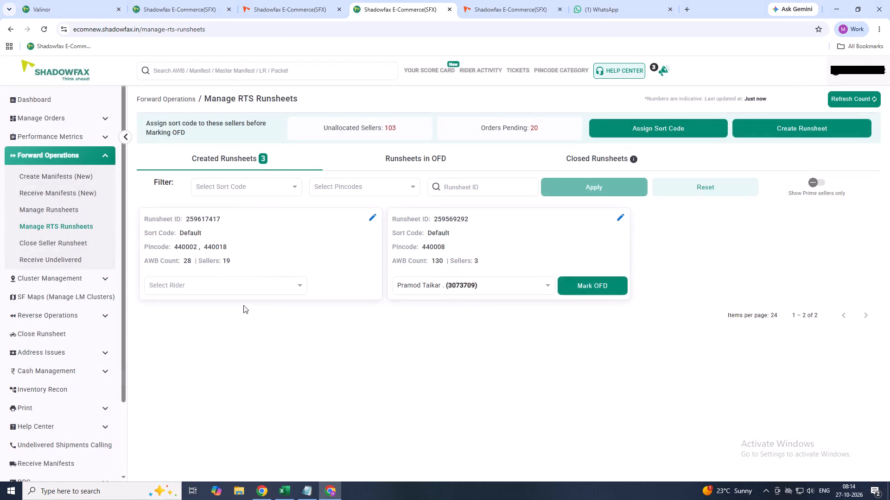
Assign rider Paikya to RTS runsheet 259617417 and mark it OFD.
{"action": "left_click", "coordinate": [239, 290]}
{"action": "left_click", "coordinate": [229, 334]}
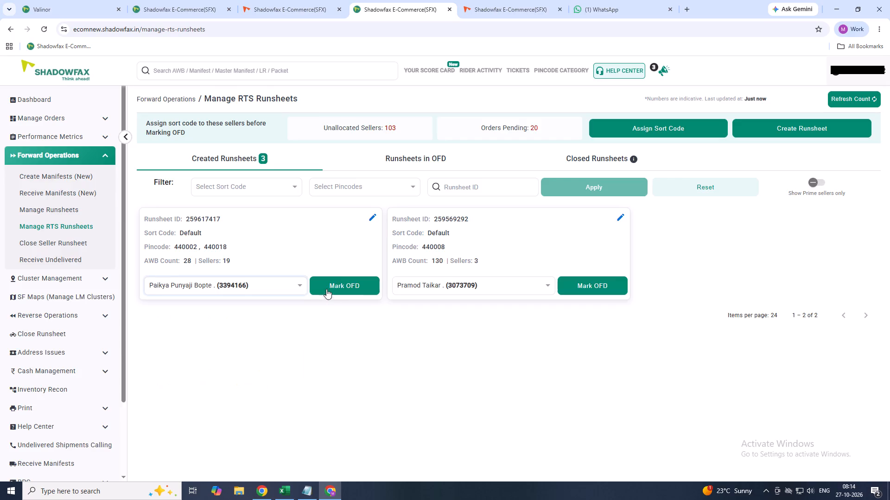
{"action": "left_click", "coordinate": [343, 284]}
{"action": "left_click", "coordinate": [444, 327]}
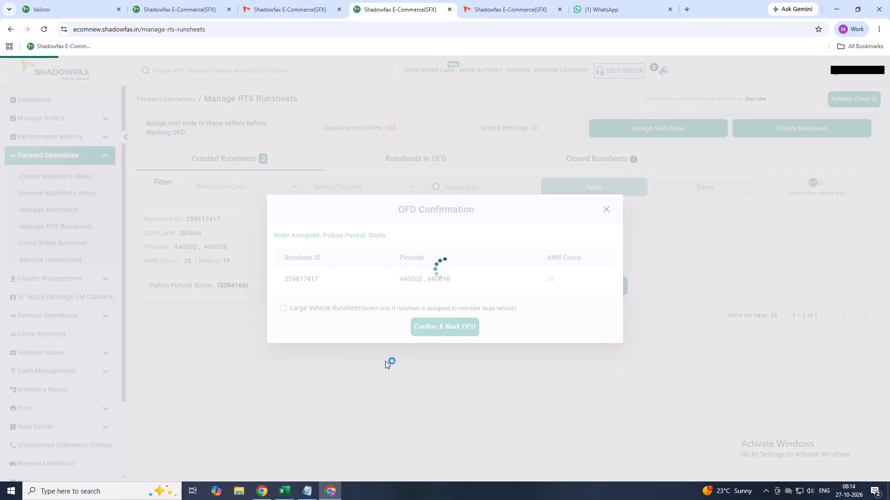
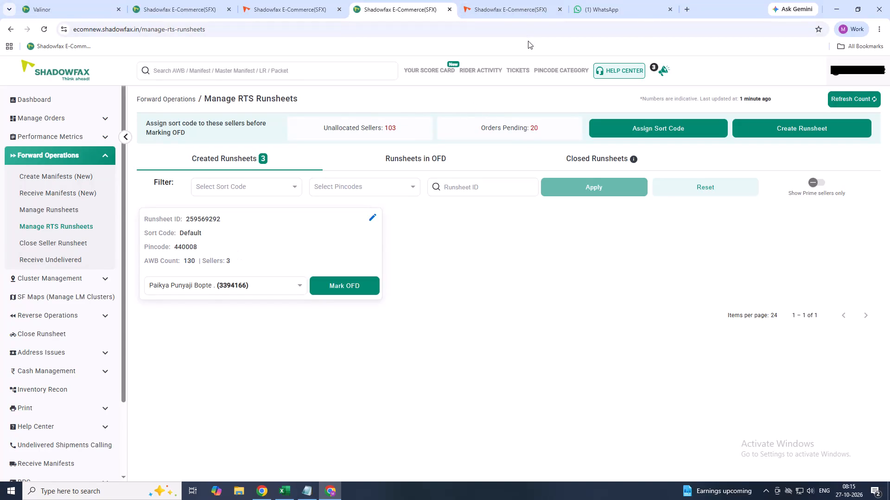
Open Orders to Deliver from the hub dashboard and filter its runsheet details by rider Pramod and status OFD.
{"action": "left_click", "coordinate": [19, 97]}
{"action": "double_click", "coordinate": [329, 170]}
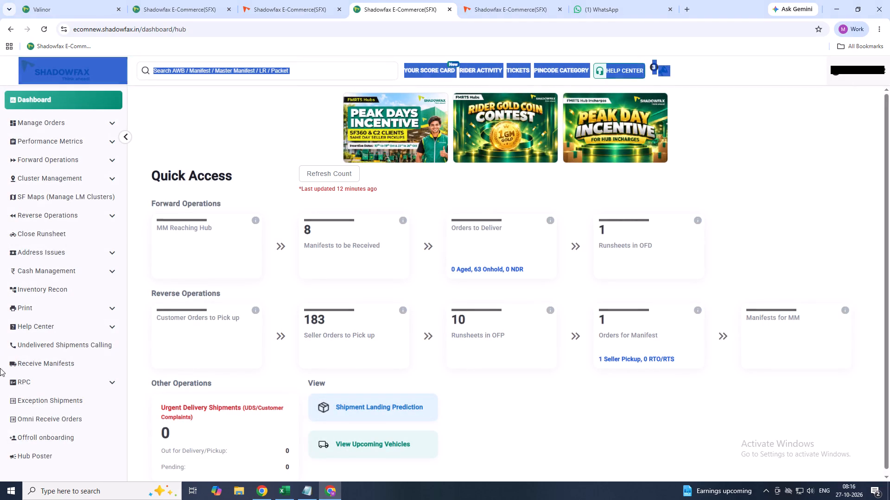
{"action": "left_click", "coordinate": [499, 246]}
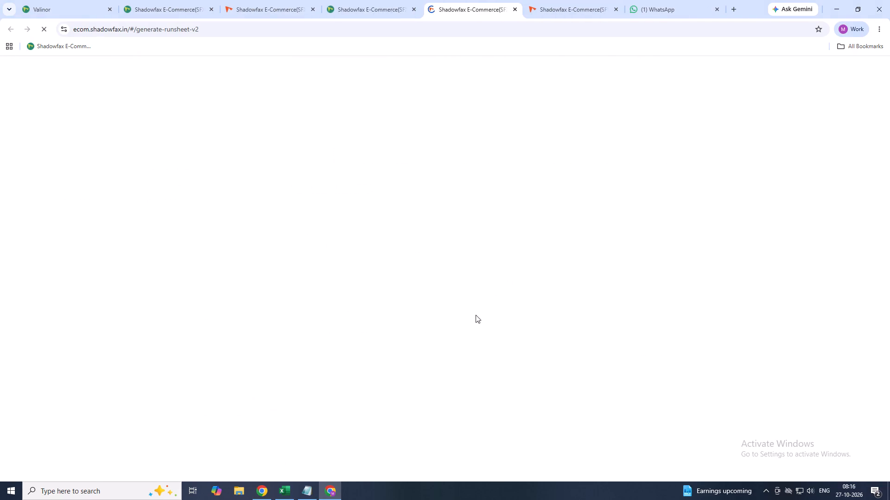
{"action": "left_click", "coordinate": [443, 275]}
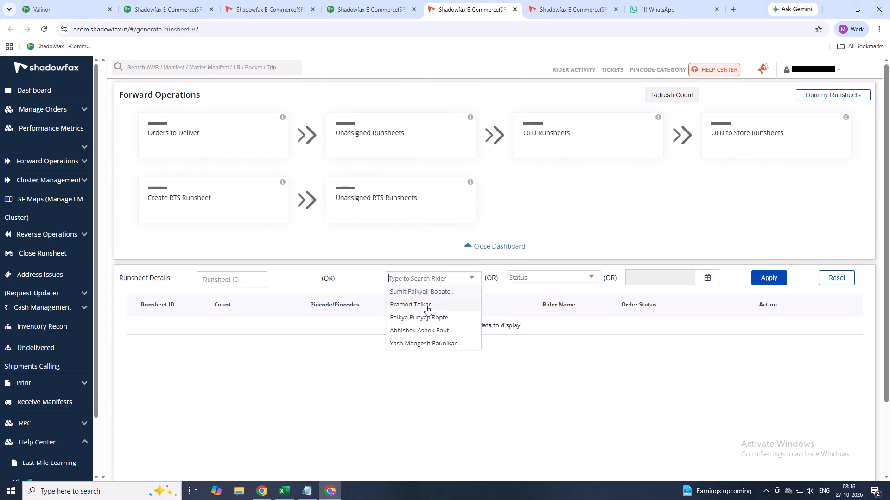
{"action": "left_click", "coordinate": [426, 305]}
{"action": "left_click", "coordinate": [579, 278]}
{"action": "left_click", "coordinate": [526, 304]}
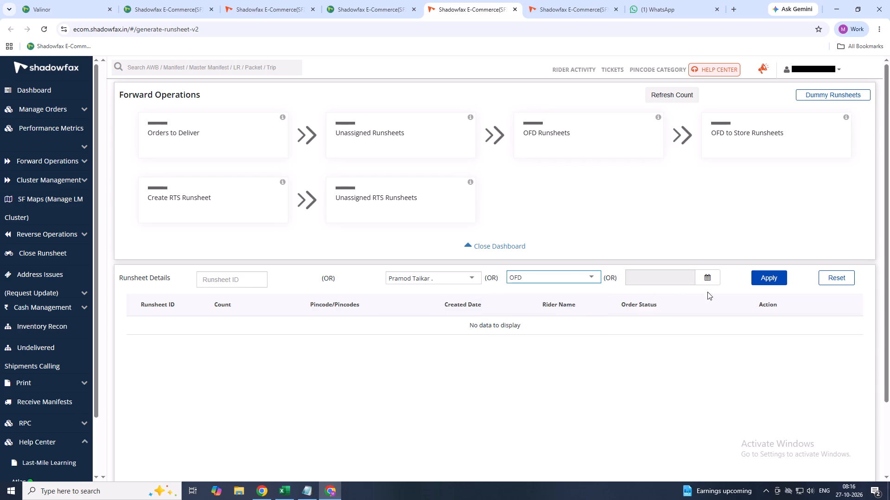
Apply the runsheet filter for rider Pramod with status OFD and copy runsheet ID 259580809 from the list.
{"action": "left_click", "coordinate": [767, 276]}
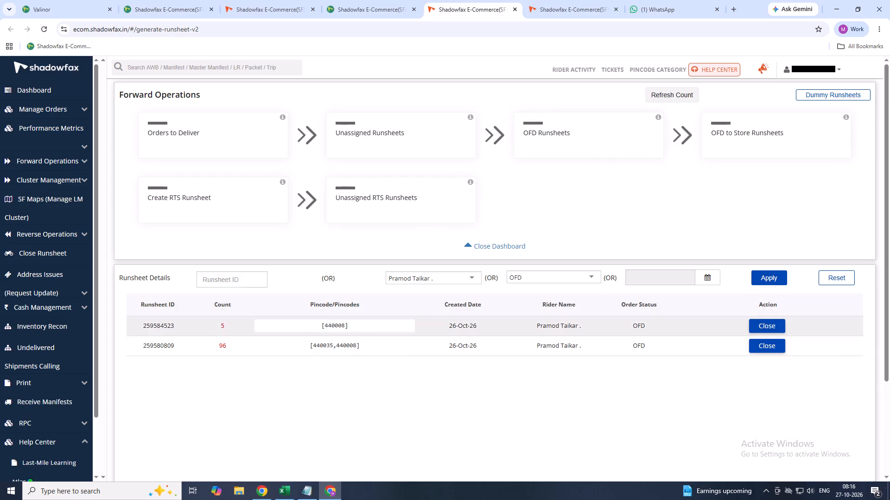
{"action": "double_click", "coordinate": [159, 322]}
{"action": "left_click", "coordinate": [160, 324]}
{"action": "double_click", "coordinate": [158, 345]}
{"action": "key", "text": "ctrl+c"}
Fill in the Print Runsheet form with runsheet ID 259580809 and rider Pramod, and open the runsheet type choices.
{"action": "left_click", "coordinate": [68, 376]}
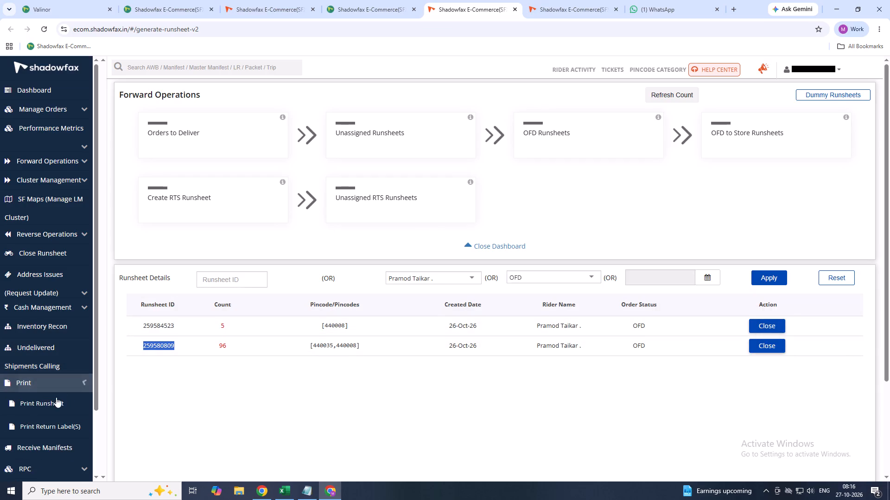
{"action": "left_click", "coordinate": [50, 402]}
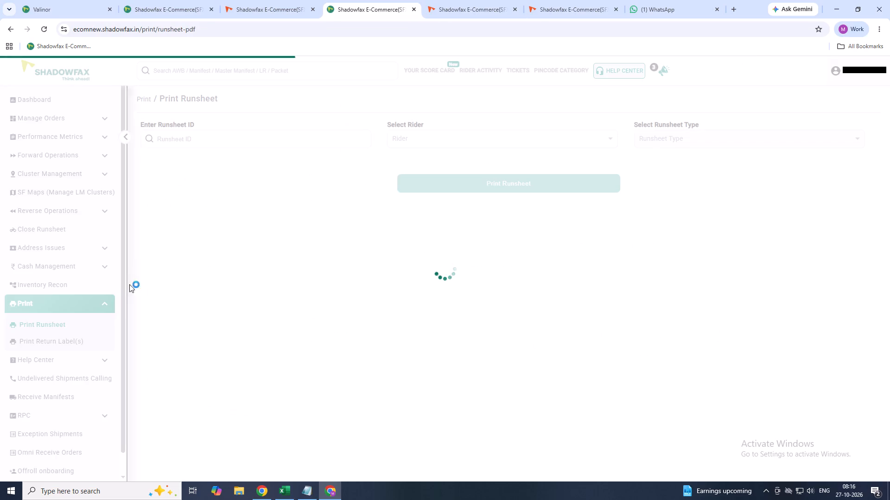
{"action": "left_click", "coordinate": [264, 139]}
{"action": "key", "text": "ctrl+v"}
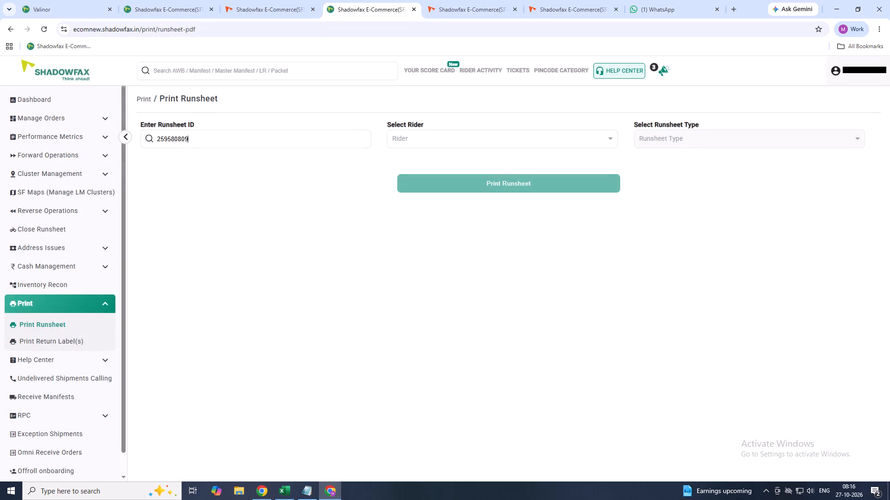
{"action": "left_click", "coordinate": [519, 137]}
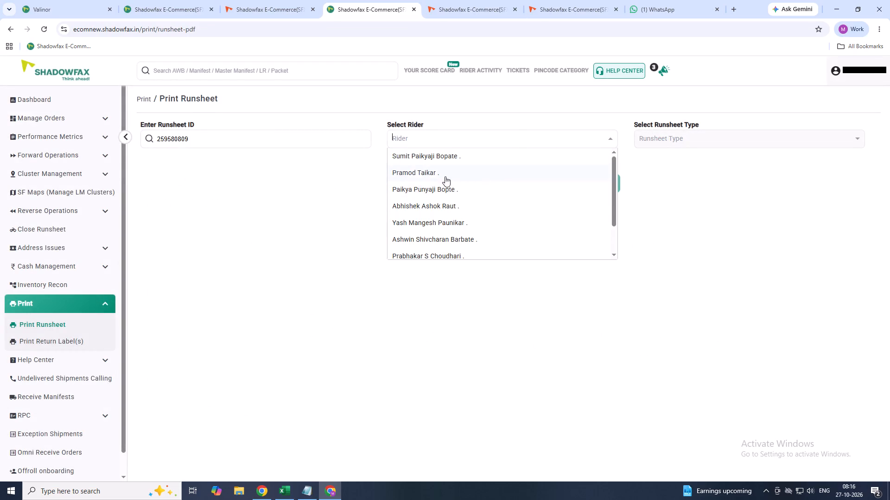
{"action": "left_click", "coordinate": [444, 175]}
{"action": "left_click", "coordinate": [761, 139]}
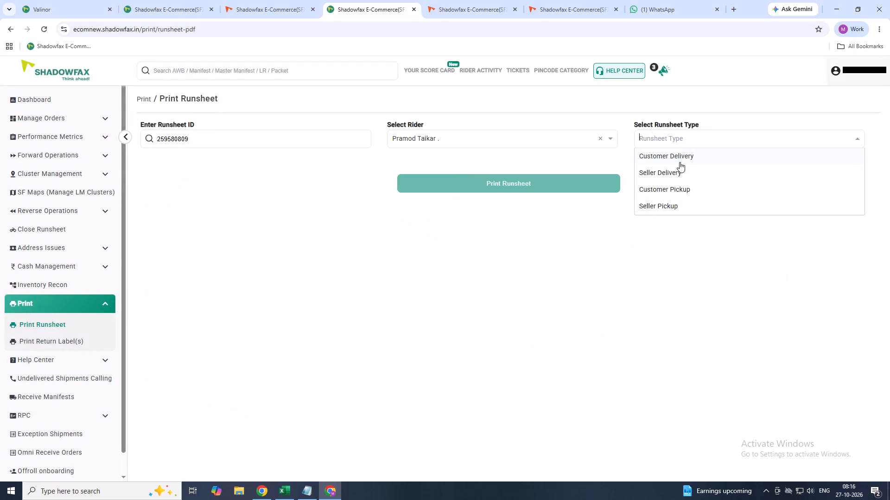
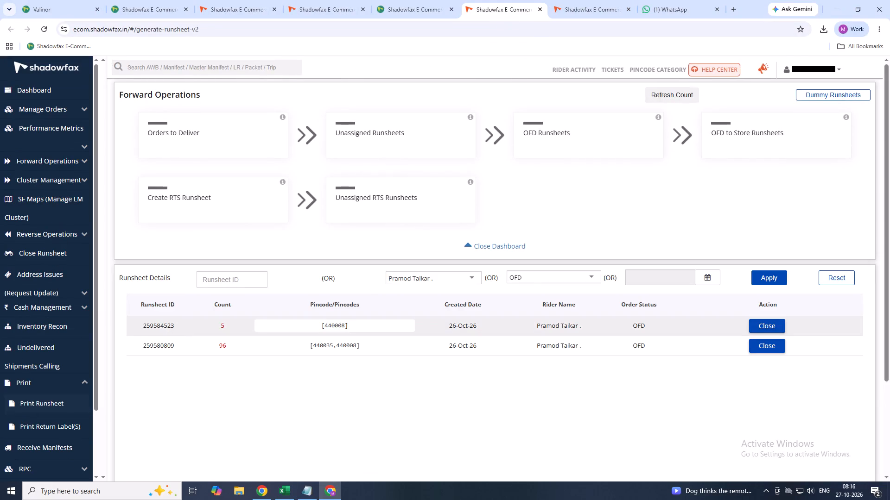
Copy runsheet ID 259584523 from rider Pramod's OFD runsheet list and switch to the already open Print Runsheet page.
{"action": "key", "text": "ctrl+c"}
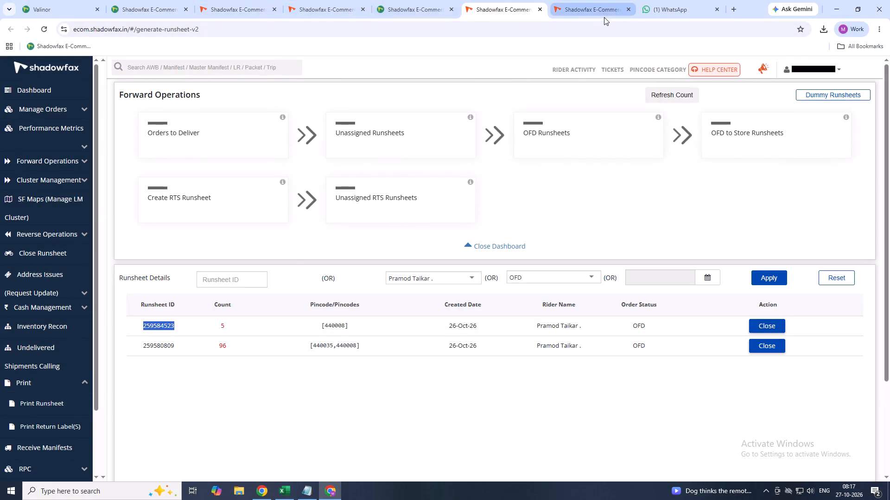
{"action": "left_click", "coordinate": [590, 9]}
{"action": "left_click", "coordinate": [503, 1]}
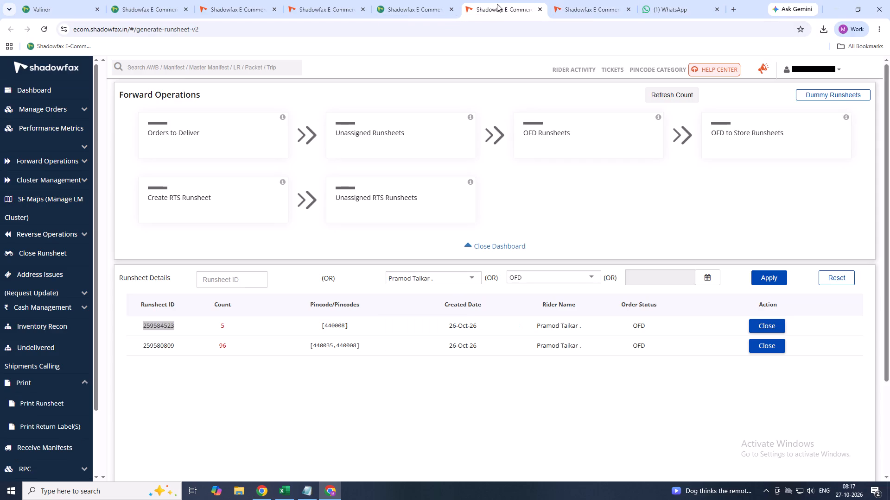
{"action": "left_click", "coordinate": [413, 9]}
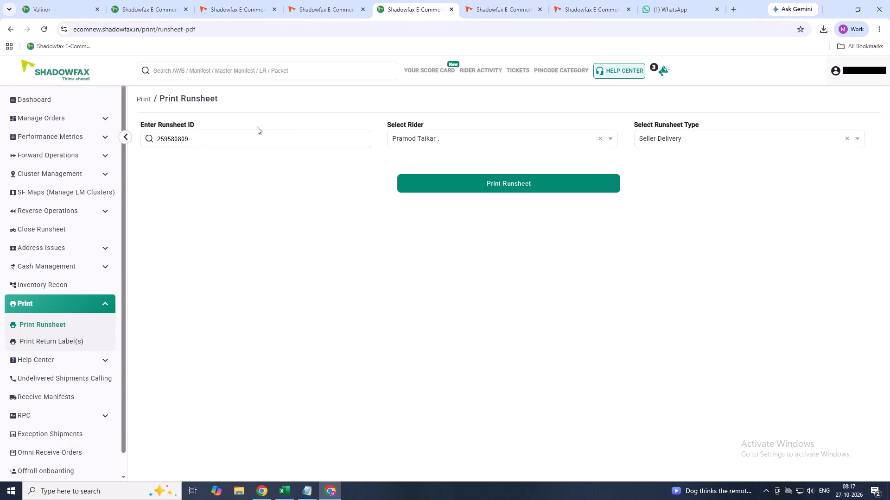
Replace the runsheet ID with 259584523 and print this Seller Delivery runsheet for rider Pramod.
{"action": "double_click", "coordinate": [250, 132]}
{"action": "key", "text": "ctrl+v"}
{"action": "left_click", "coordinate": [478, 181]}
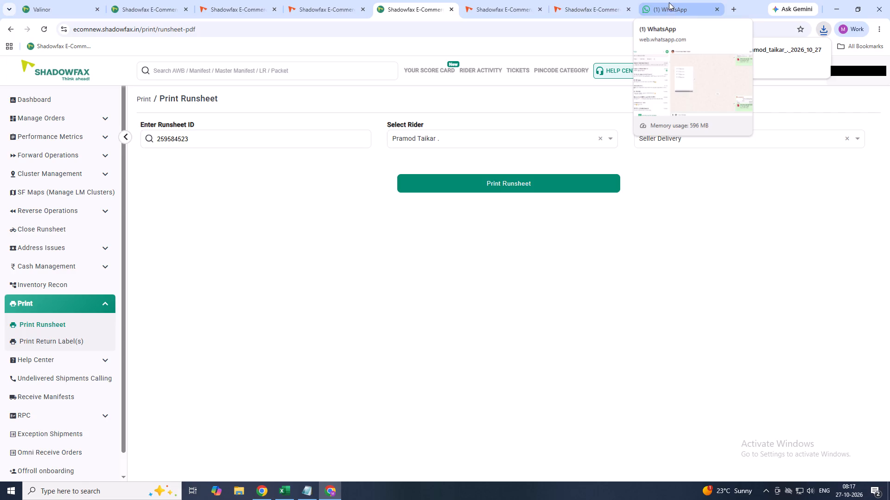
Return to the hub dashboard and open Orders to Deliver under Forward Operations to reach its runsheet details.
{"action": "left_click", "coordinate": [318, 0]}
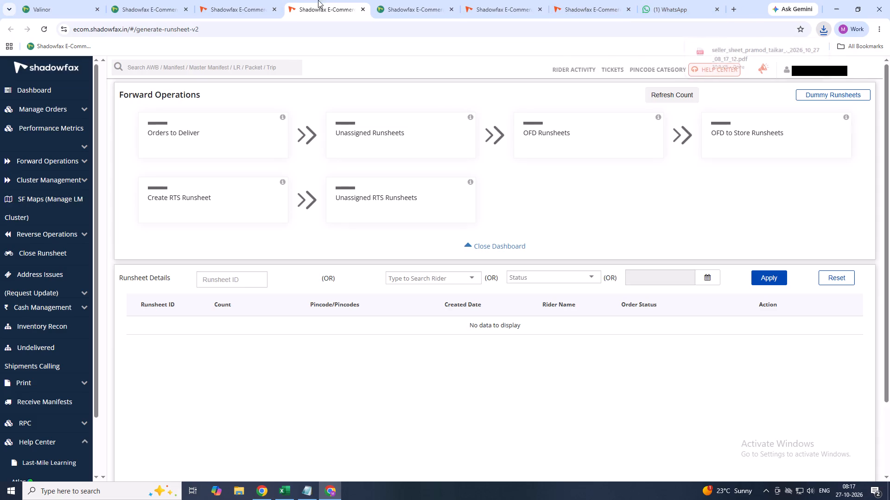
{"action": "left_click", "coordinate": [229, 4]}
{"action": "left_click", "coordinate": [328, 7]}
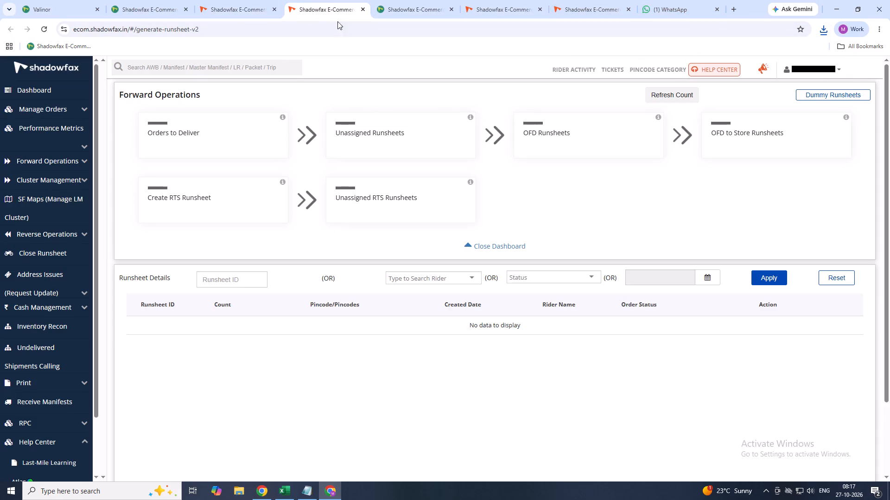
{"action": "left_click", "coordinate": [145, 2]}
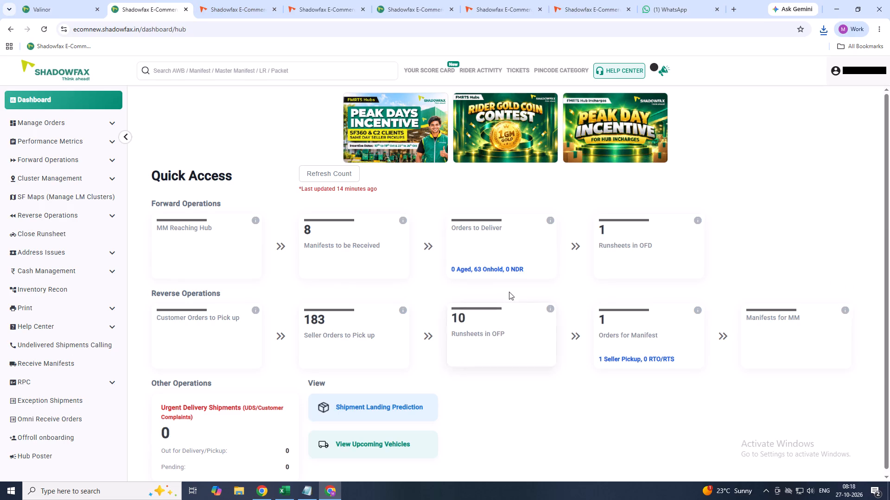
{"action": "left_click", "coordinate": [487, 247]}
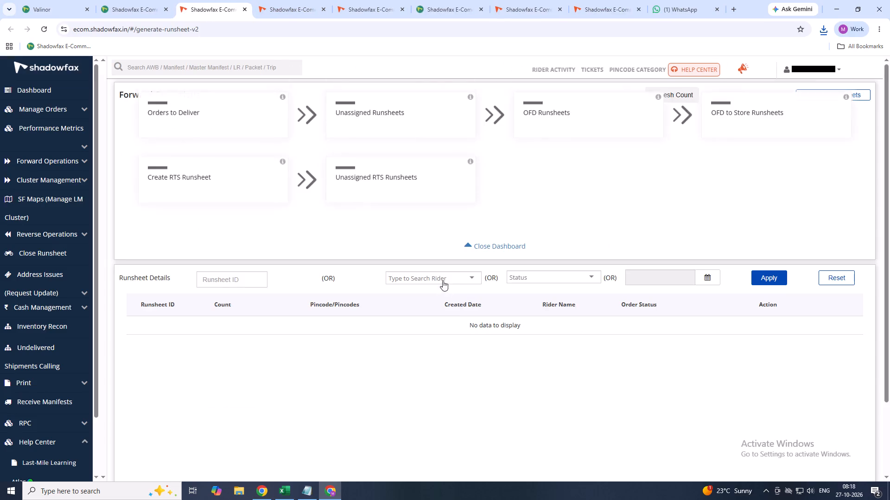
Open the Unassigned RTS Runsheets from the Forward Operations dashboard.
{"action": "left_click", "coordinate": [441, 276]}
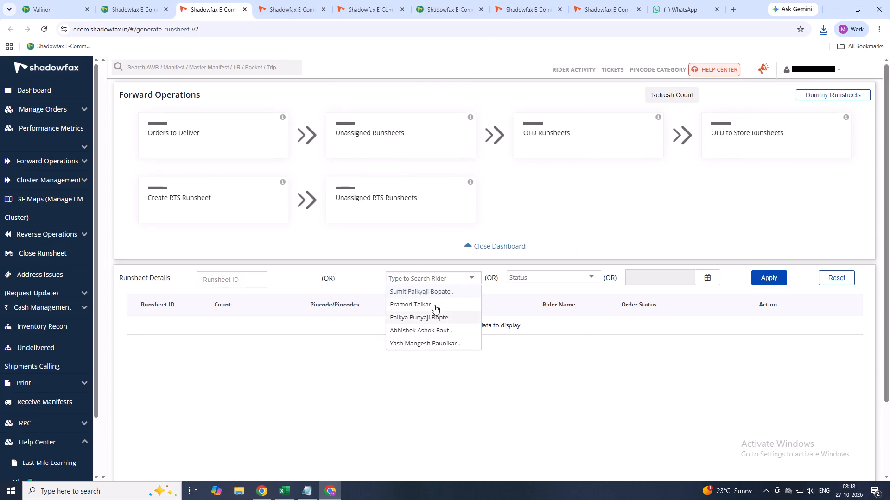
{"action": "left_click", "coordinate": [422, 194]}
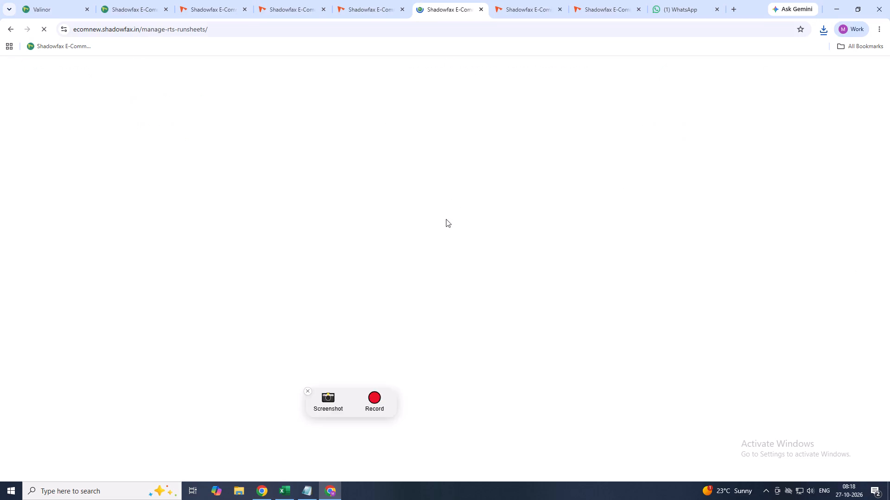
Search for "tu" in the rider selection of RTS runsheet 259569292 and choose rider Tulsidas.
{"action": "left_click", "coordinate": [277, 280]}
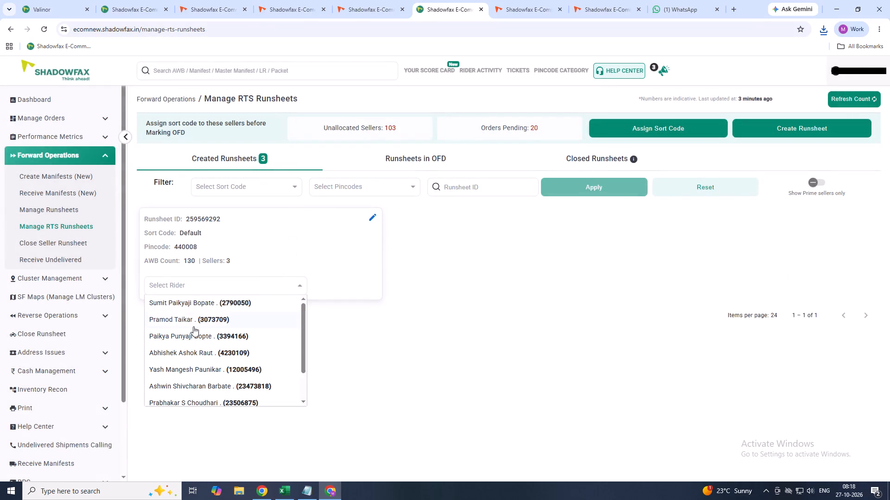
{"action": "key", "text": "t"}
{"action": "key", "text": "u"}
{"action": "left_click", "coordinate": [204, 306]}
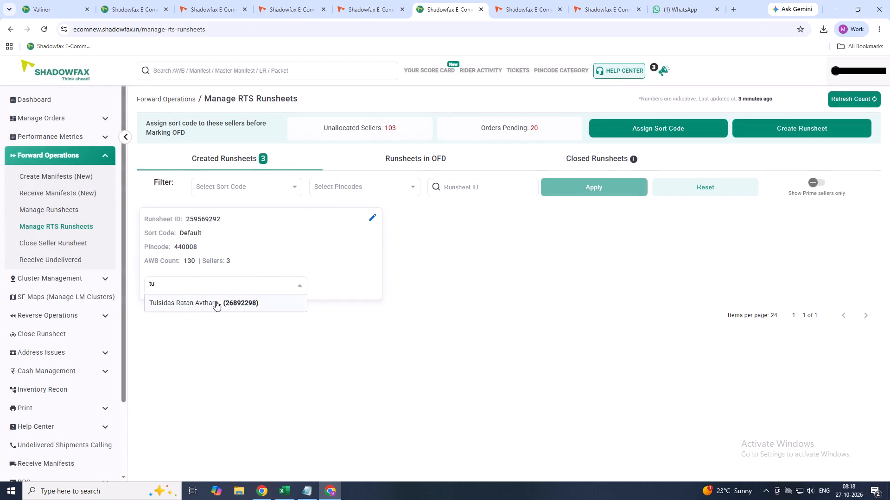
{"action": "scroll", "coordinate": [555, 313], "scroll_direction": "up", "scroll_amount": 1}
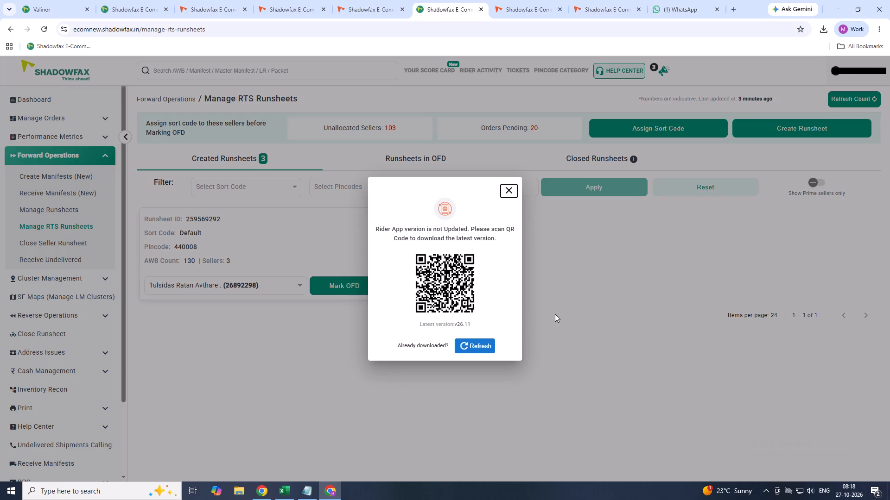
{"action": "scroll", "coordinate": [555, 314], "scroll_direction": "up", "scroll_amount": 1}
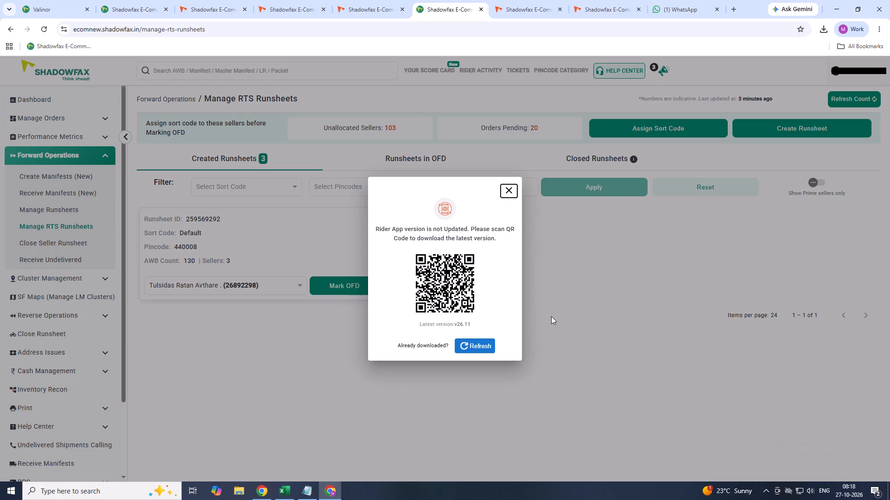
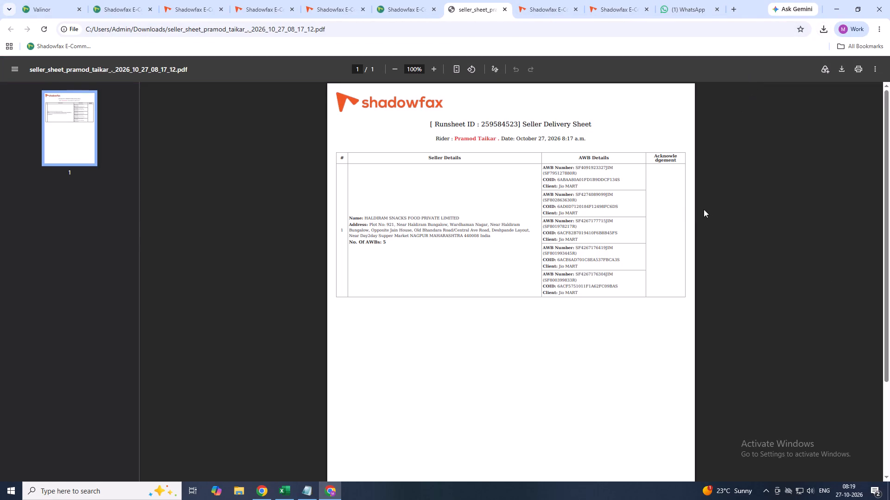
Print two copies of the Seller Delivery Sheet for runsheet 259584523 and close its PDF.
{"action": "key", "text": "ctrl+p"}
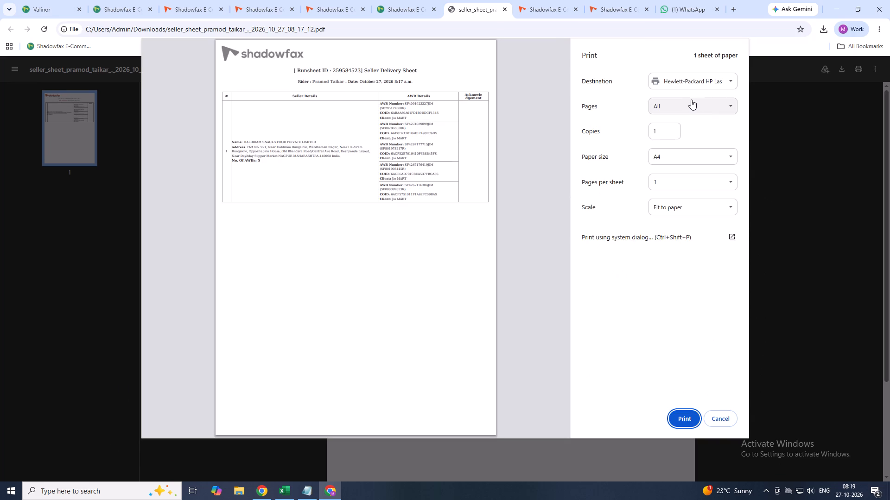
{"action": "left_click", "coordinate": [659, 132]}
{"action": "key", "text": "BackSpace"}
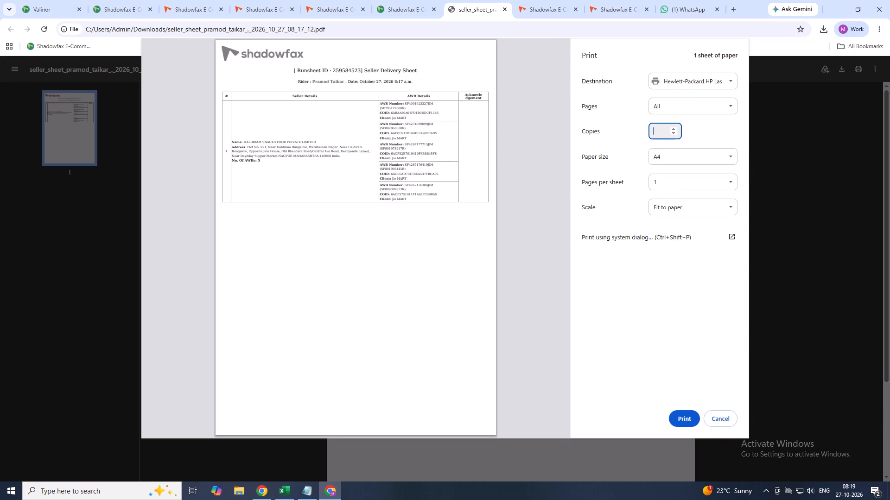
{"action": "key", "text": "2"}
{"action": "left_click", "coordinate": [679, 421]}
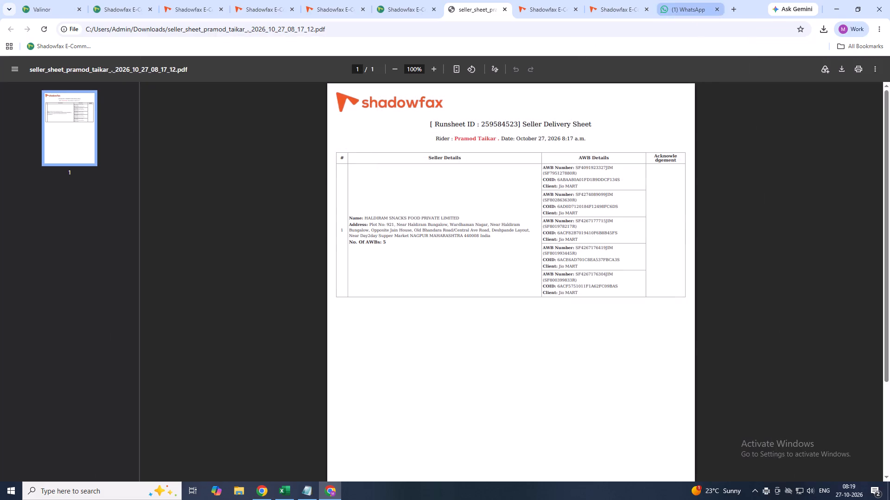
{"action": "left_click", "coordinate": [253, 3]}
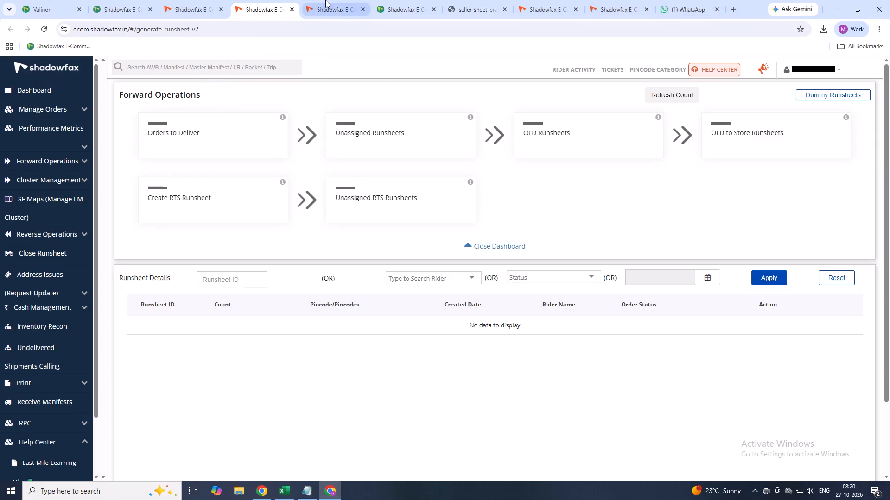
{"action": "left_click", "coordinate": [325, 0]}
{"action": "left_click", "coordinate": [407, 7]}
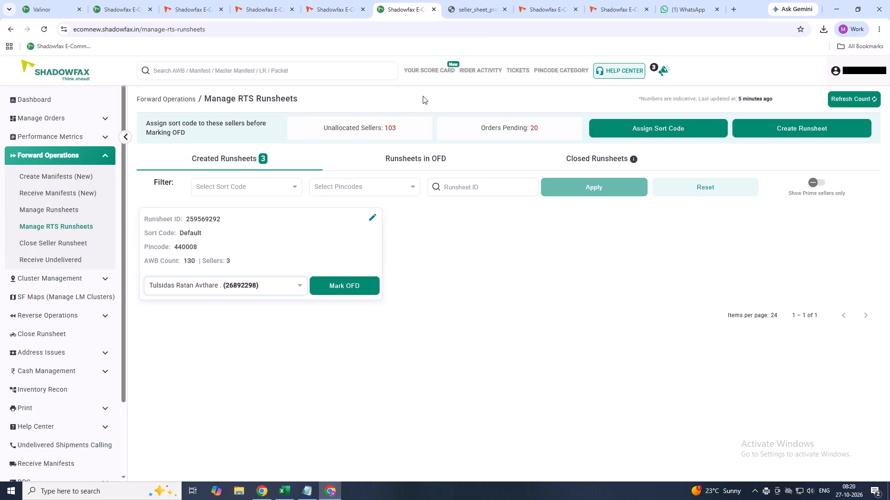
{"action": "left_click", "coordinate": [504, 9]}
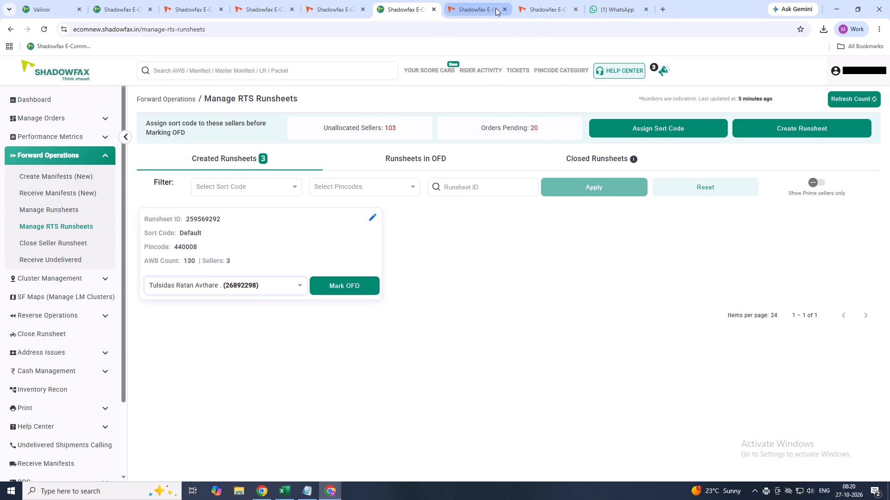
Look through the open runsheet pages and return to rider Pramod's list of OFD runsheets.
{"action": "left_click", "coordinate": [481, 10]}
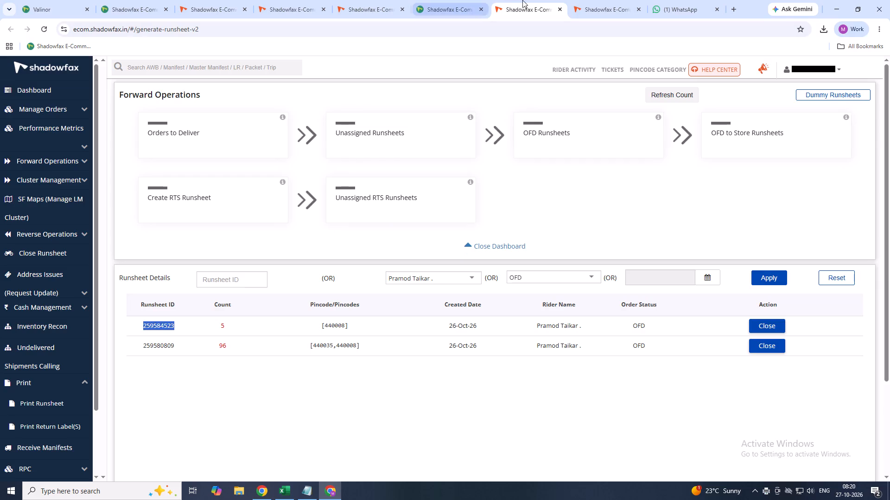
{"action": "left_click", "coordinate": [601, 6]}
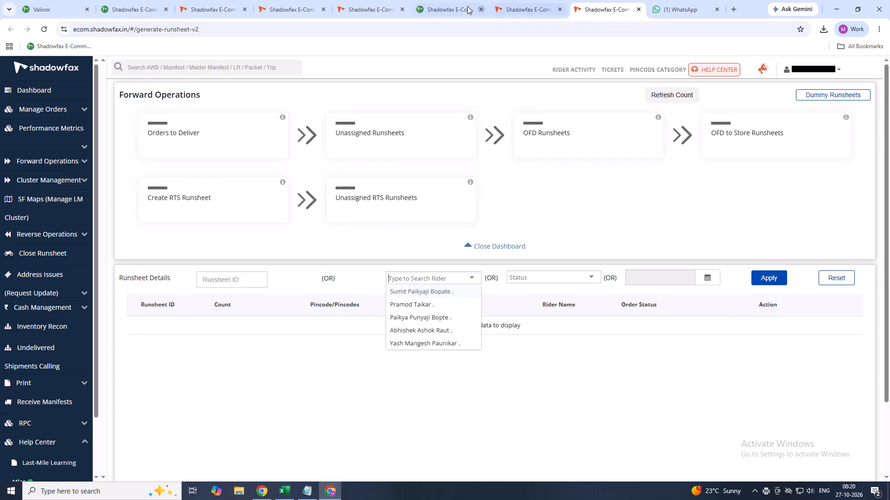
{"action": "left_click", "coordinate": [458, 2]}
{"action": "left_click", "coordinate": [511, 12]}
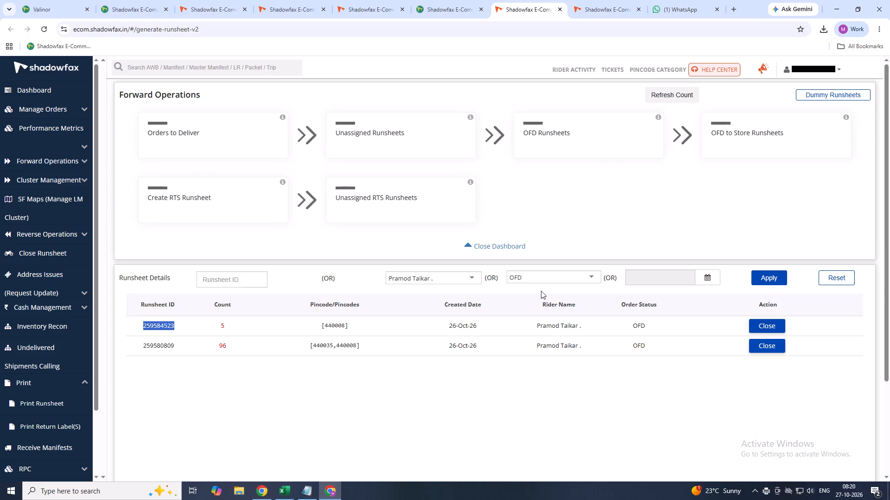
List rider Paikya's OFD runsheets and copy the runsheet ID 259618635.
{"action": "left_click", "coordinate": [443, 279]}
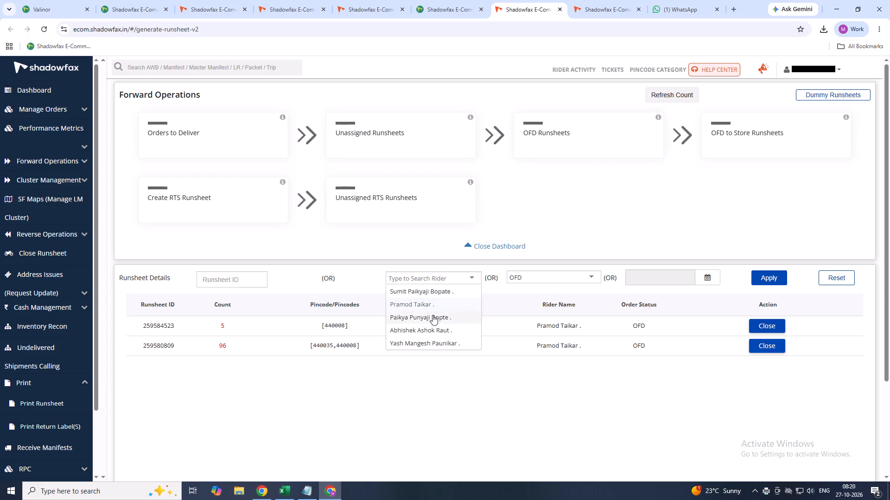
{"action": "left_click", "coordinate": [433, 316]}
{"action": "left_click", "coordinate": [764, 274]}
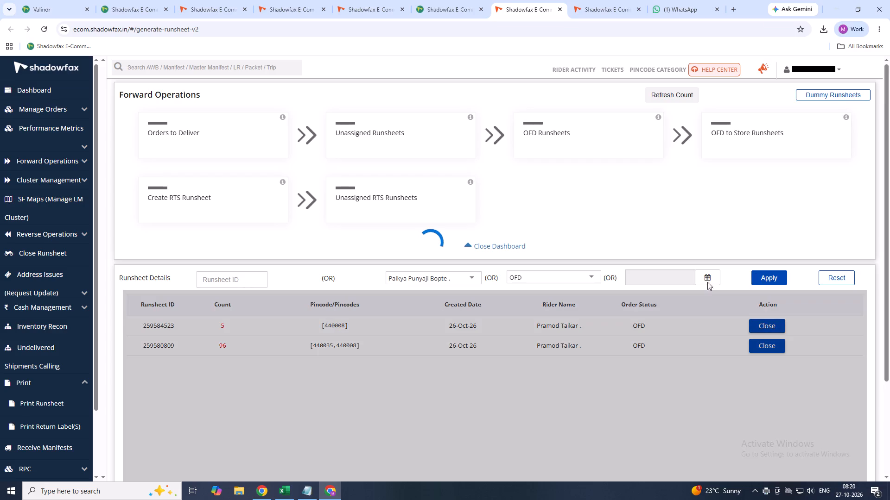
{"action": "double_click", "coordinate": [156, 325]}
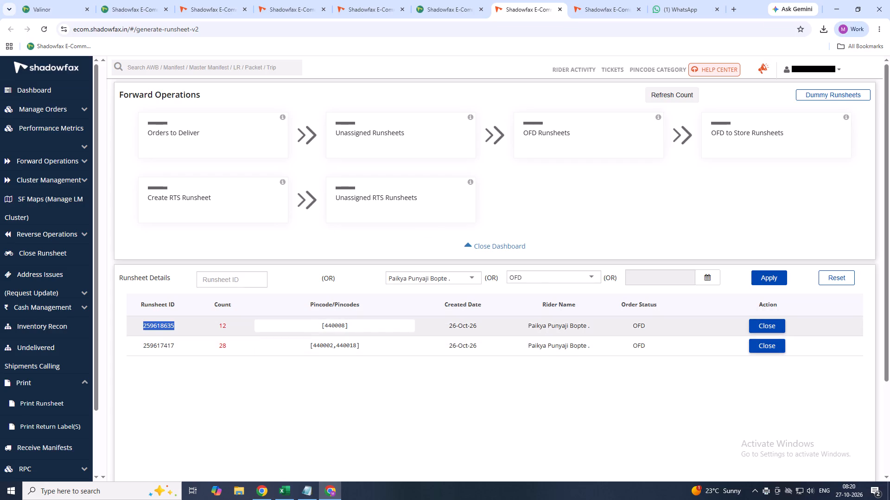
{"action": "key", "text": "ctrl+c"}
{"action": "left_click", "coordinate": [604, 1]}
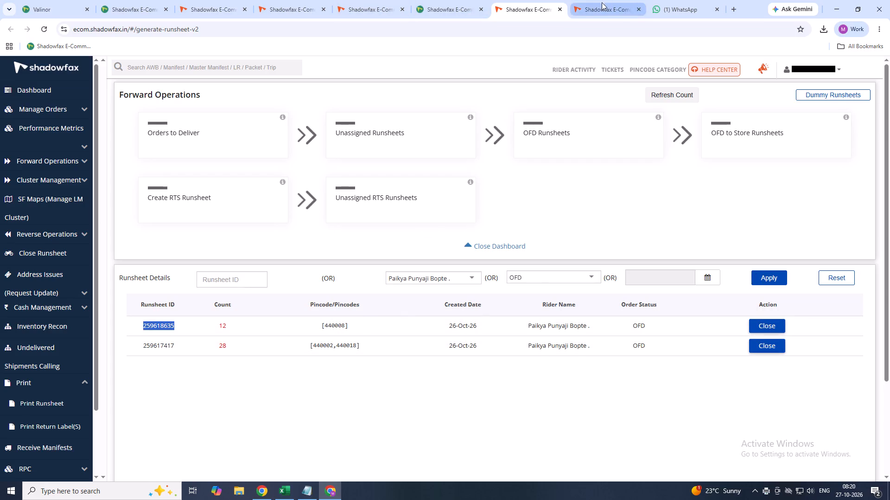
{"action": "left_click", "coordinate": [514, 4]}
{"action": "left_click", "coordinate": [437, 4]}
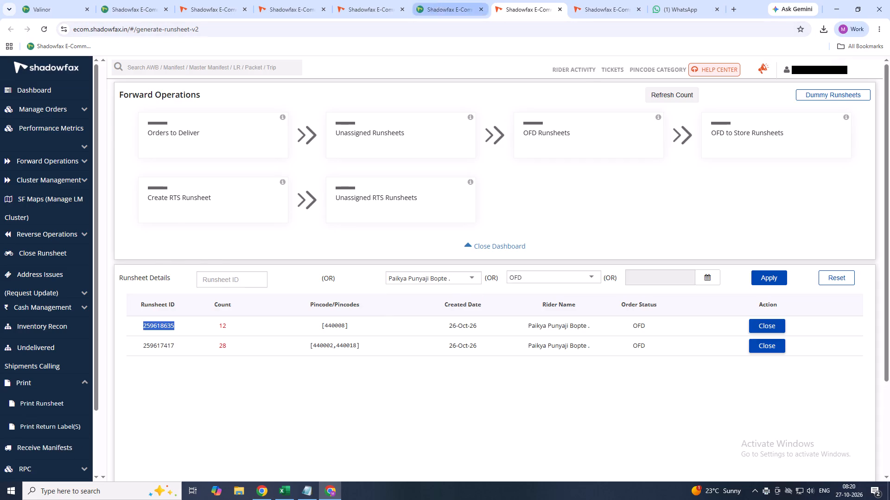
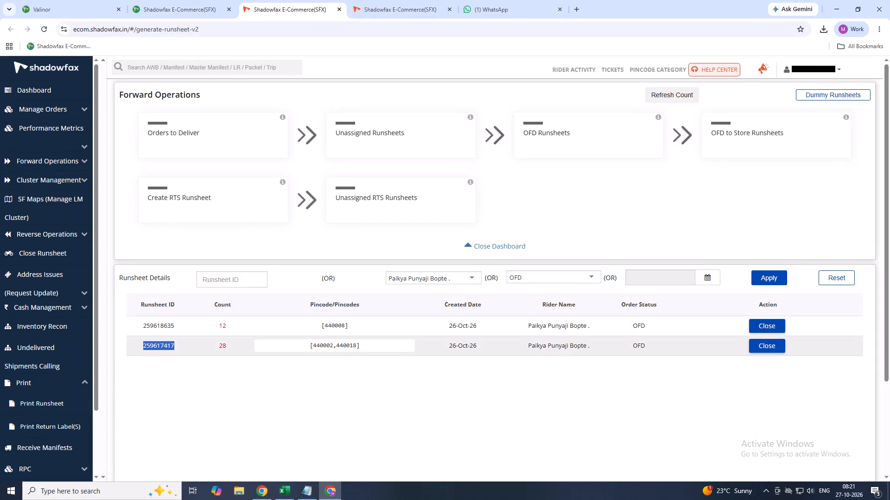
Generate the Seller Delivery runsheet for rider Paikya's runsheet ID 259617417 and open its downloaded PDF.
{"action": "key", "text": "ctrl+c"}
{"action": "left_click", "coordinate": [410, 4]}
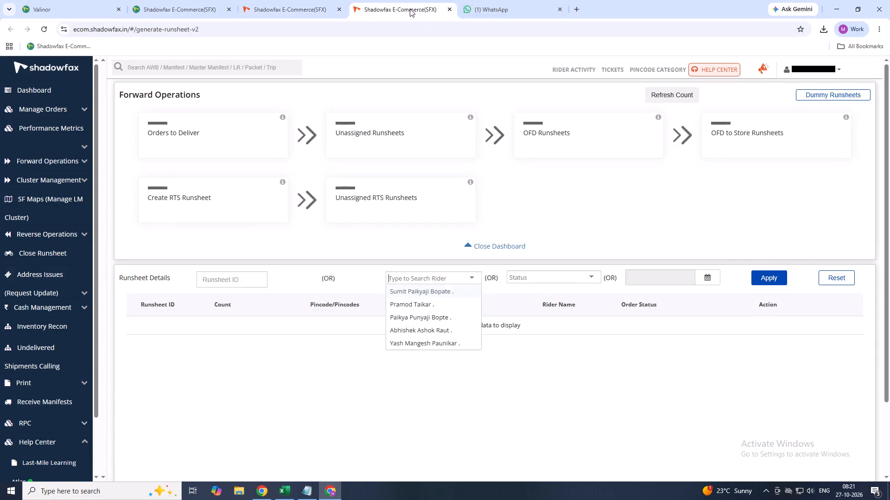
{"action": "left_click", "coordinate": [197, 3]}
{"action": "triple_click", "coordinate": [320, 135]}
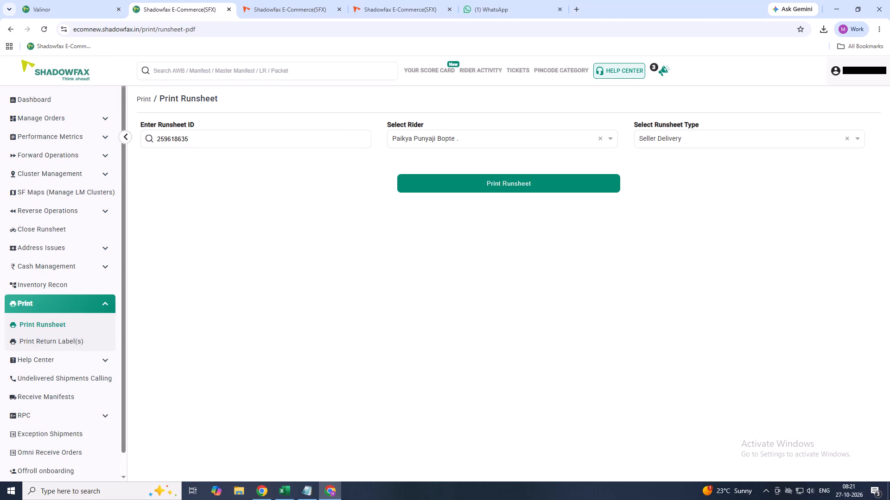
{"action": "key", "text": "ctrl+v"}
{"action": "left_click", "coordinate": [470, 182]}
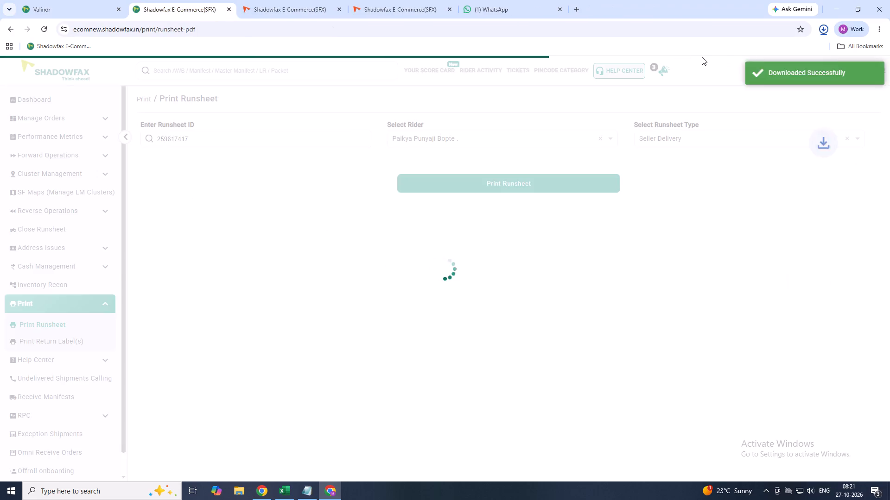
{"action": "left_click", "coordinate": [748, 52]}
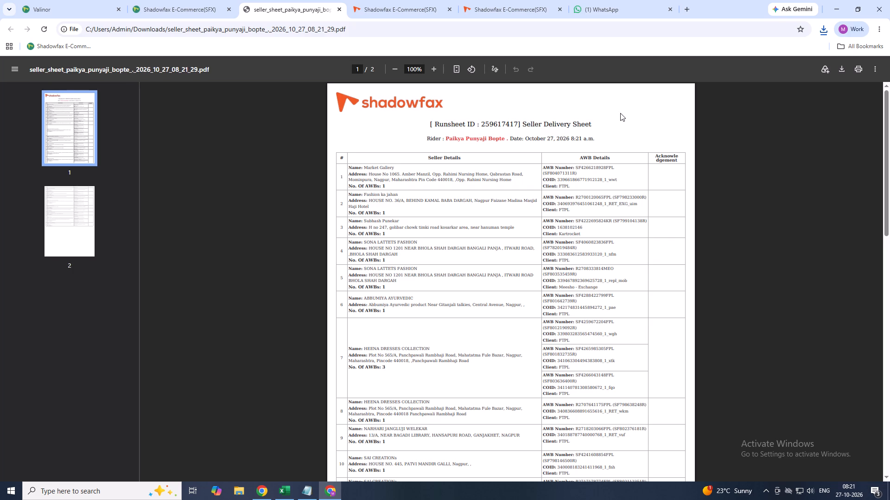
Look through the seller entries in the Seller Delivery Sheet for runsheet 259617417.
{"action": "scroll", "coordinate": [621, 114], "scroll_direction": "down", "scroll_amount": 3}
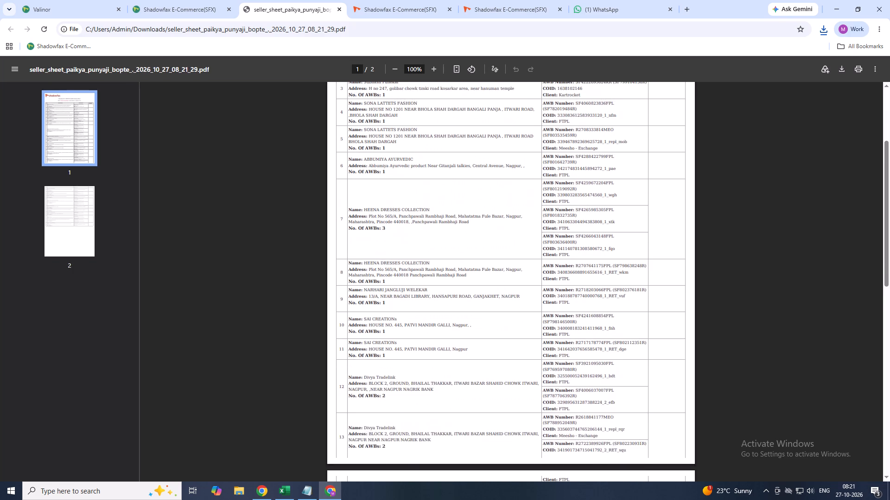
{"action": "scroll", "coordinate": [616, 126], "scroll_direction": "down", "scroll_amount": 3}
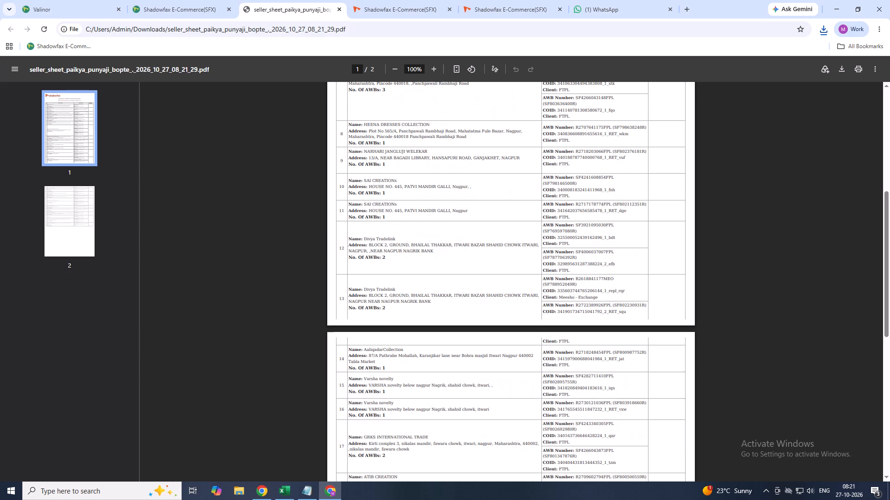
{"action": "scroll", "coordinate": [616, 126], "scroll_direction": "down", "scroll_amount": 1}
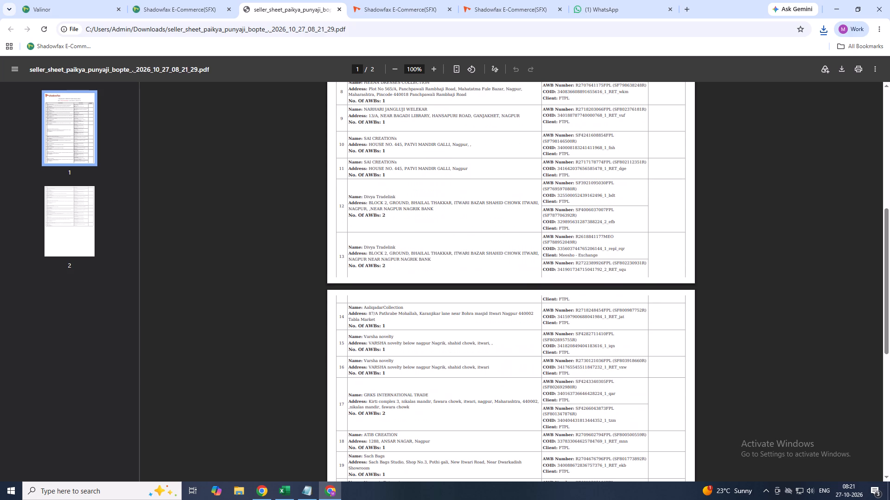
{"action": "scroll", "coordinate": [616, 126], "scroll_direction": "down", "scroll_amount": 2}
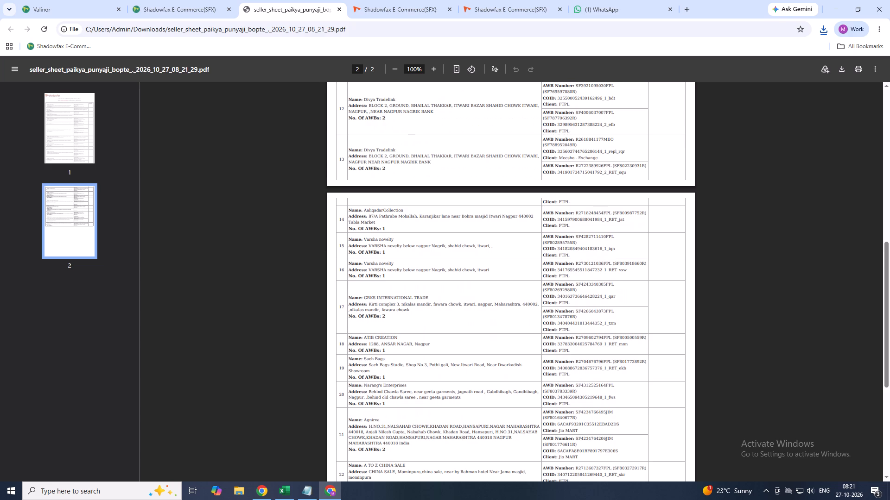
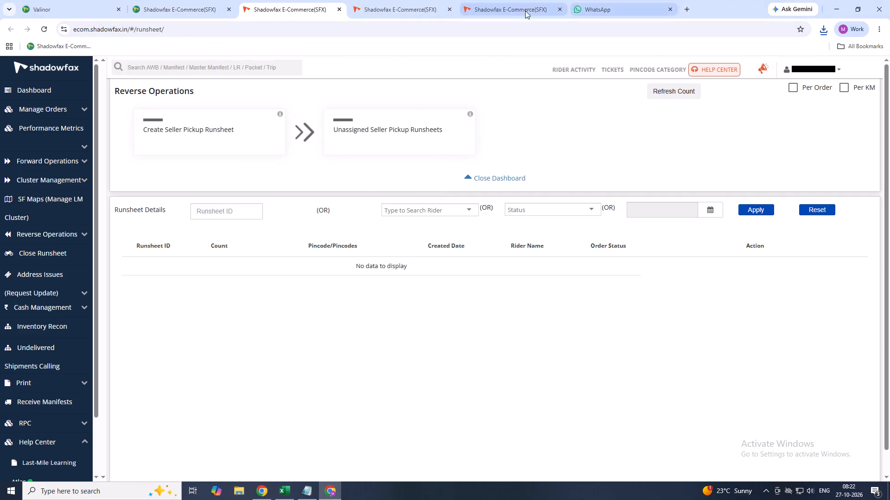
Open the unassigned seller pickup runsheets from Reverse Operations to view the created runsheets.
{"action": "left_click", "coordinate": [400, 138]}
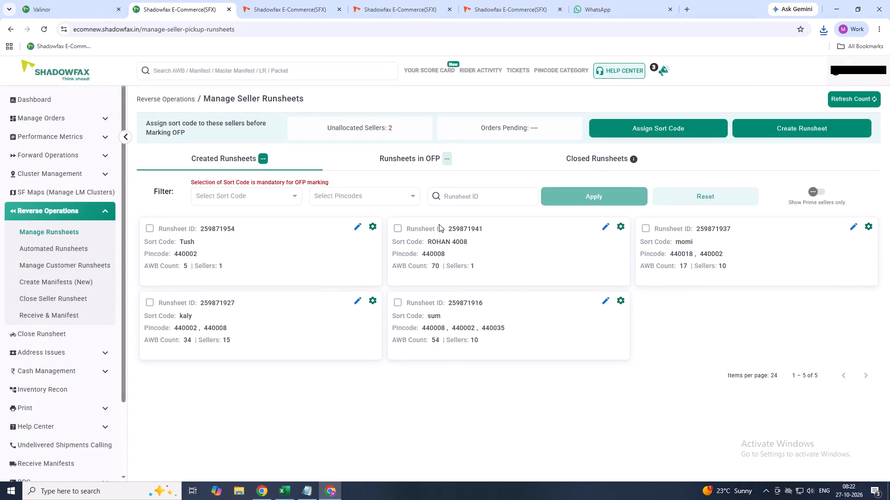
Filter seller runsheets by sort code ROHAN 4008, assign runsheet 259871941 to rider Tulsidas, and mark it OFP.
{"action": "left_click", "coordinate": [394, 226]}
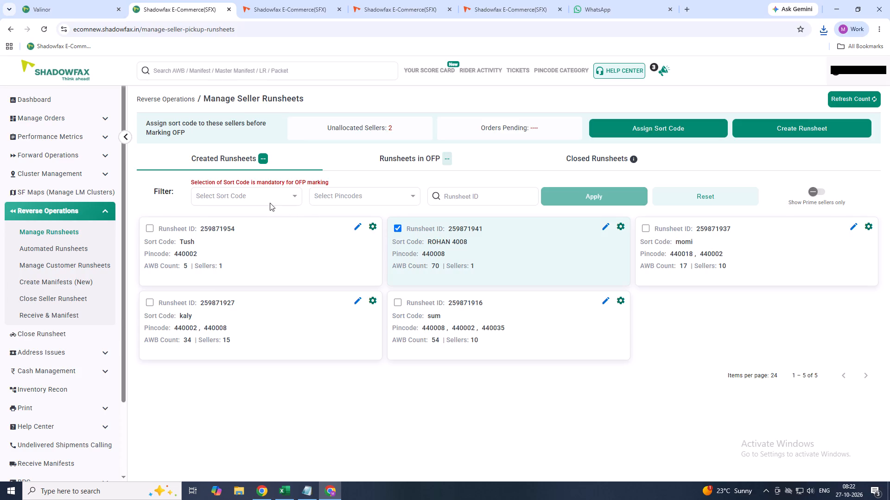
{"action": "left_click", "coordinate": [267, 194]}
{"action": "scroll", "coordinate": [238, 287], "scroll_direction": "down", "scroll_amount": 2}
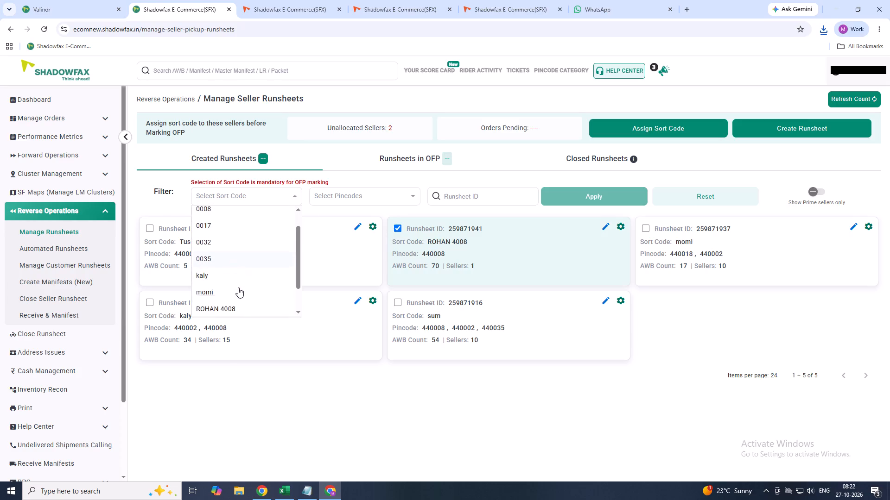
{"action": "left_click", "coordinate": [234, 275]}
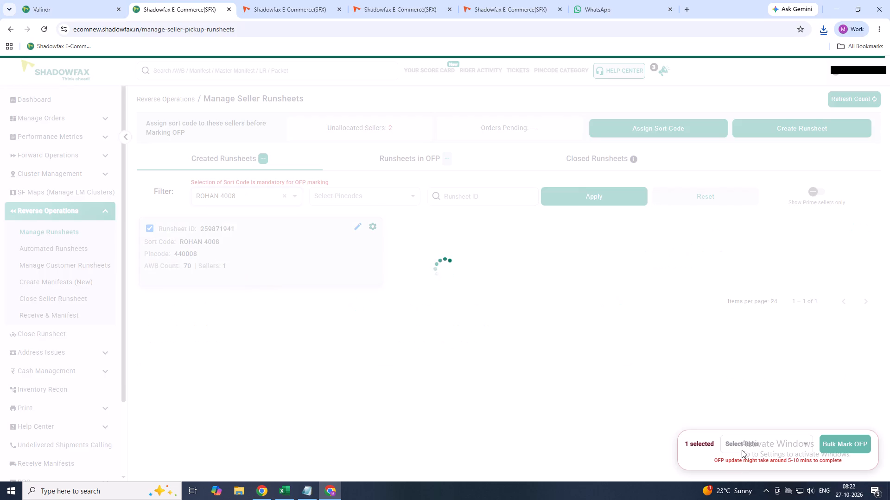
{"action": "double_click", "coordinate": [749, 441]}
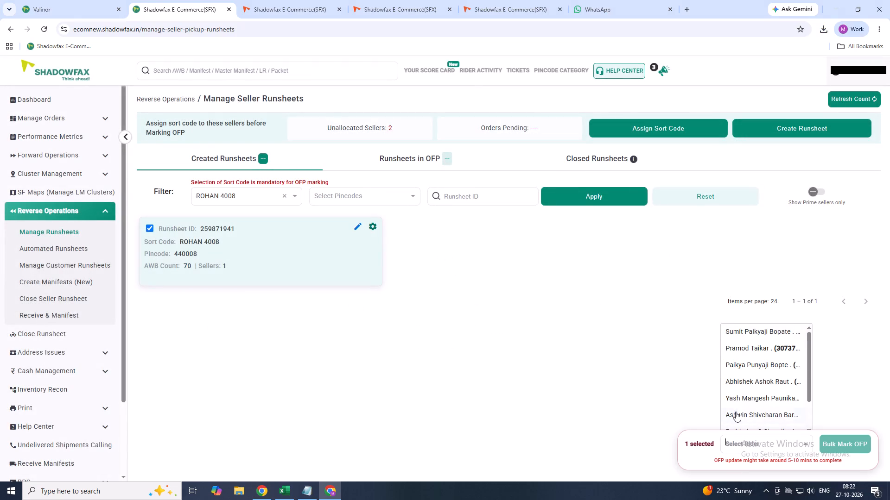
{"action": "key", "text": "t"}
{"action": "key", "text": "u"}
{"action": "left_click", "coordinate": [769, 421]}
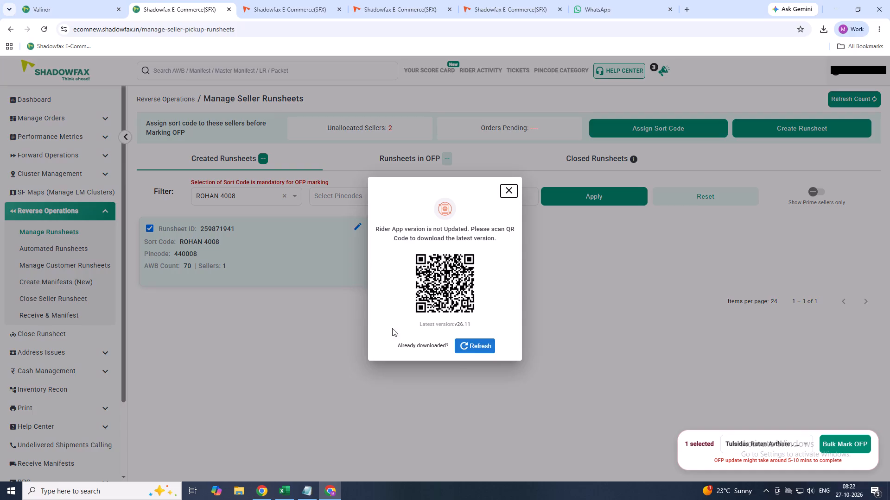
{"action": "left_click", "coordinate": [468, 344]}
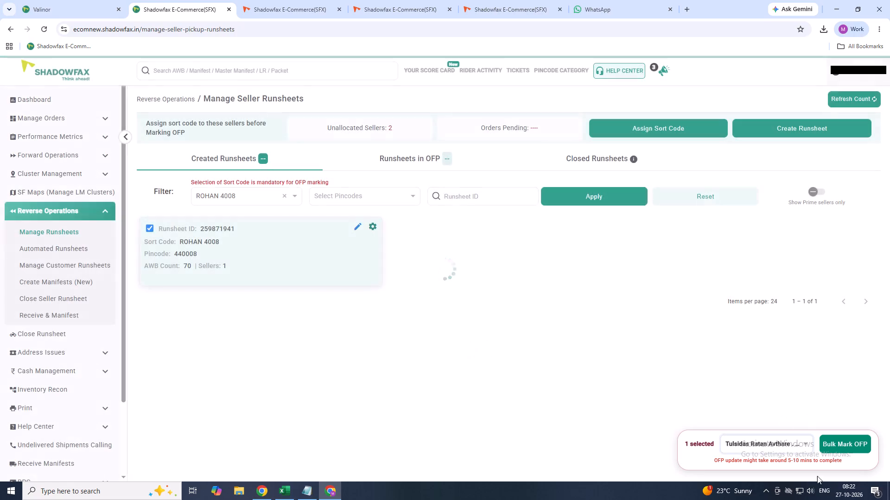
{"action": "left_click", "coordinate": [838, 448]}
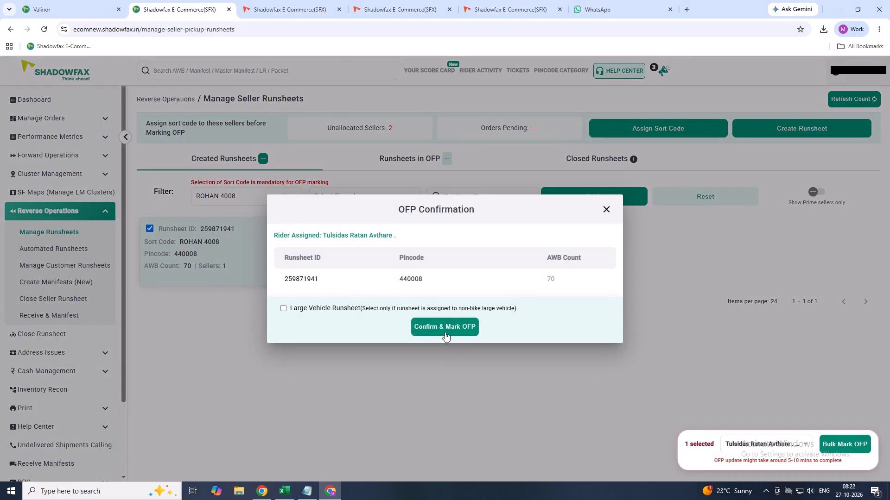
{"action": "left_click", "coordinate": [445, 328]}
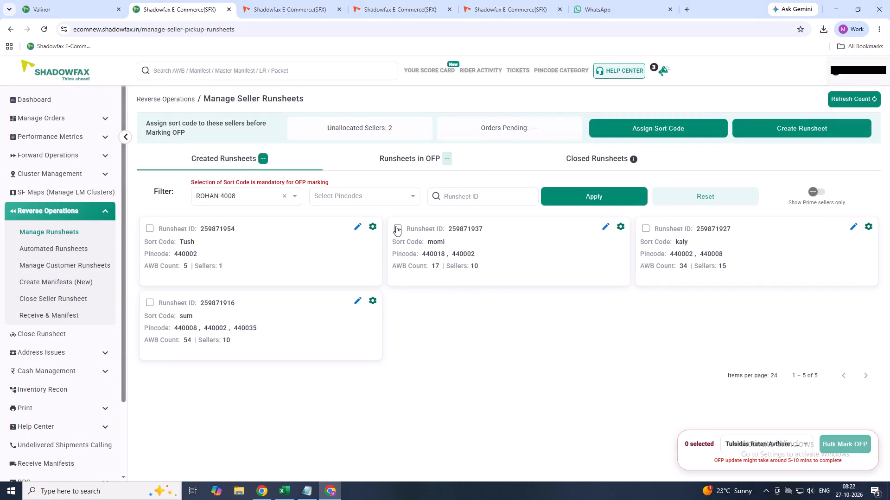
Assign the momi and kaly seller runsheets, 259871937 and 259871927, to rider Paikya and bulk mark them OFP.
{"action": "left_click", "coordinate": [397, 226]}
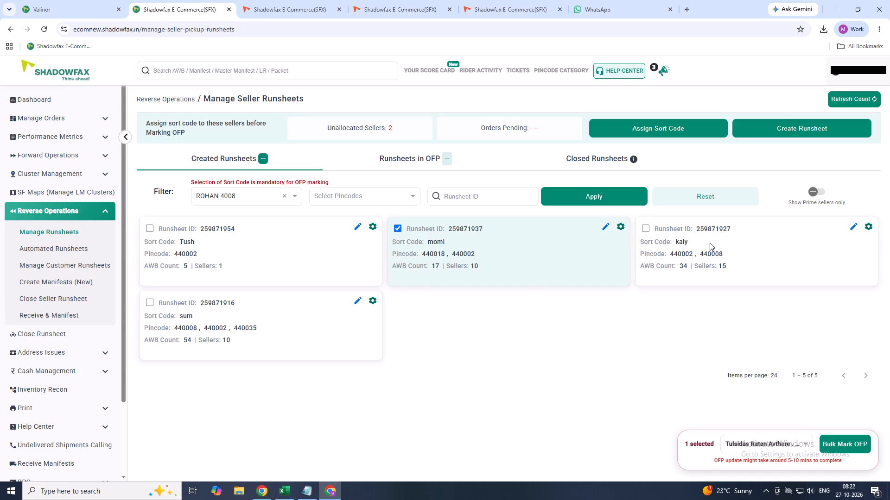
{"action": "left_click", "coordinate": [648, 227]}
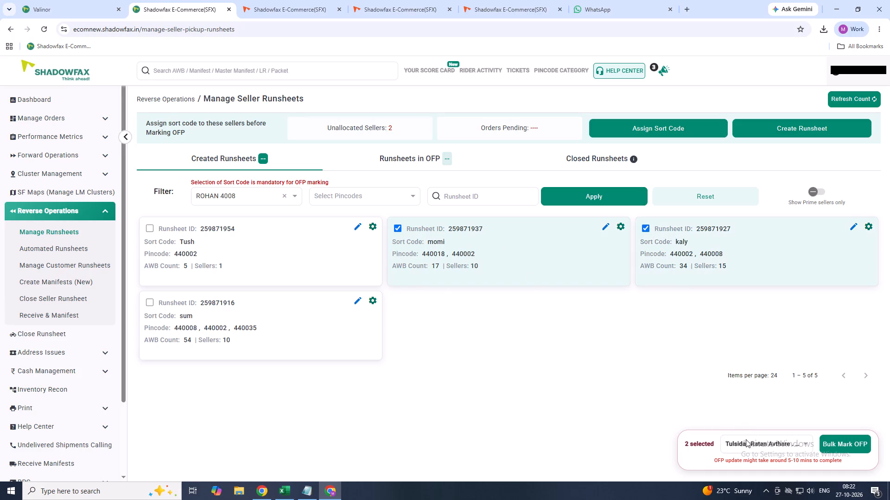
{"action": "left_click", "coordinate": [748, 440]}
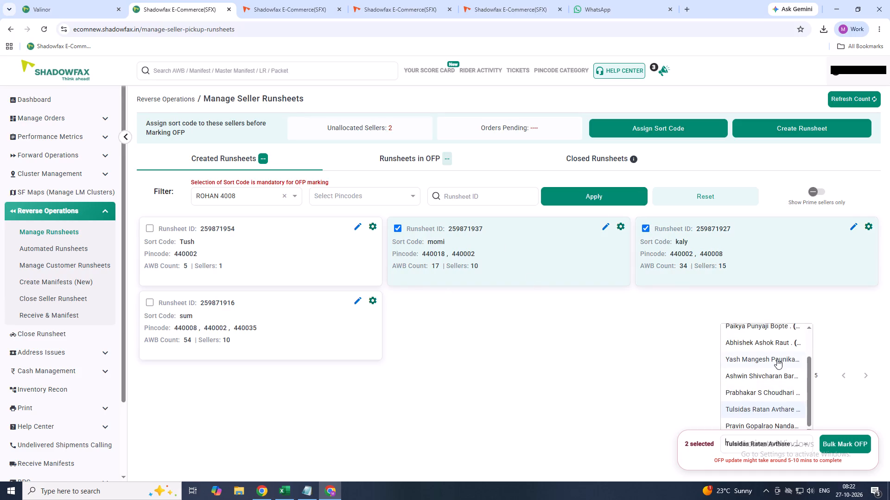
{"action": "left_click", "coordinate": [763, 329]}
{"action": "left_click", "coordinate": [826, 441]}
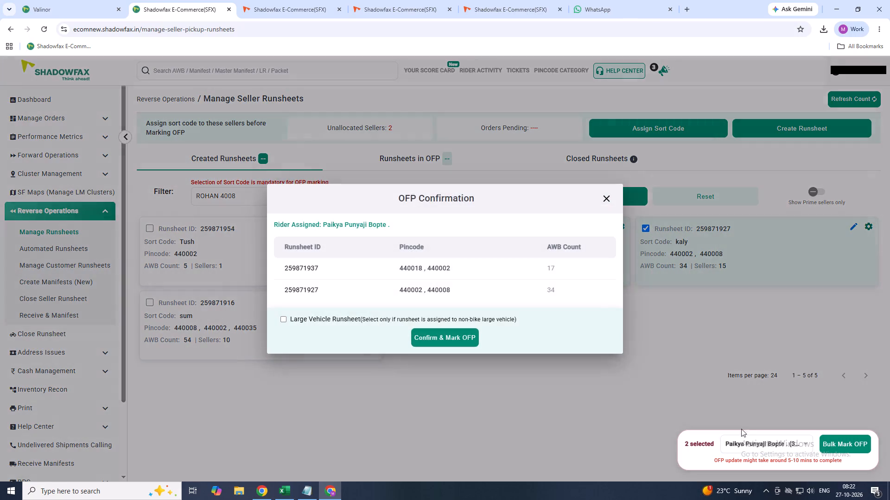
{"action": "left_click", "coordinate": [458, 336]}
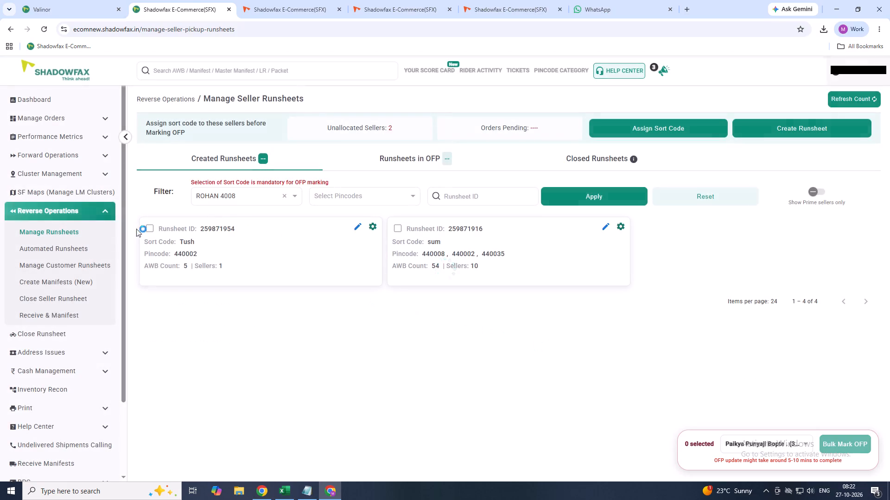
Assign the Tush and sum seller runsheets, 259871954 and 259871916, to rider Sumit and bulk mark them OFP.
{"action": "left_click", "coordinate": [152, 225]}
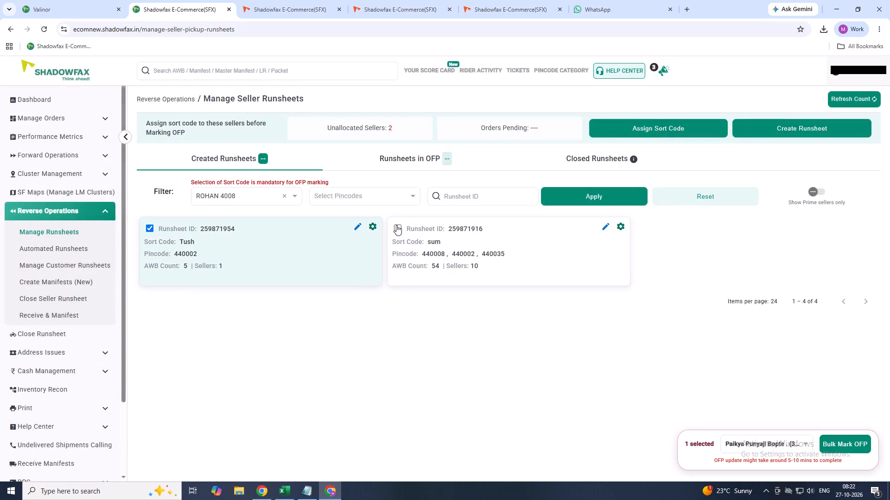
{"action": "left_click", "coordinate": [400, 225]}
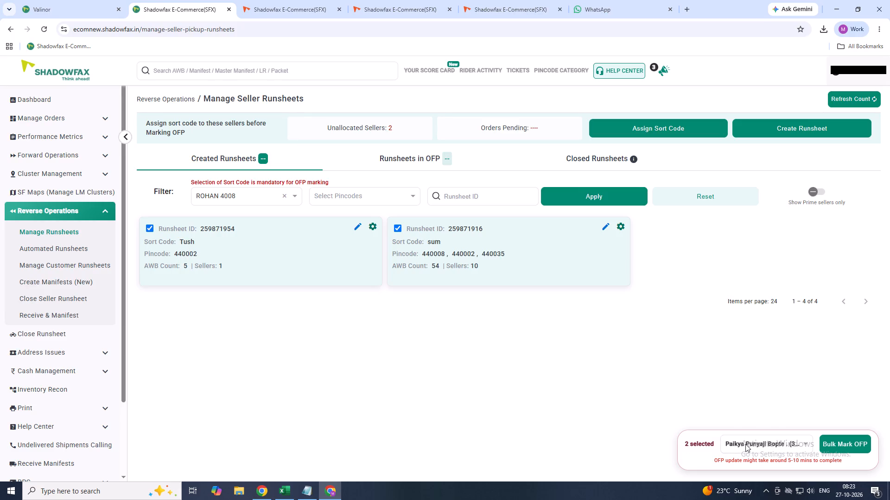
{"action": "left_click", "coordinate": [745, 444]}
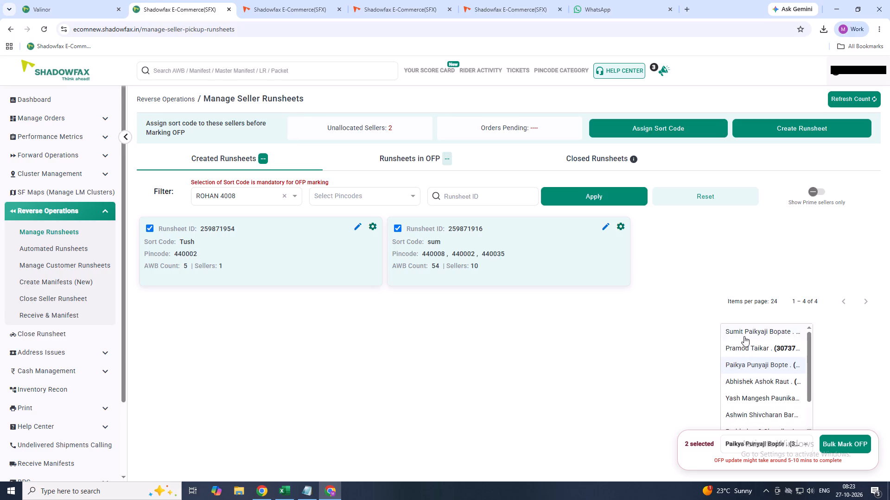
{"action": "left_click", "coordinate": [743, 333]}
{"action": "left_click", "coordinate": [854, 445]}
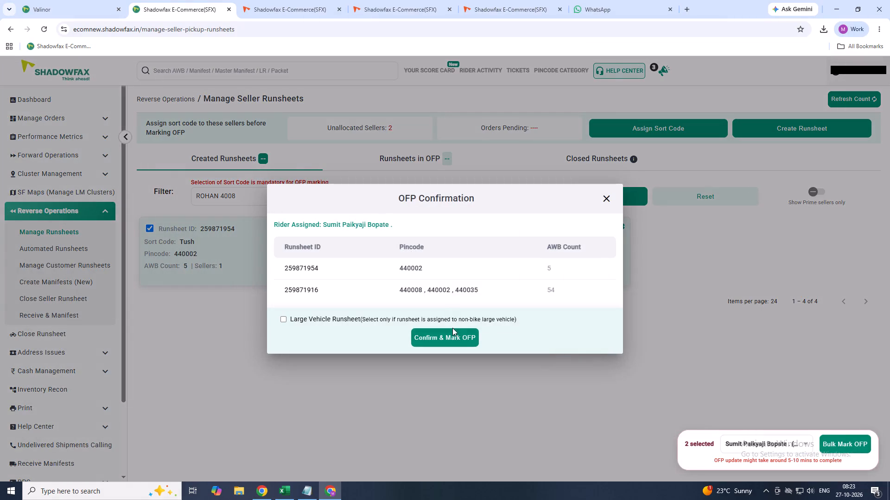
{"action": "left_click", "coordinate": [460, 337]}
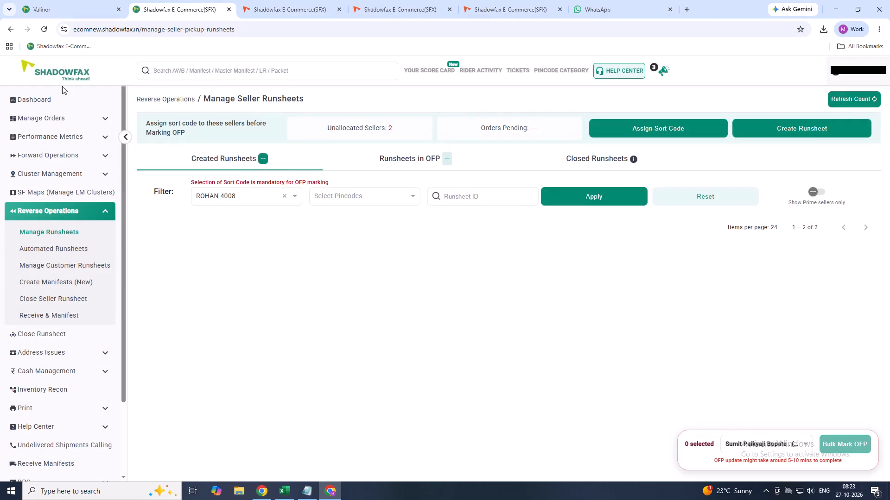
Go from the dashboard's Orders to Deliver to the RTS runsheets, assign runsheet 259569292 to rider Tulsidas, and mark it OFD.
{"action": "left_click", "coordinate": [50, 98]}
{"action": "left_click", "coordinate": [330, 186]}
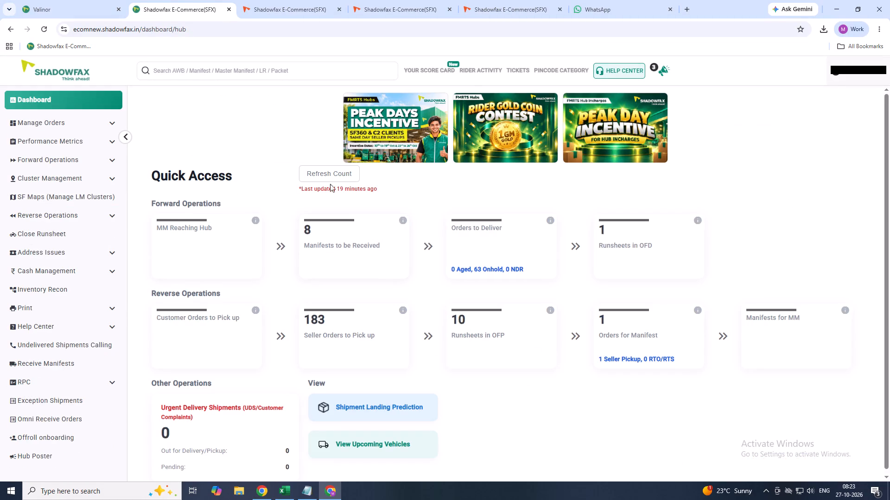
{"action": "triple_click", "coordinate": [330, 180]}
{"action": "left_click", "coordinate": [477, 248]}
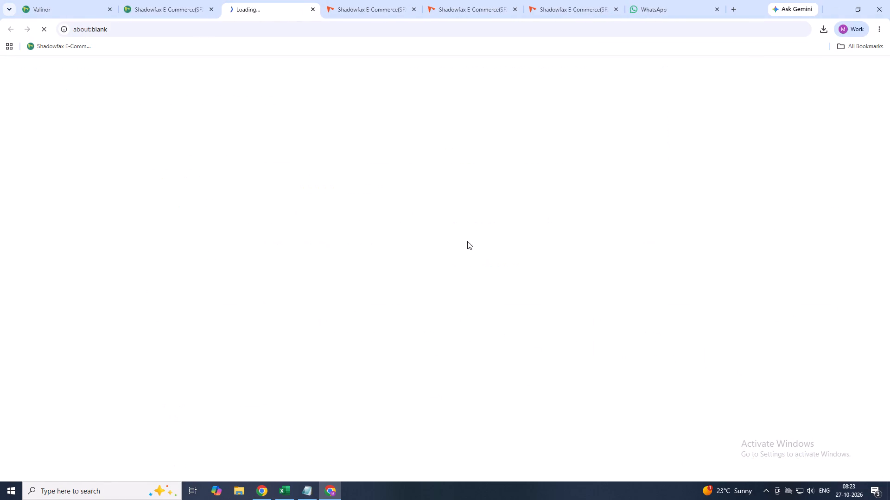
{"action": "left_click", "coordinate": [388, 174]}
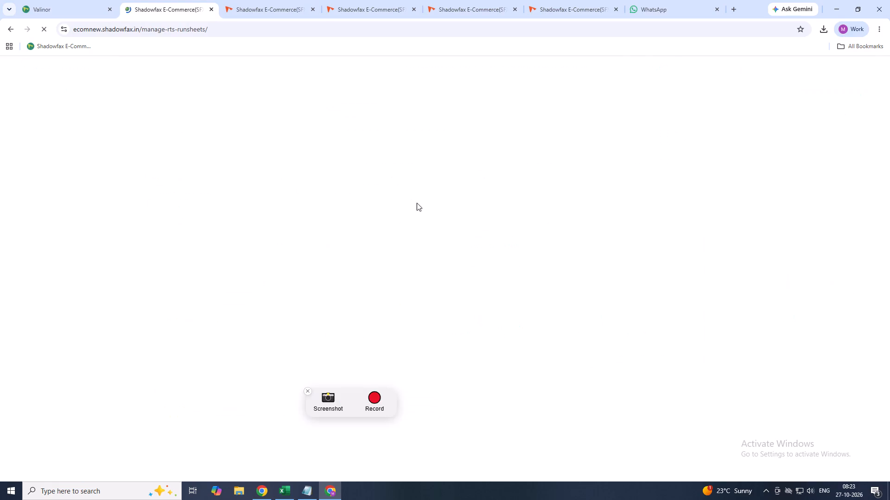
{"action": "left_click", "coordinate": [190, 283]}
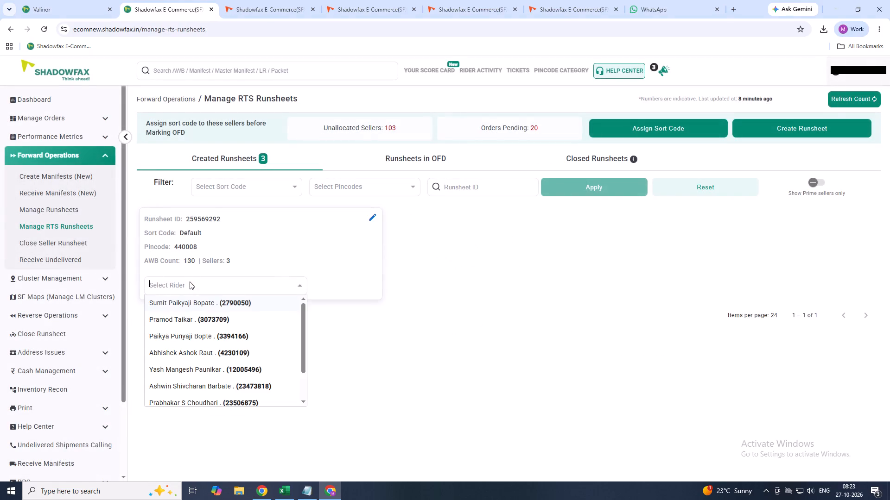
{"action": "key", "text": "t"}
{"action": "key", "text": "u"}
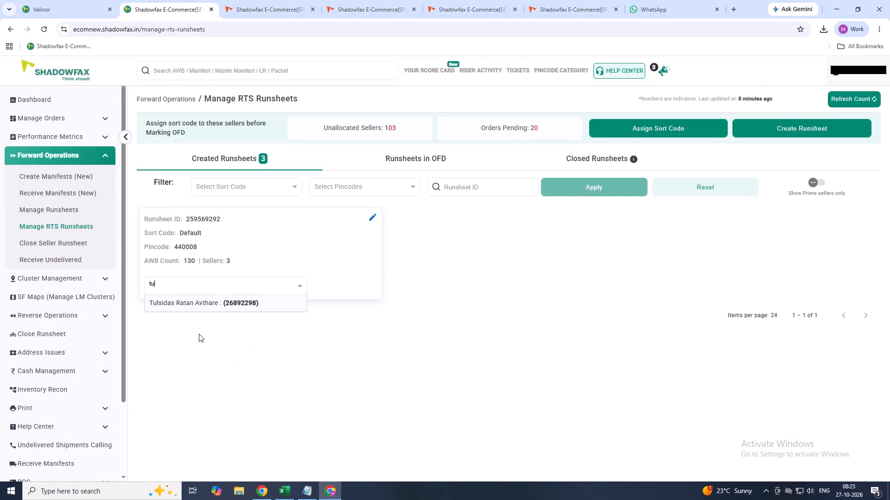
{"action": "left_click", "coordinate": [214, 304]}
{"action": "left_click", "coordinate": [329, 301]}
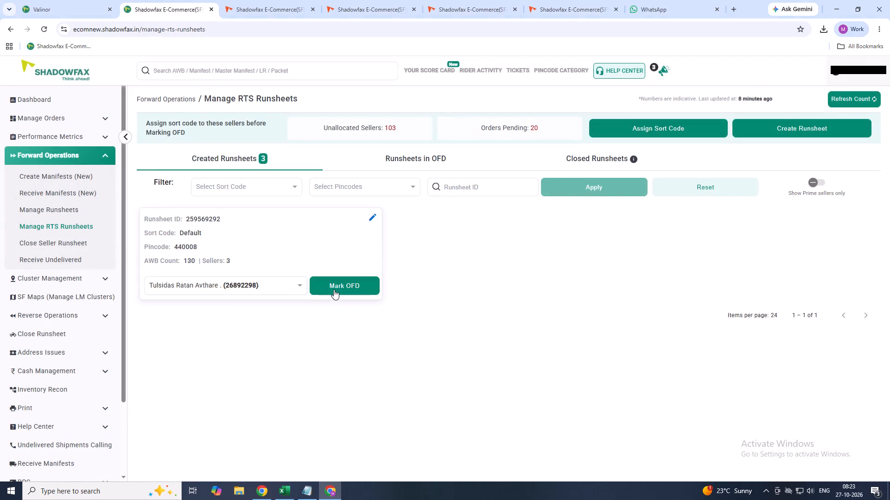
{"action": "left_click", "coordinate": [334, 289]}
{"action": "left_click", "coordinate": [444, 321]}
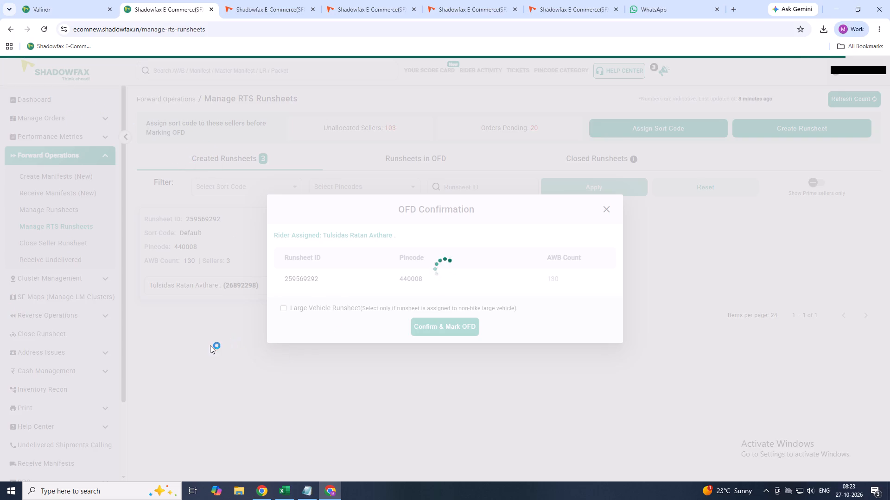
Create a seller pickup runsheet from the pending Regular-slot orders with Default sort code, adding only the seller Soni Galleria.
{"action": "left_click", "coordinate": [33, 100]}
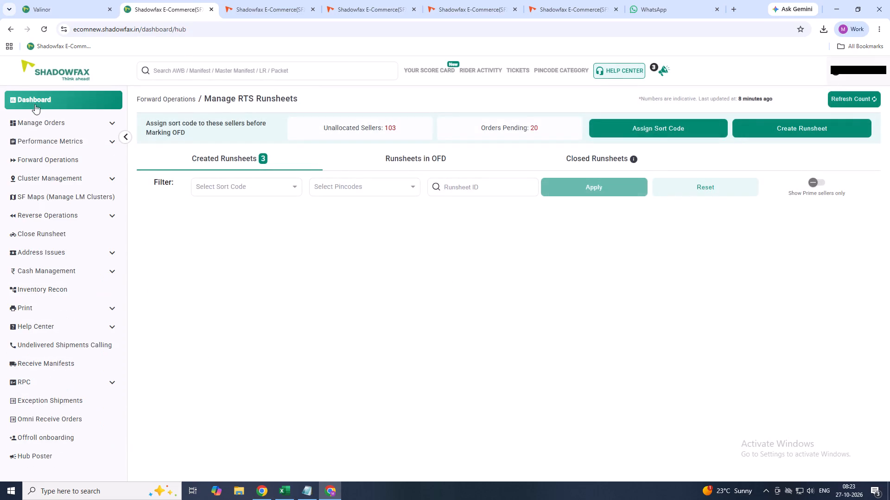
{"action": "left_click", "coordinate": [317, 180]}
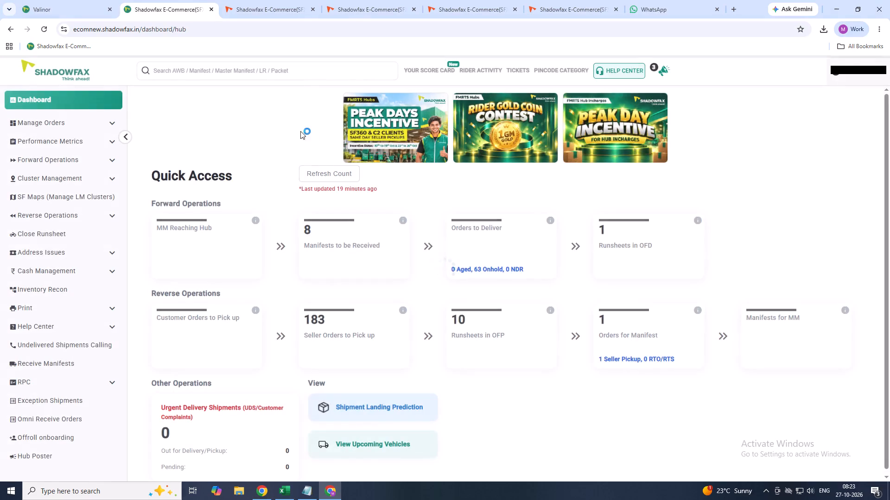
{"action": "left_click", "coordinate": [340, 323]}
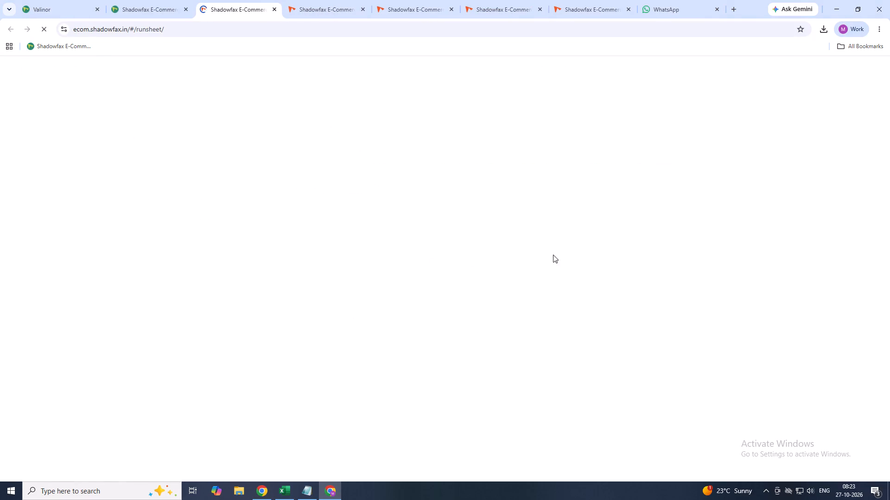
{"action": "left_click", "coordinate": [208, 138]}
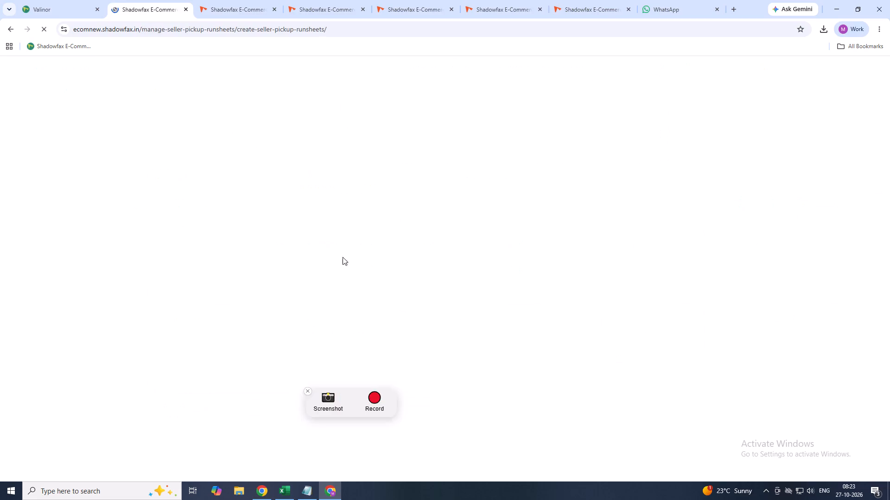
{"action": "left_click", "coordinate": [370, 151]}
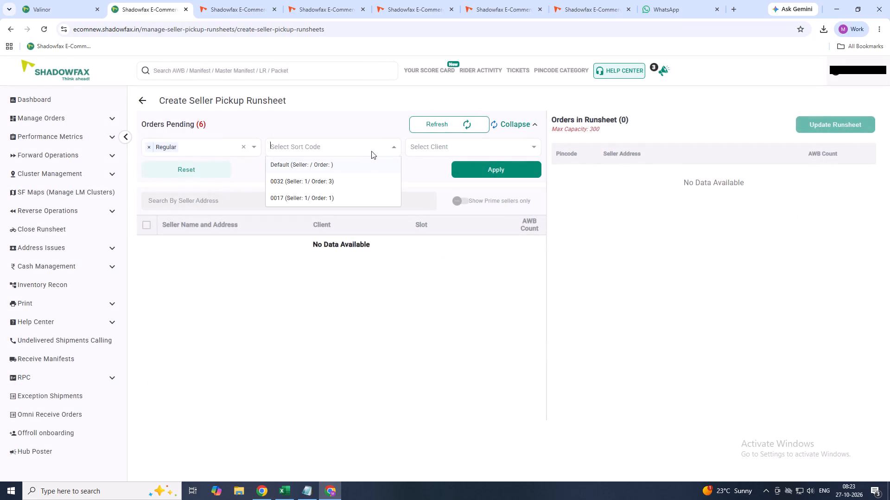
{"action": "left_click", "coordinate": [339, 164]}
{"action": "left_click", "coordinate": [492, 166]}
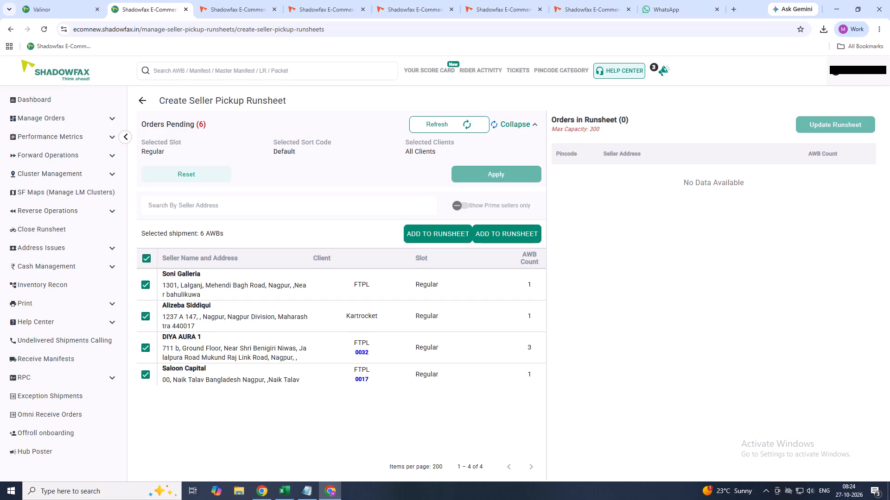
{"action": "left_click", "coordinate": [145, 260]}
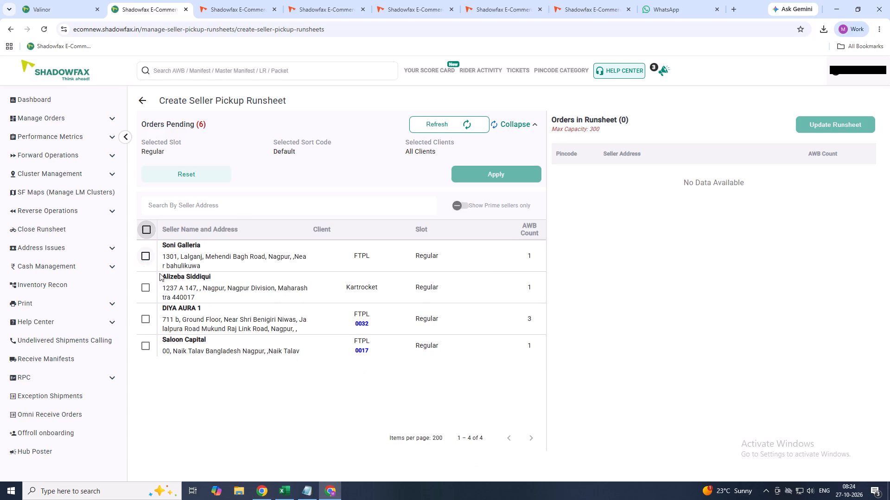
{"action": "left_click", "coordinate": [146, 259]}
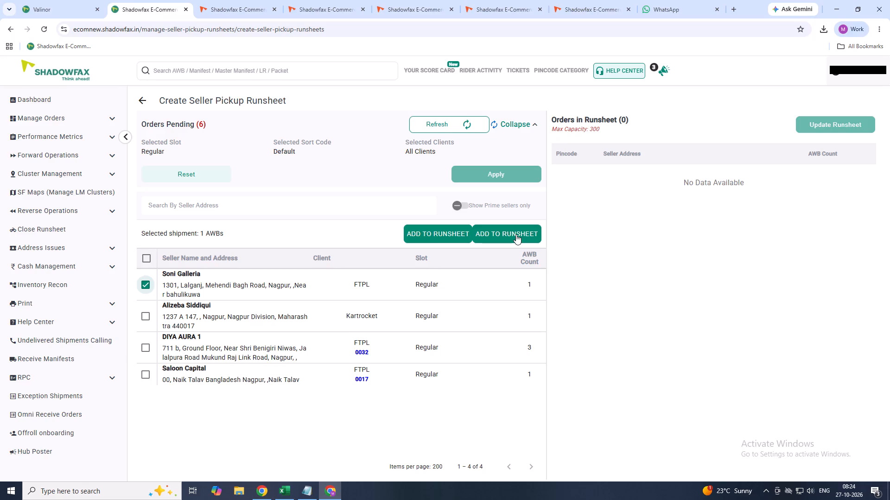
{"action": "left_click", "coordinate": [515, 232]}
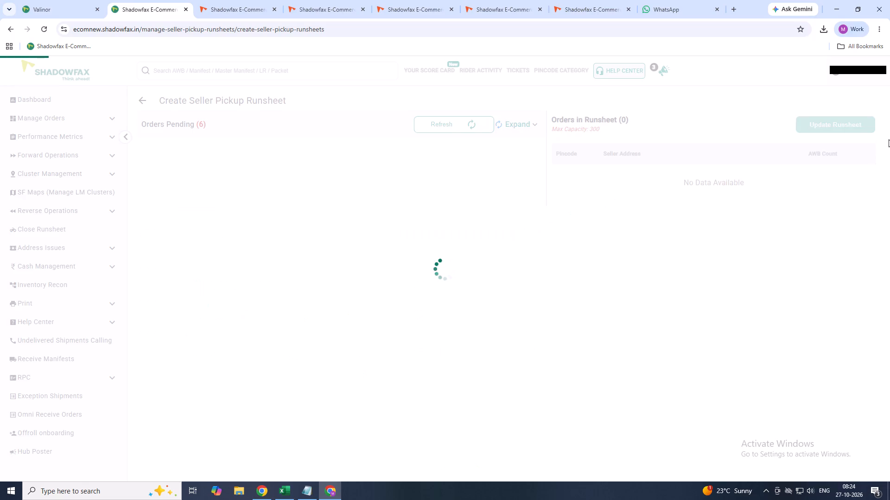
{"action": "left_click", "coordinate": [848, 128]}
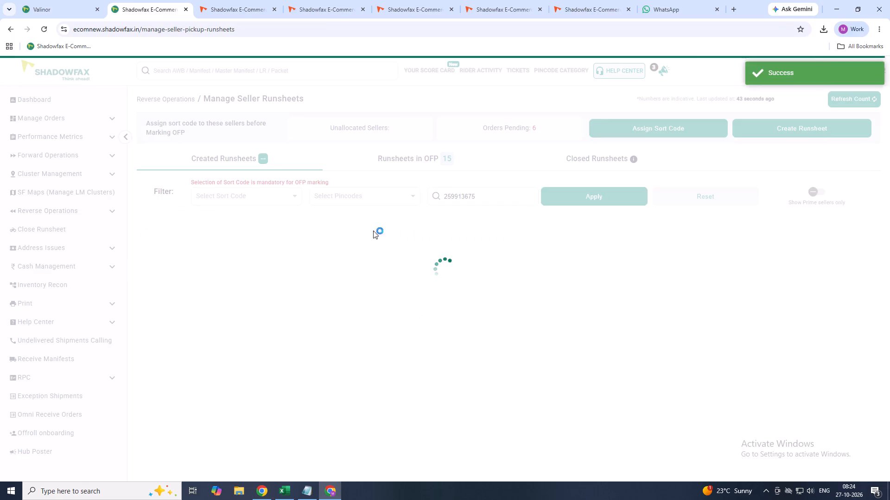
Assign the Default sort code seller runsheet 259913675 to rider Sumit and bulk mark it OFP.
{"action": "left_click", "coordinate": [149, 231]}
{"action": "left_click", "coordinate": [240, 202]}
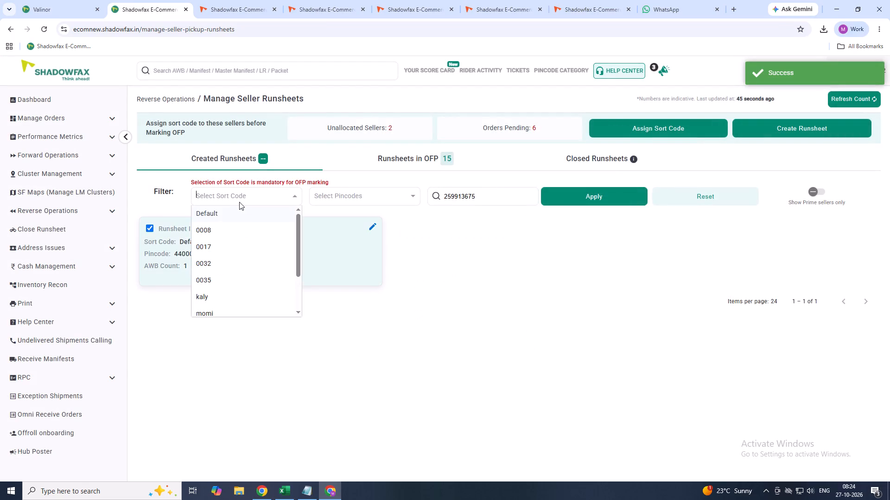
{"action": "left_click", "coordinate": [242, 214]}
{"action": "left_click", "coordinate": [765, 442]}
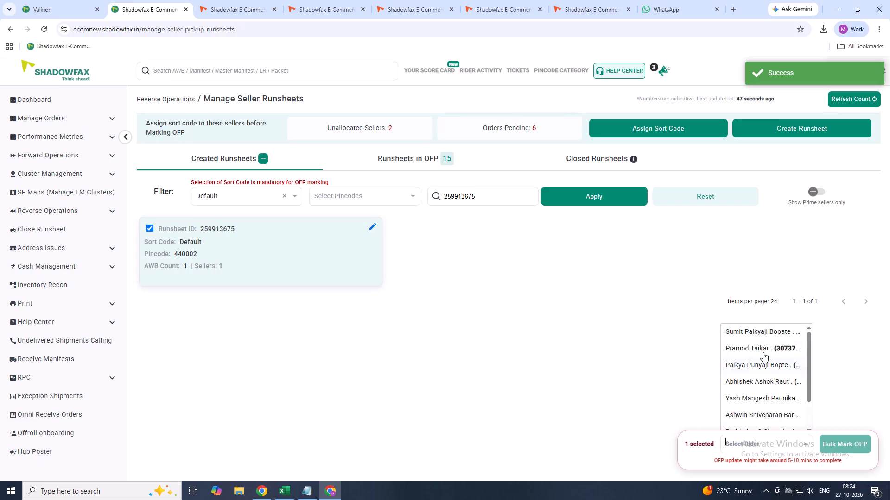
{"action": "left_click", "coordinate": [759, 329]}
{"action": "left_click", "coordinate": [836, 437]}
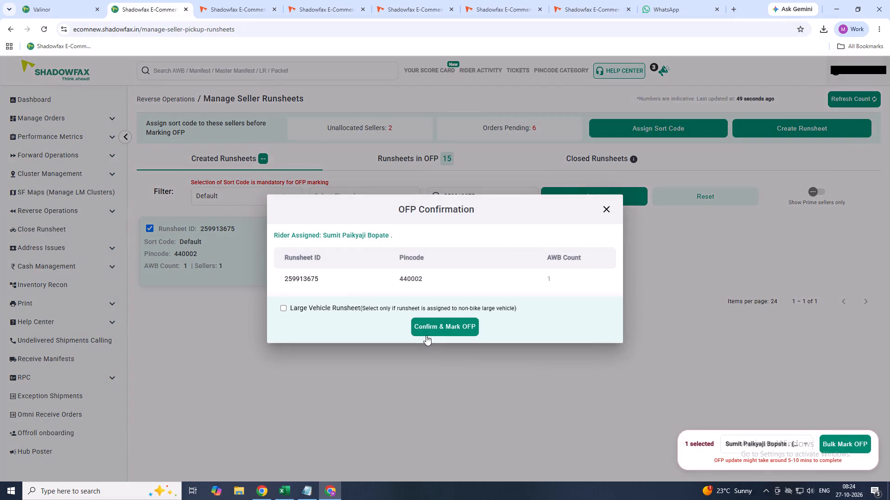
{"action": "left_click", "coordinate": [431, 331]}
Create a seller pickup runsheet from the pending Regular-slot orders with sort code 0032, adding the seller DIYA AURA 1.
{"action": "left_click", "coordinate": [775, 128]}
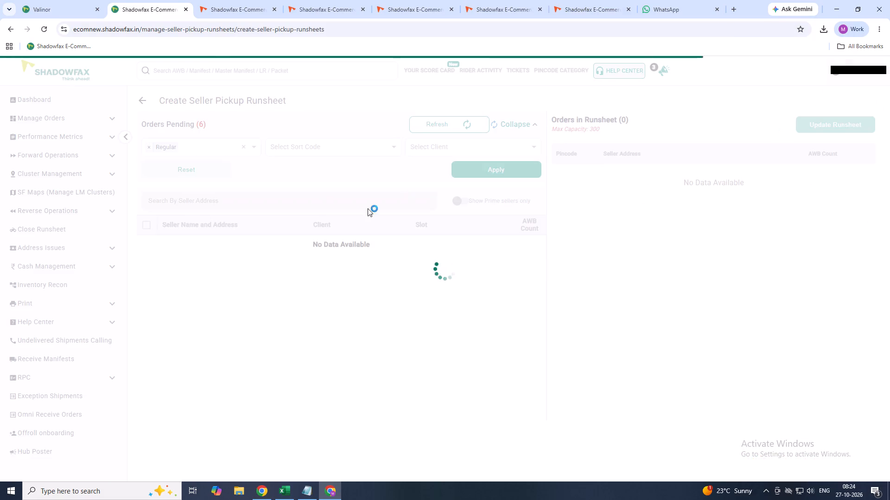
{"action": "left_click", "coordinate": [349, 152]}
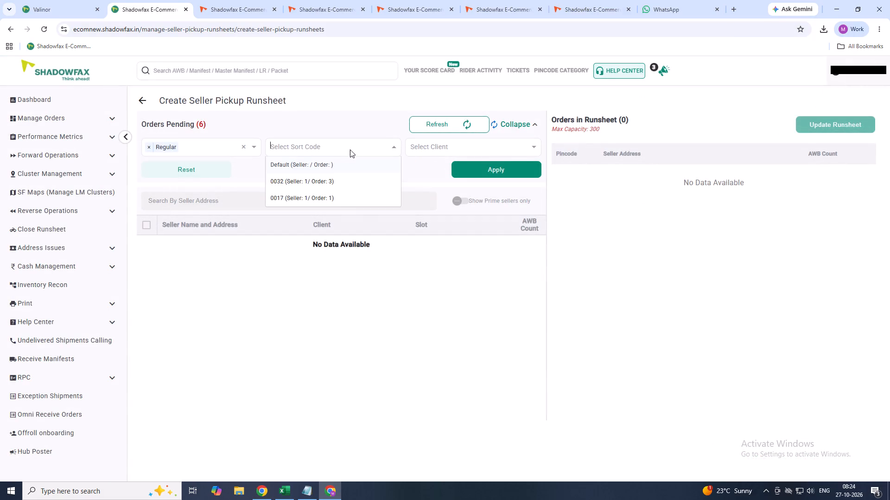
{"action": "left_click", "coordinate": [338, 179]}
{"action": "left_click", "coordinate": [475, 167]}
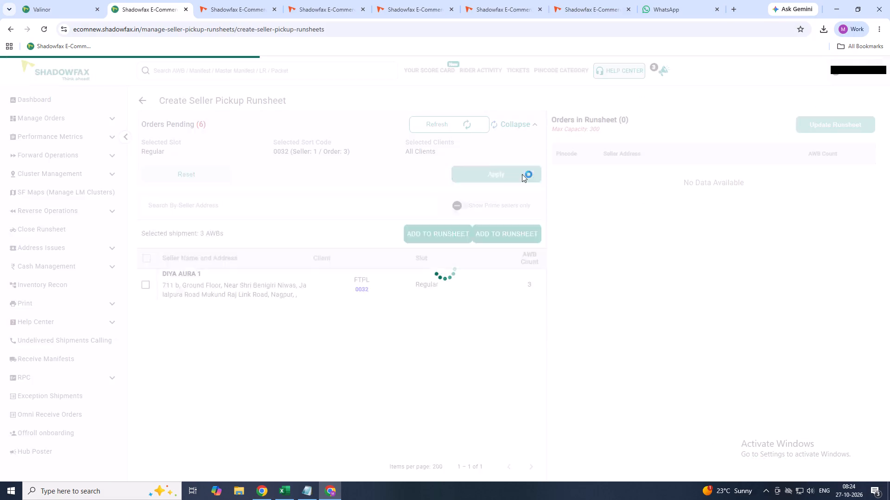
{"action": "left_click", "coordinate": [515, 233]}
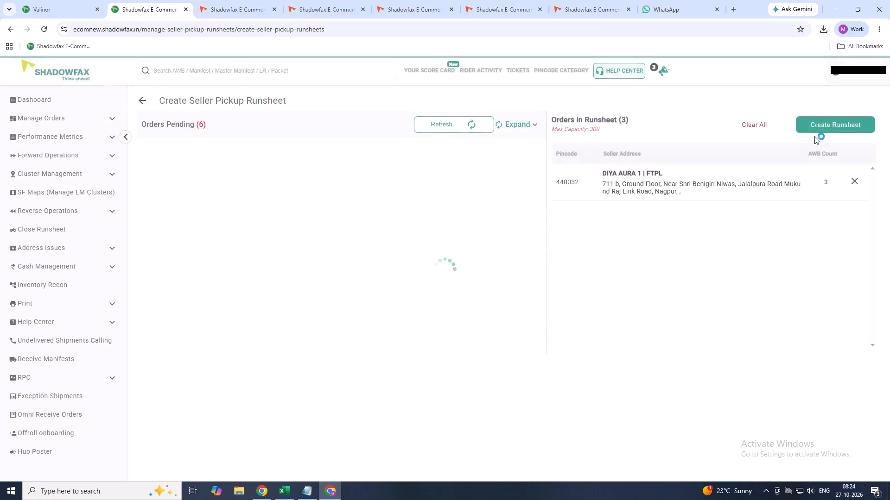
{"action": "left_click", "coordinate": [819, 126]}
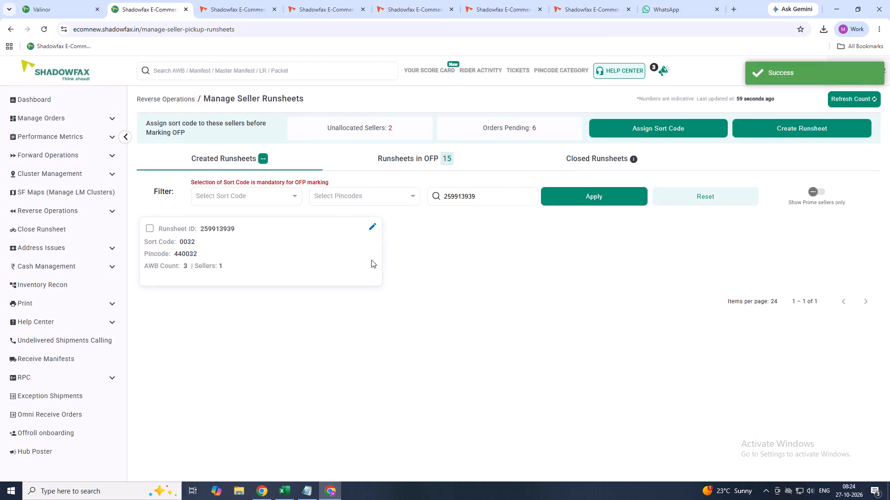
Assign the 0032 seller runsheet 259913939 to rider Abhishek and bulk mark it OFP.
{"action": "left_click", "coordinate": [152, 229]}
{"action": "left_click", "coordinate": [237, 187]}
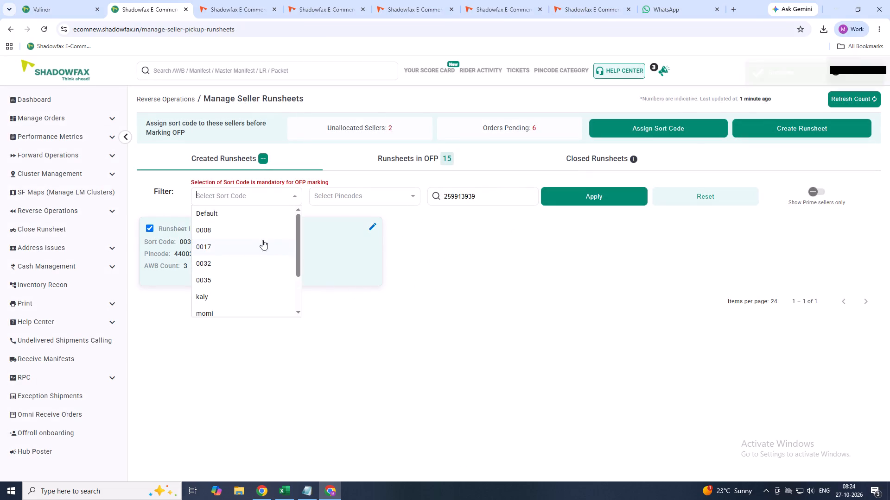
{"action": "left_click", "coordinate": [256, 259]}
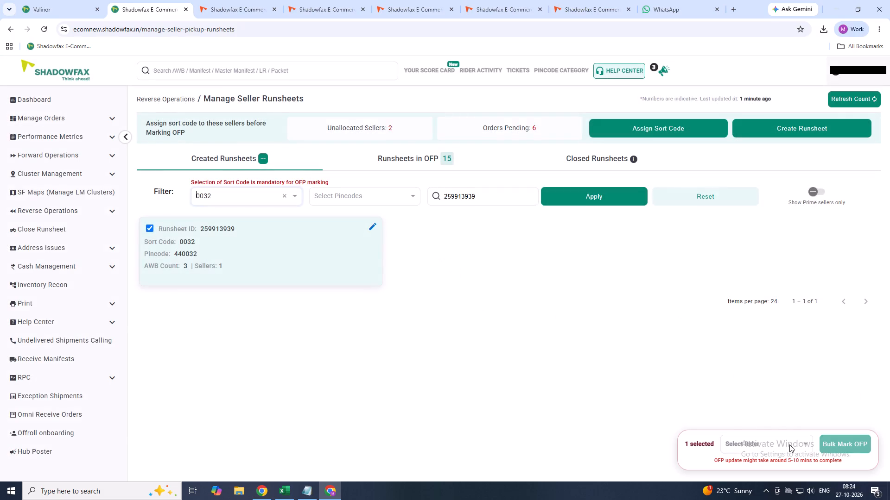
{"action": "left_click", "coordinate": [789, 444]}
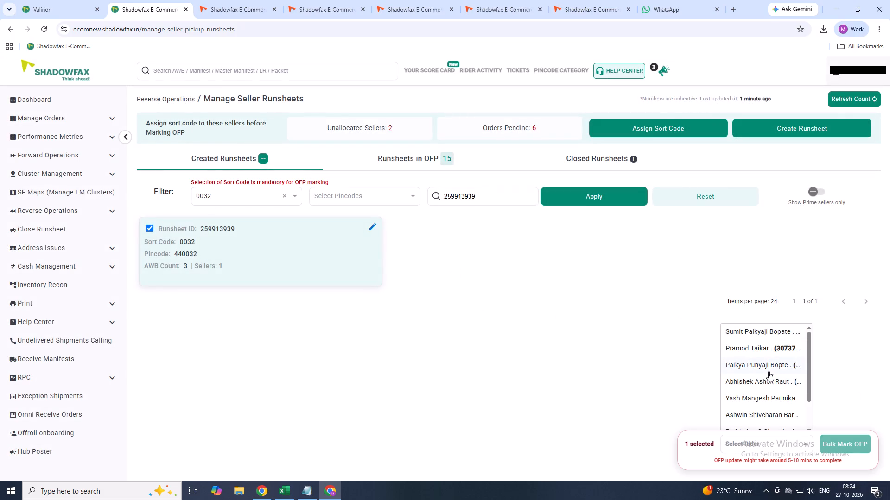
{"action": "left_click", "coordinate": [769, 378]}
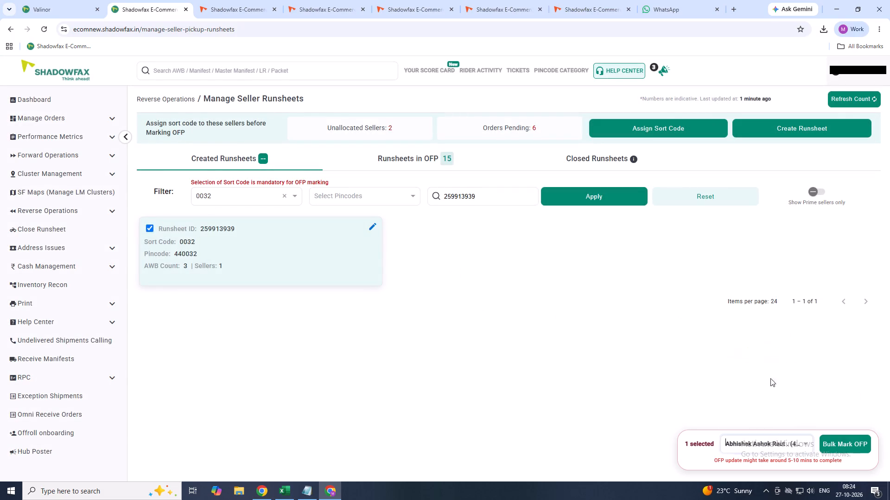
{"action": "left_click", "coordinate": [848, 445]}
{"action": "left_click", "coordinate": [450, 330]}
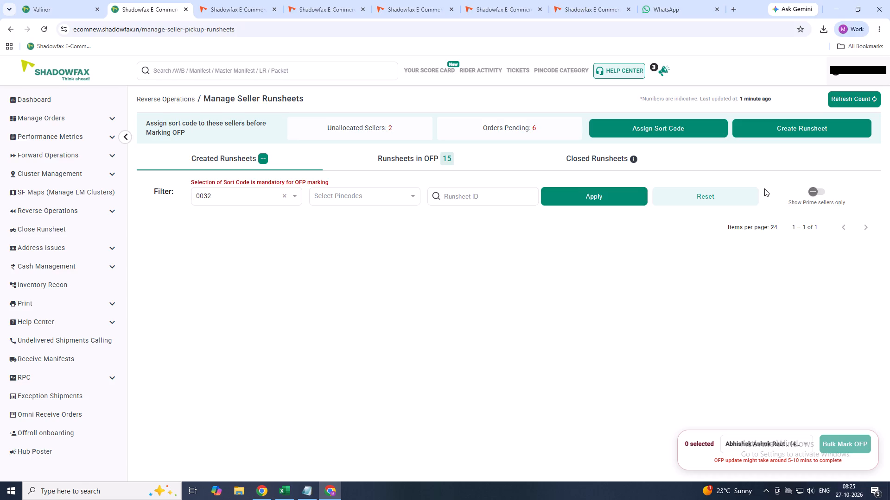
Create a seller pickup runsheet from the pending Regular-slot orders with sort code 0017, adding the seller Saloon Capital.
{"action": "left_click", "coordinate": [795, 130]}
{"action": "left_click", "coordinate": [352, 150]}
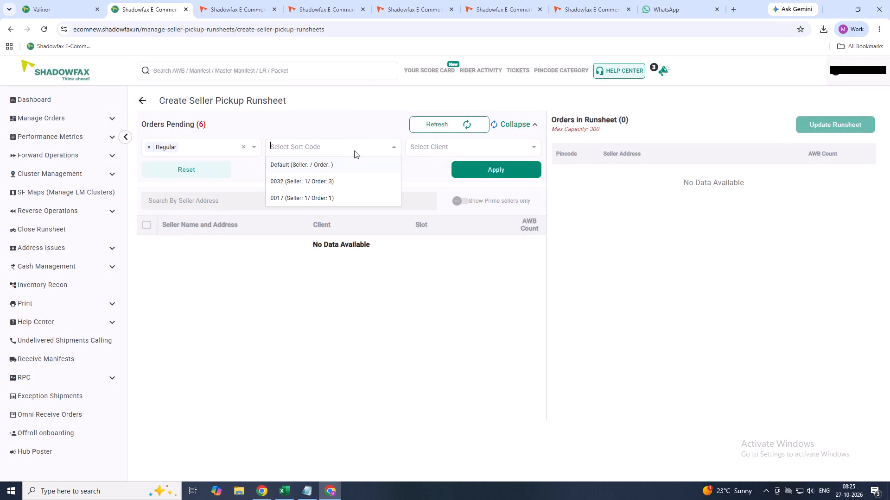
{"action": "left_click", "coordinate": [334, 201]}
{"action": "left_click", "coordinate": [534, 159]}
{"action": "left_click", "coordinate": [503, 174]}
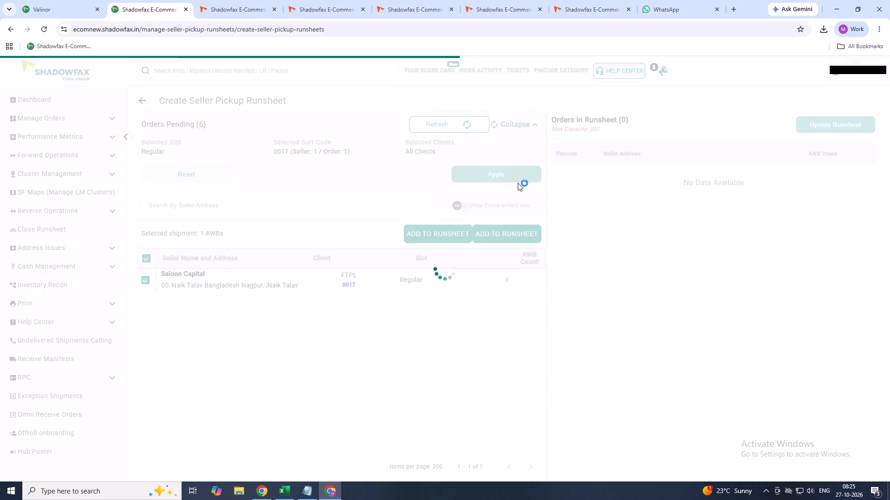
{"action": "left_click", "coordinate": [517, 236]}
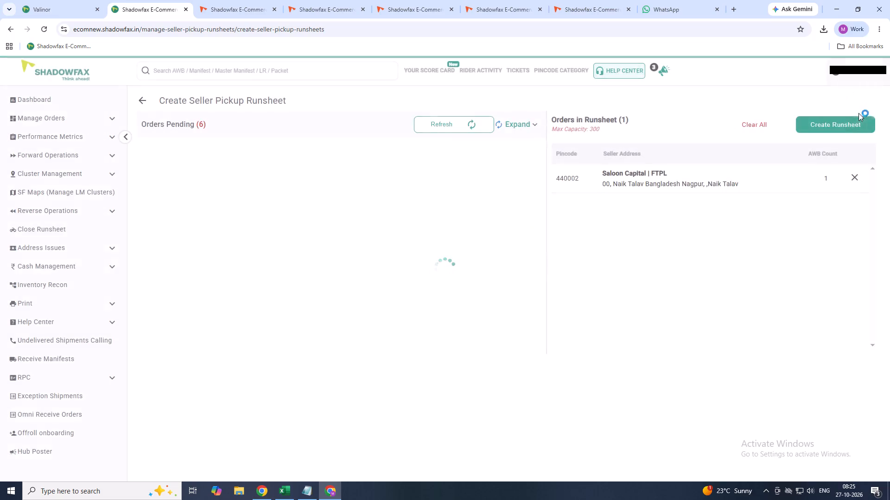
{"action": "left_click", "coordinate": [847, 122]}
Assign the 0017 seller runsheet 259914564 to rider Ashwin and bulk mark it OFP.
{"action": "left_click", "coordinate": [143, 232]}
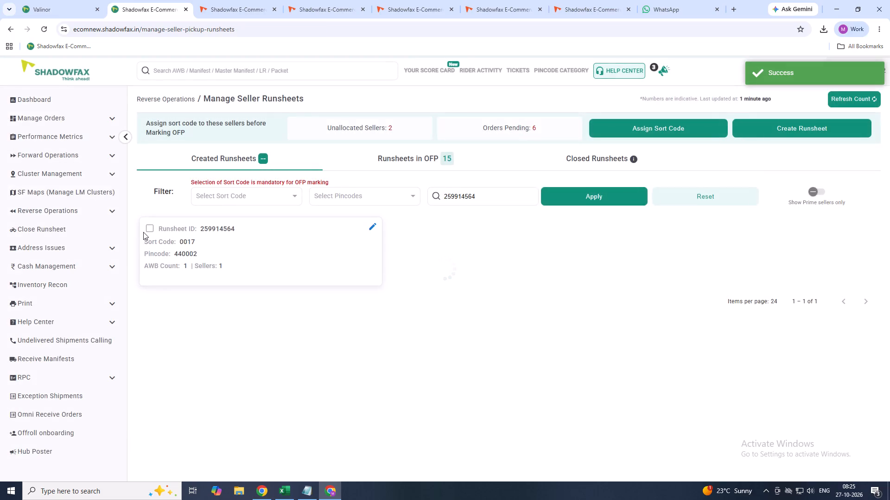
{"action": "left_click", "coordinate": [146, 231]}
{"action": "left_click", "coordinate": [146, 231]}
{"action": "left_click", "coordinate": [150, 229]}
{"action": "left_click", "coordinate": [242, 193]}
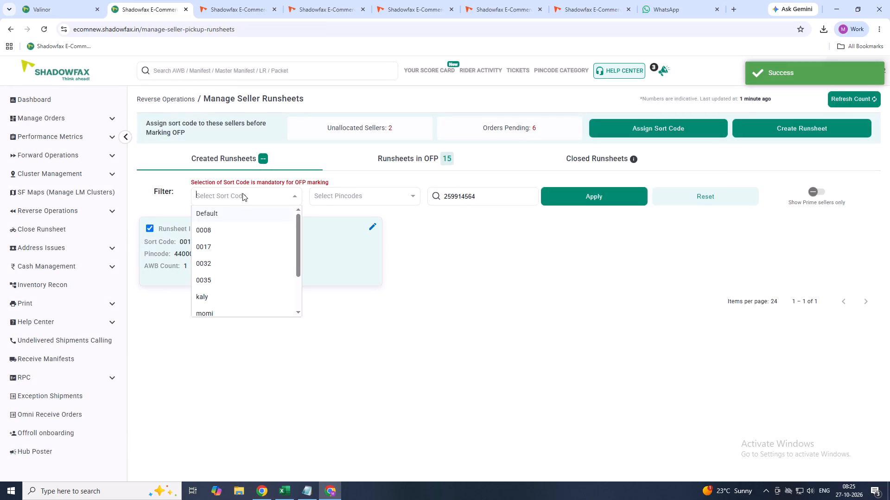
{"action": "left_click", "coordinate": [457, 285]}
{"action": "left_click", "coordinate": [290, 198]}
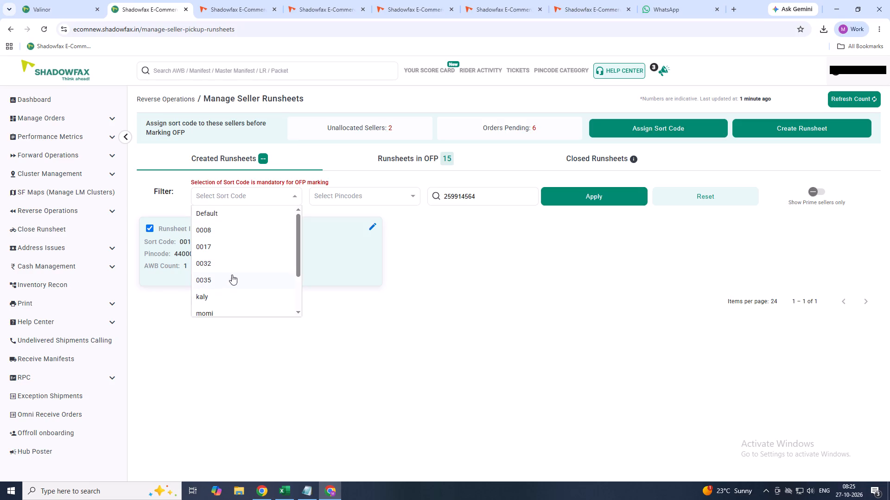
{"action": "left_click", "coordinate": [530, 287]}
{"action": "left_click", "coordinate": [254, 198]}
{"action": "left_click", "coordinate": [234, 249]}
{"action": "left_click", "coordinate": [777, 446]}
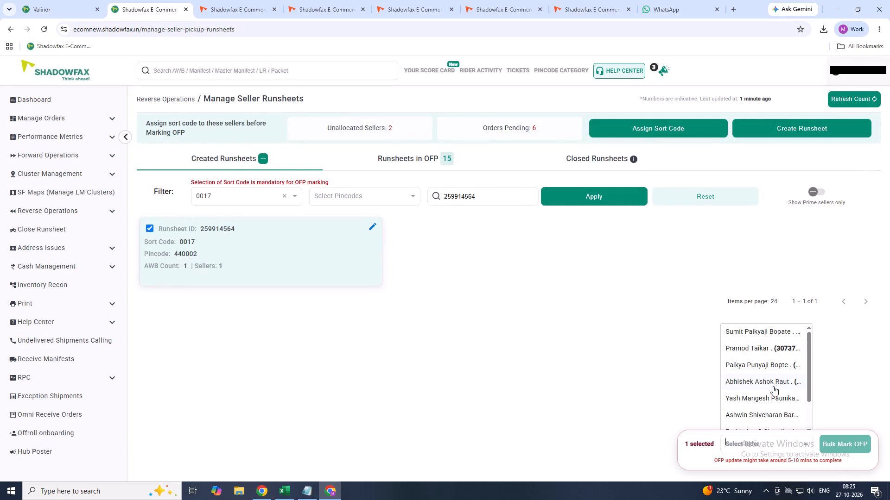
{"action": "left_click", "coordinate": [776, 416]}
{"action": "left_click", "coordinate": [835, 439]}
{"action": "left_click", "coordinate": [448, 330]}
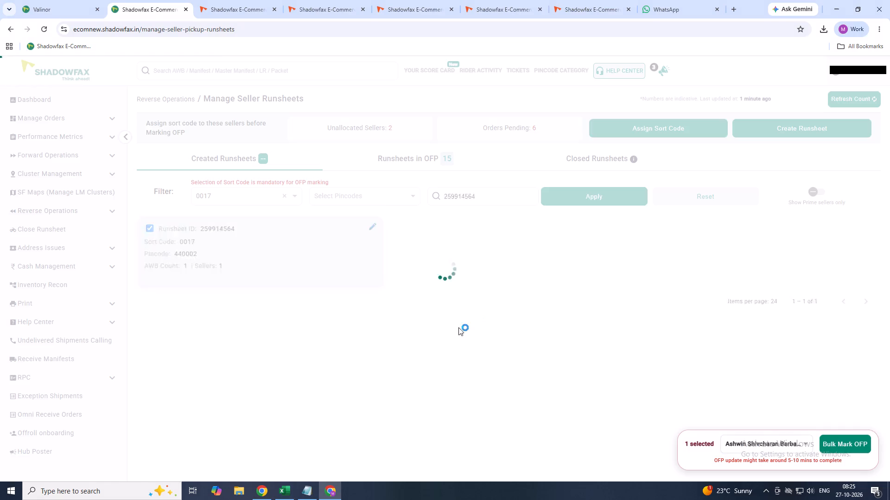
Create a seller pickup runsheet from the pending Regular-slot orders with Default sort code, adding only the Kartrocket client's seller.
{"action": "left_click", "coordinate": [786, 124]}
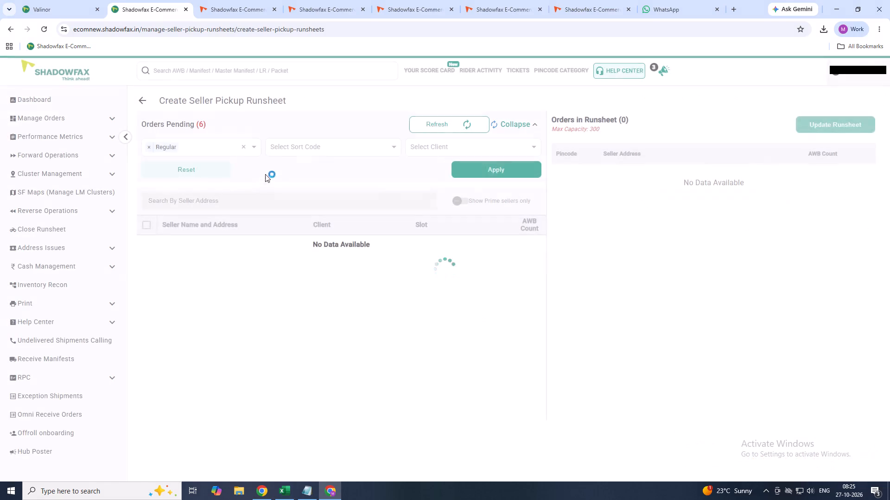
{"action": "left_click", "coordinate": [324, 153]}
{"action": "left_click", "coordinate": [321, 162]}
{"action": "left_click", "coordinate": [477, 167]}
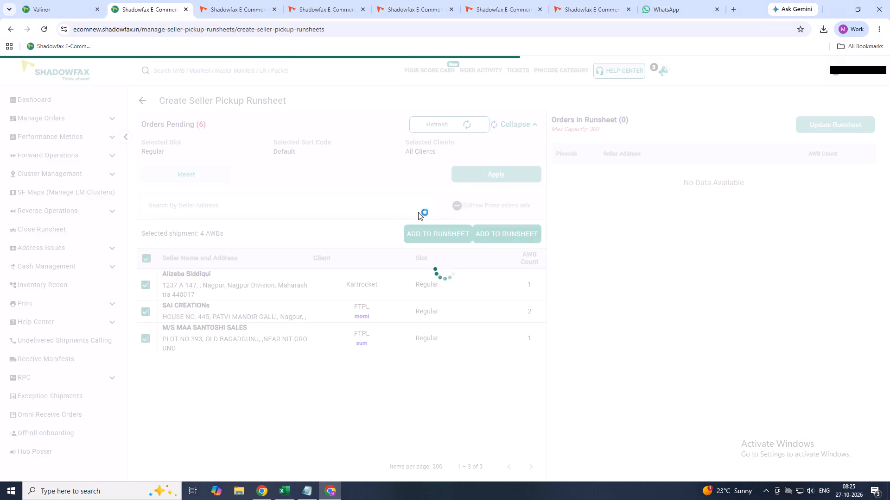
{"action": "scroll", "coordinate": [343, 230], "scroll_direction": "down", "scroll_amount": 1}
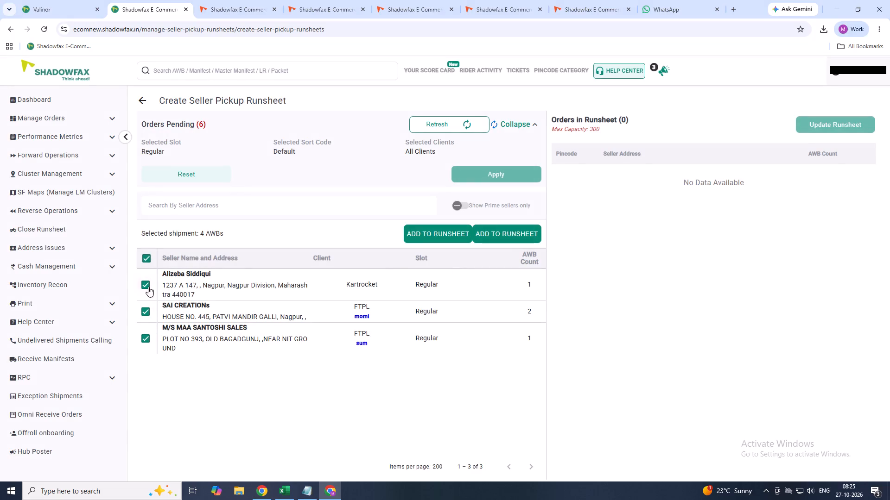
{"action": "left_click", "coordinate": [145, 260]}
{"action": "left_click", "coordinate": [150, 263]}
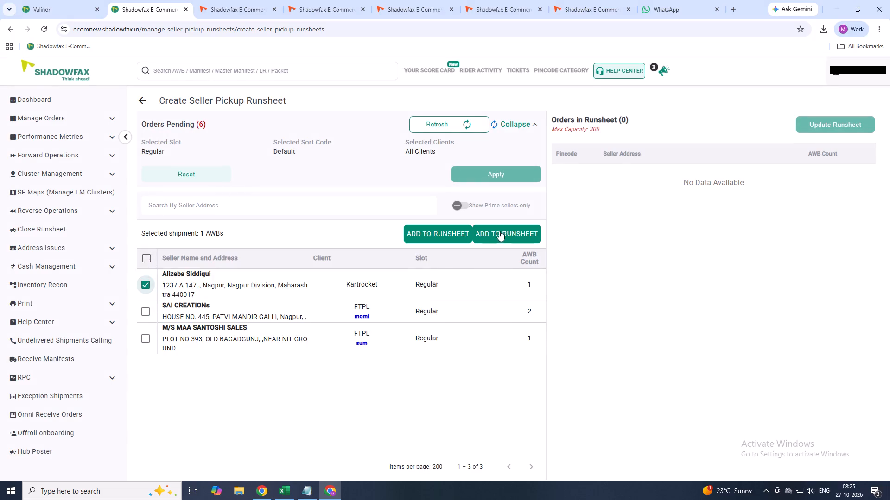
{"action": "left_click", "coordinate": [499, 230]}
{"action": "left_click", "coordinate": [847, 121]}
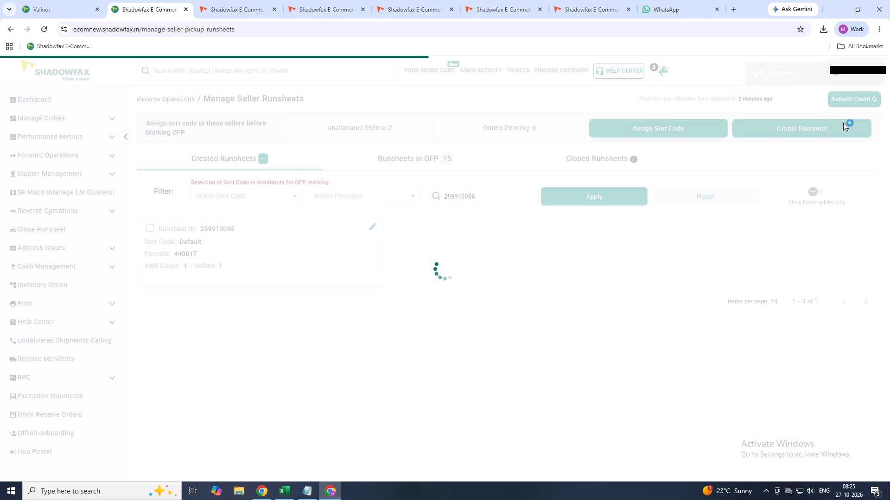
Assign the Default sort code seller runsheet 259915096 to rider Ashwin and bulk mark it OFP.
{"action": "left_click", "coordinate": [158, 228]}
{"action": "left_click", "coordinate": [152, 228]}
{"action": "left_click", "coordinate": [280, 197]}
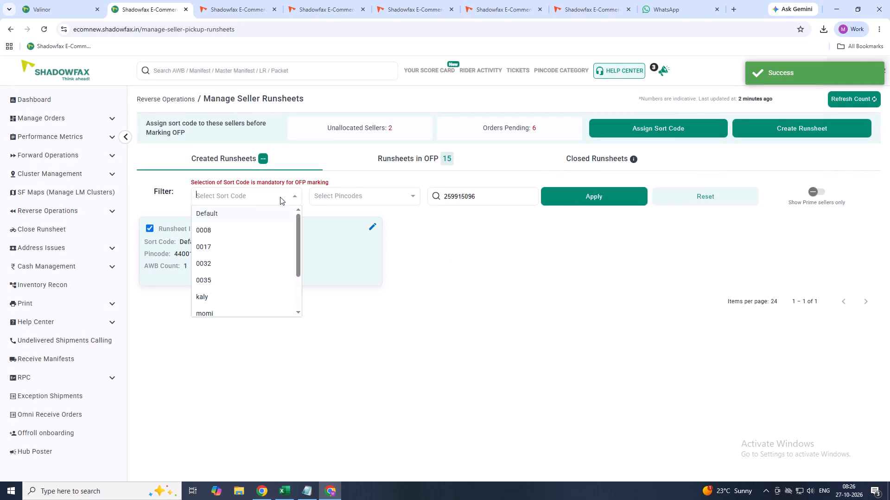
{"action": "left_click", "coordinate": [232, 214]}
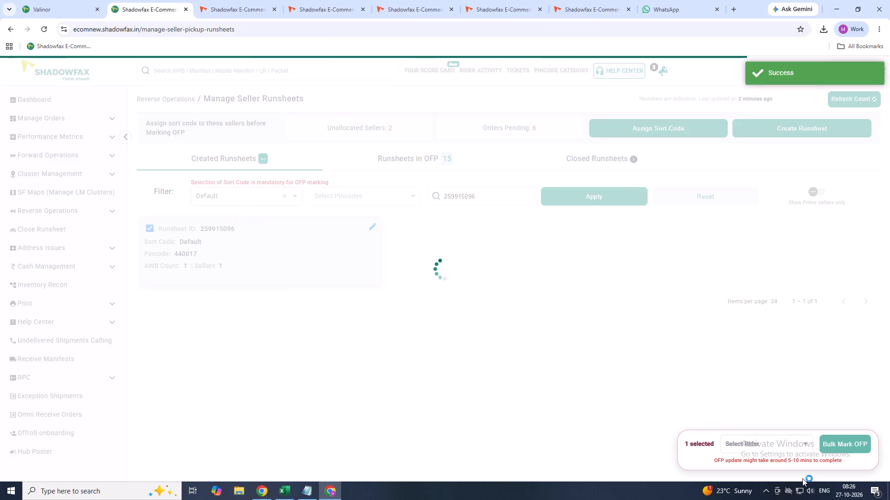
{"action": "left_click", "coordinate": [765, 440]}
{"action": "left_click", "coordinate": [774, 414]}
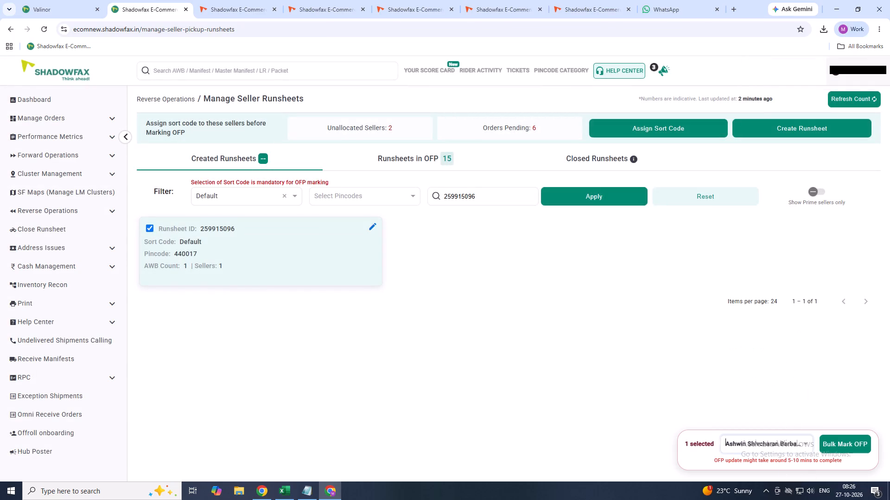
{"action": "left_click", "coordinate": [834, 453]}
{"action": "left_click", "coordinate": [456, 331]}
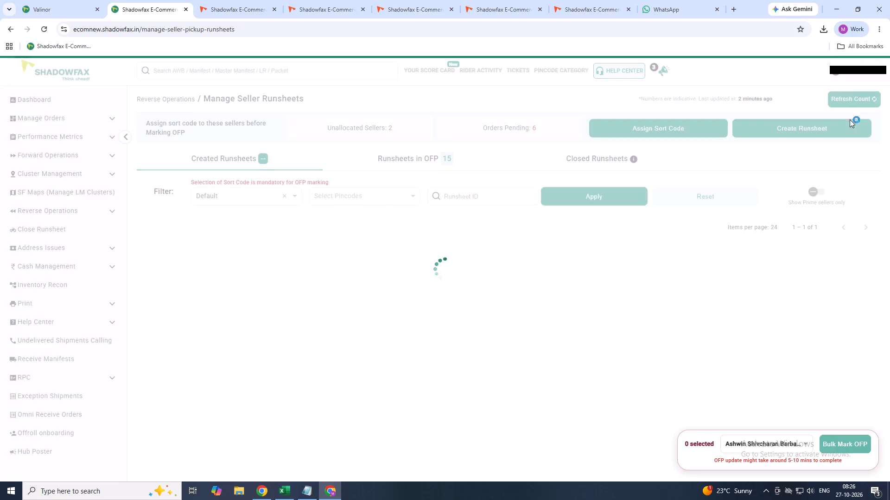
Create a seller pickup runsheet from the pending Regular-slot orders with Default sort code, adding only the seller SAI CREATIONs.
{"action": "left_click", "coordinate": [822, 131]}
{"action": "left_click", "coordinate": [840, 125]}
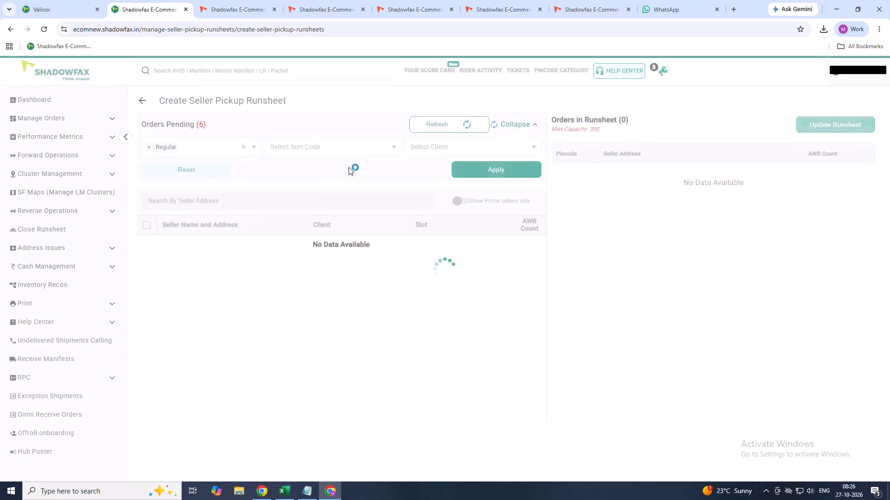
{"action": "left_click", "coordinate": [347, 147]}
{"action": "left_click", "coordinate": [335, 166]}
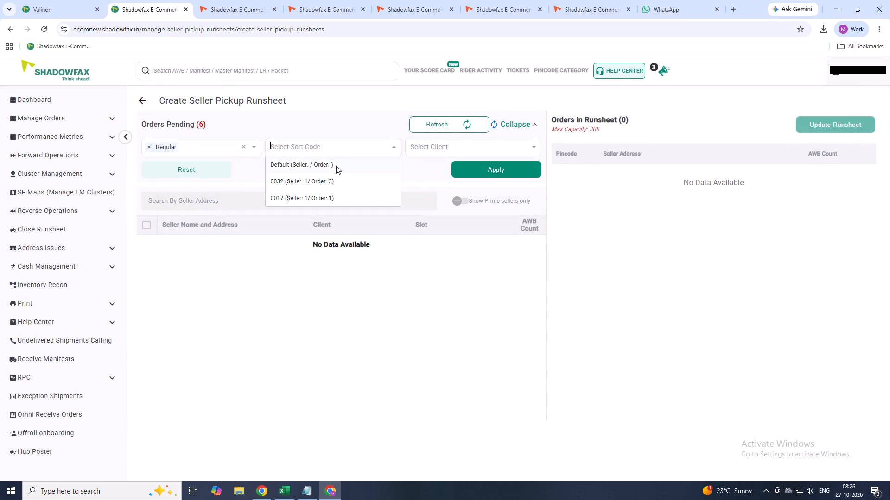
{"action": "left_click", "coordinate": [493, 165]}
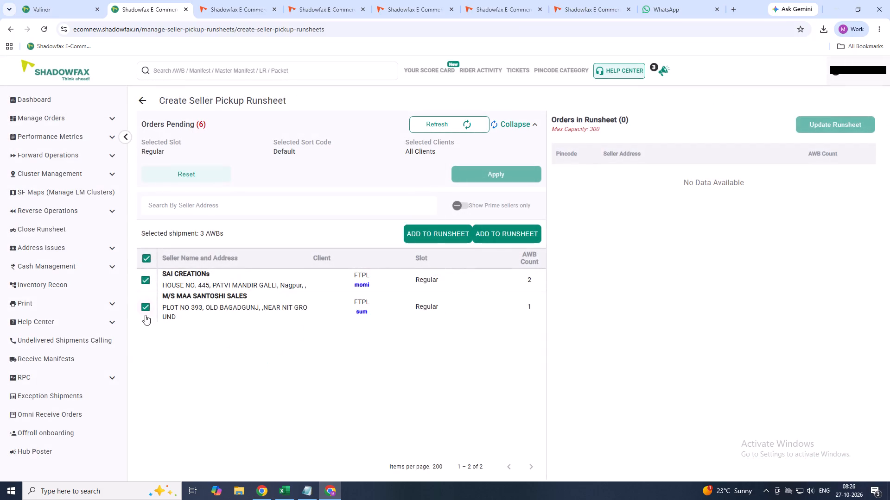
{"action": "left_click", "coordinate": [146, 306]}
{"action": "left_click", "coordinate": [500, 238]}
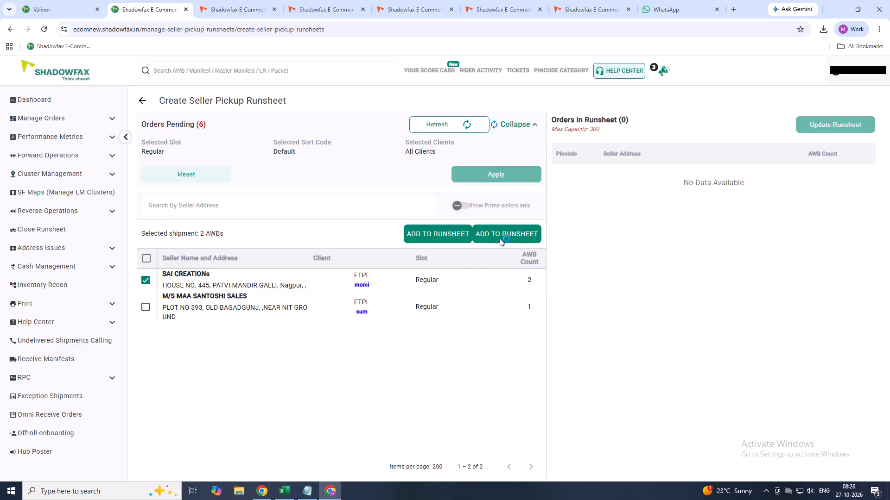
{"action": "left_click", "coordinate": [846, 121]}
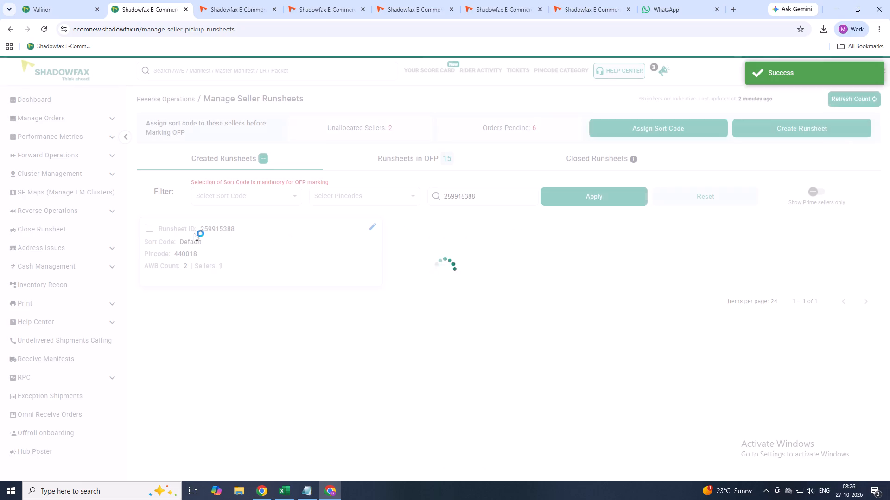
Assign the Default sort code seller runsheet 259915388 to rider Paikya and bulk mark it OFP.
{"action": "left_click", "coordinate": [142, 228]}
{"action": "left_click", "coordinate": [151, 229]}
{"action": "left_click", "coordinate": [240, 198]}
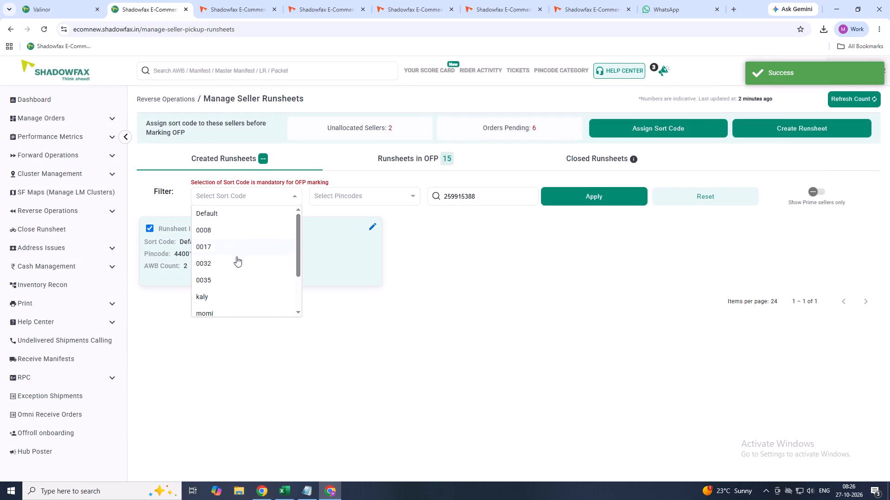
{"action": "left_click", "coordinate": [229, 212]}
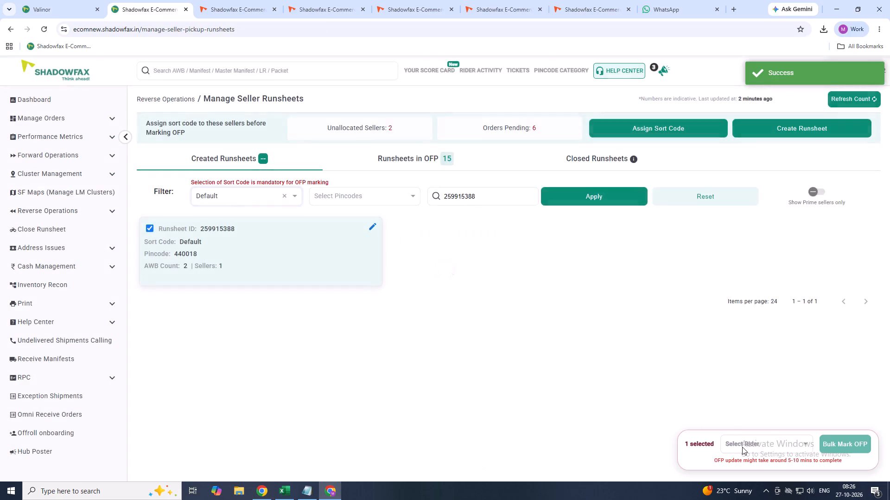
{"action": "left_click", "coordinate": [741, 444]}
{"action": "left_click", "coordinate": [753, 364]}
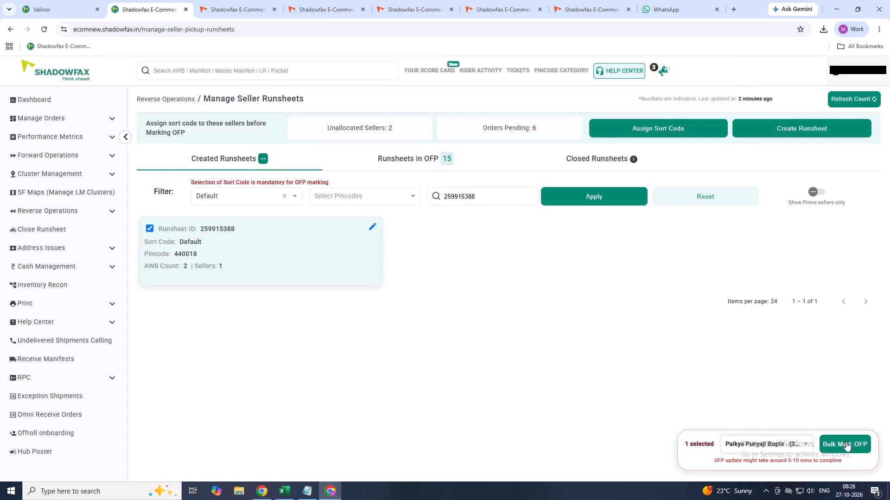
{"action": "left_click", "coordinate": [844, 438]}
{"action": "left_click", "coordinate": [448, 325]}
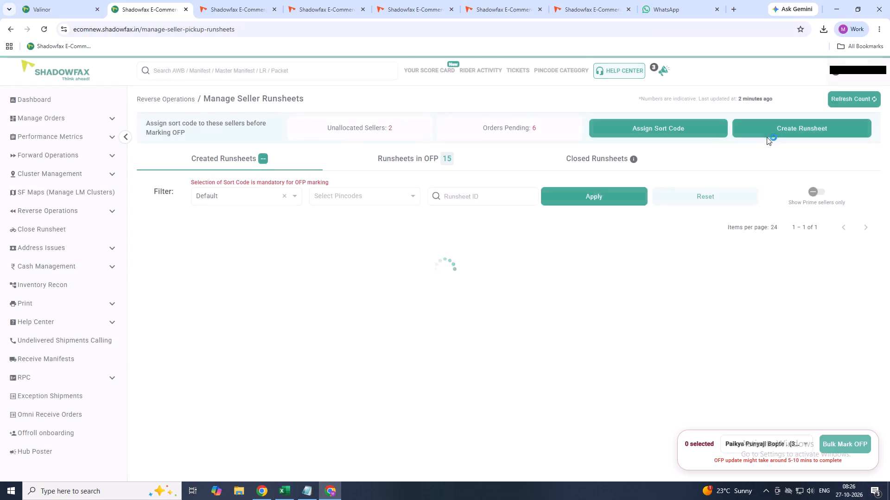
Create a seller pickup runsheet from the pending Regular-slot orders with Default sort code, adding the seller M/S MAA SANTOSHI SALES.
{"action": "left_click", "coordinate": [769, 132]}
{"action": "left_click", "coordinate": [769, 132]}
{"action": "double_click", "coordinate": [308, 146]}
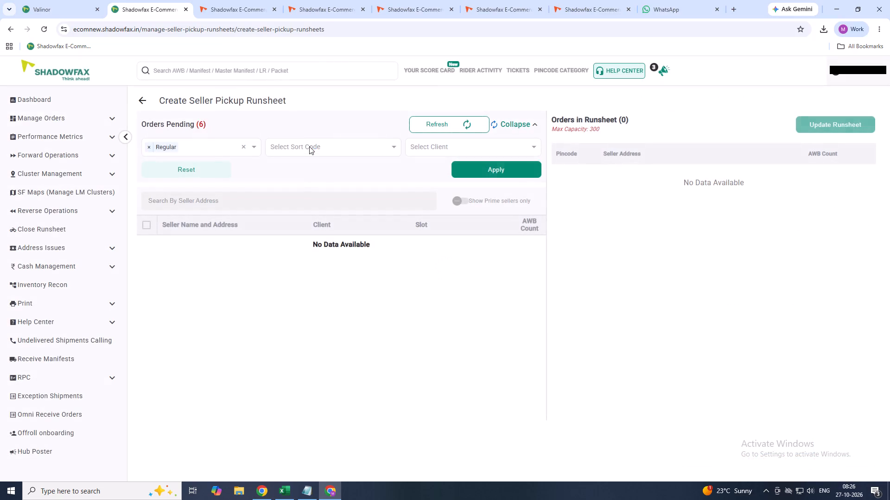
{"action": "left_click", "coordinate": [317, 163]}
{"action": "left_click", "coordinate": [462, 166]}
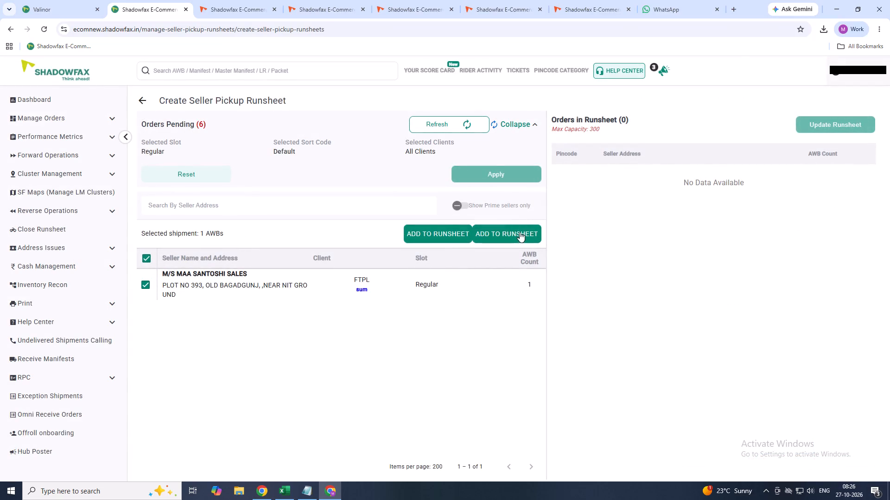
{"action": "left_click", "coordinate": [519, 231]}
{"action": "left_click", "coordinate": [855, 116]}
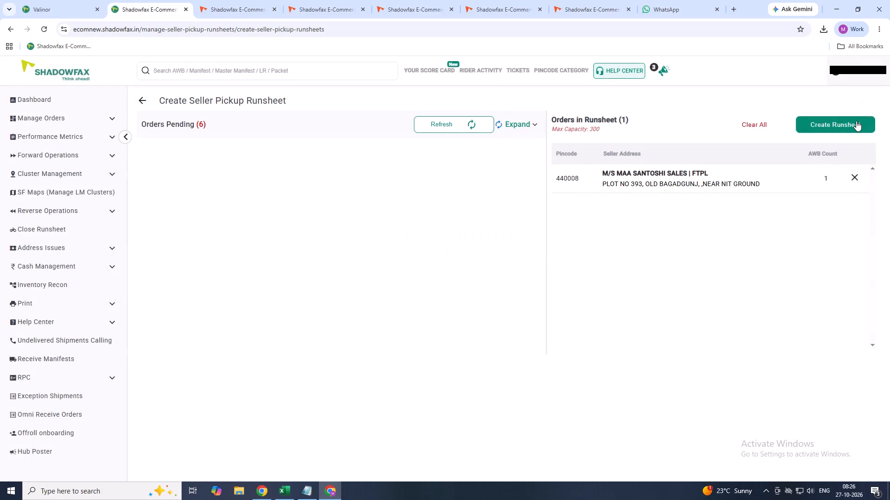
{"action": "left_click", "coordinate": [856, 121]}
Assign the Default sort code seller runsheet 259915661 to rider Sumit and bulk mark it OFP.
{"action": "left_click", "coordinate": [150, 231]}
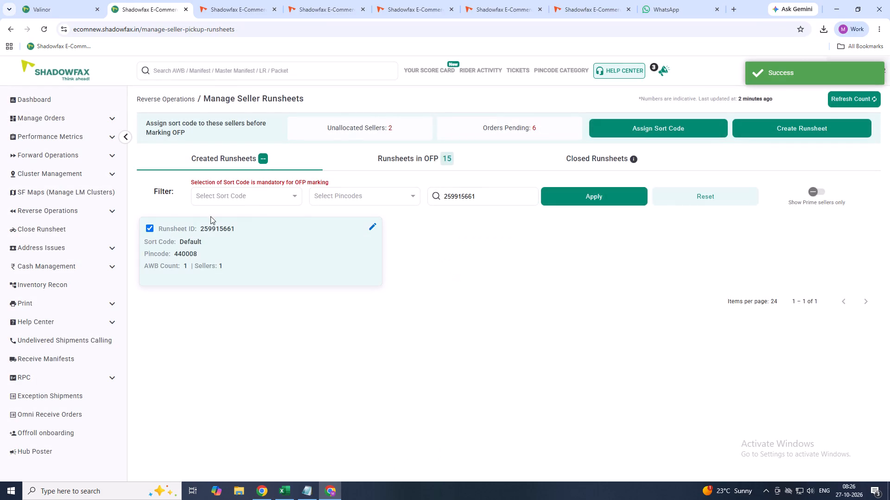
{"action": "left_click", "coordinate": [251, 201]}
{"action": "left_click", "coordinate": [236, 212]}
{"action": "left_click", "coordinate": [751, 445]}
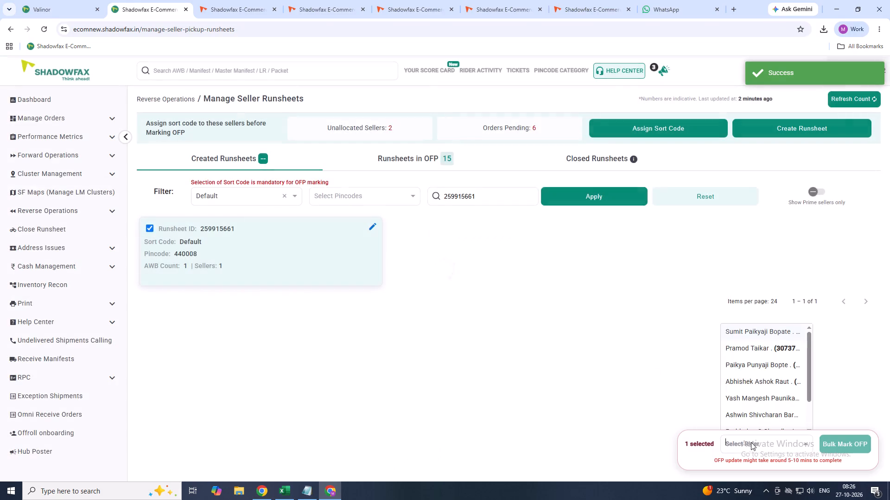
{"action": "left_click", "coordinate": [751, 331]}
{"action": "left_click", "coordinate": [832, 446]}
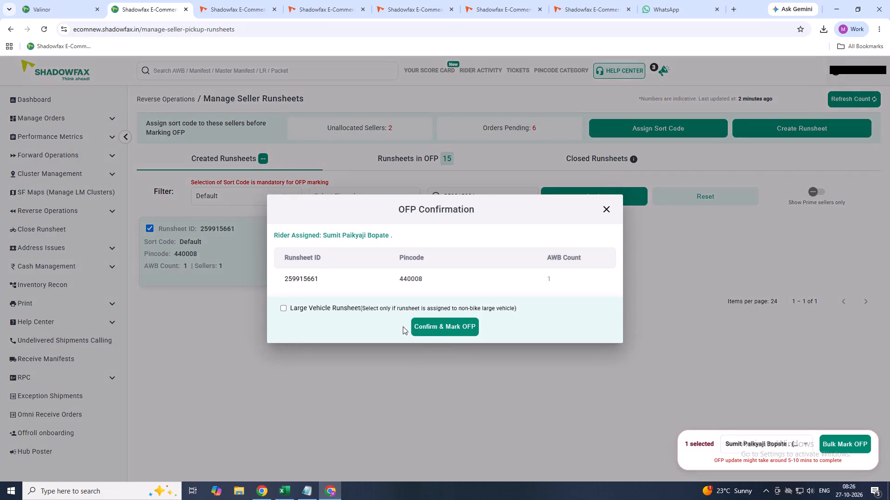
{"action": "left_click", "coordinate": [438, 322]}
Leave seller runsheet creation and return to the hub dashboard.
{"action": "left_click", "coordinate": [846, 129]}
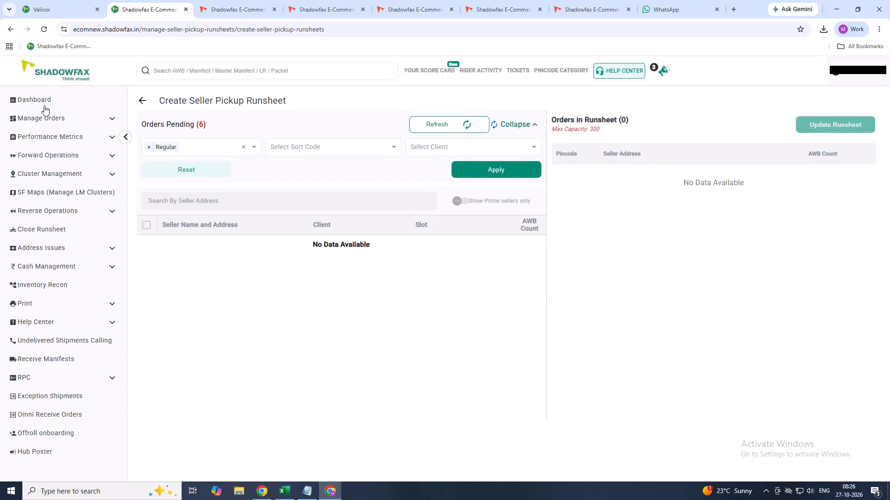
{"action": "left_click", "coordinate": [38, 99]}
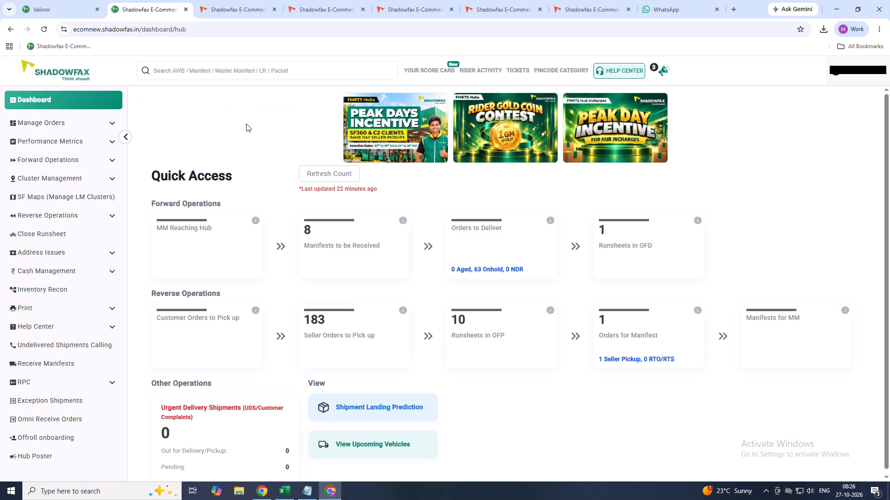
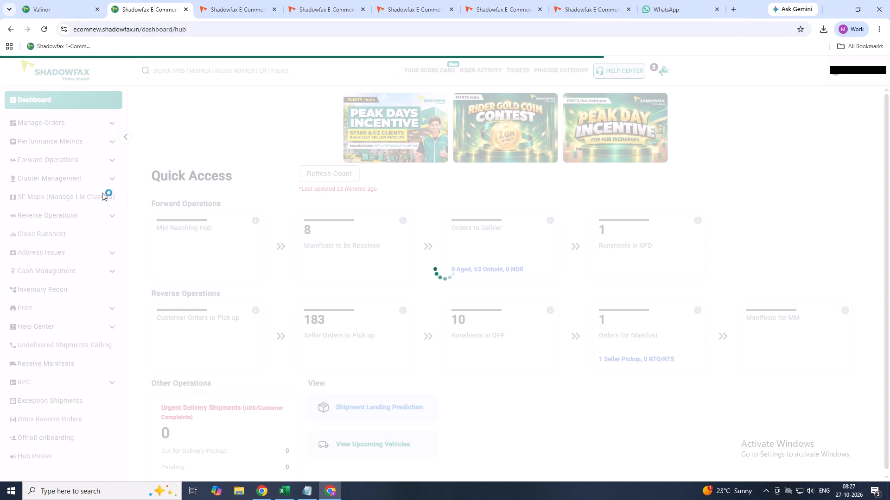
Open the HI Dashboard and review its FM reports, from door-step scan and rider OFP summary through order creation, pendency and short shipments.
{"action": "left_click", "coordinate": [77, 144]}
{"action": "left_click", "coordinate": [61, 172]}
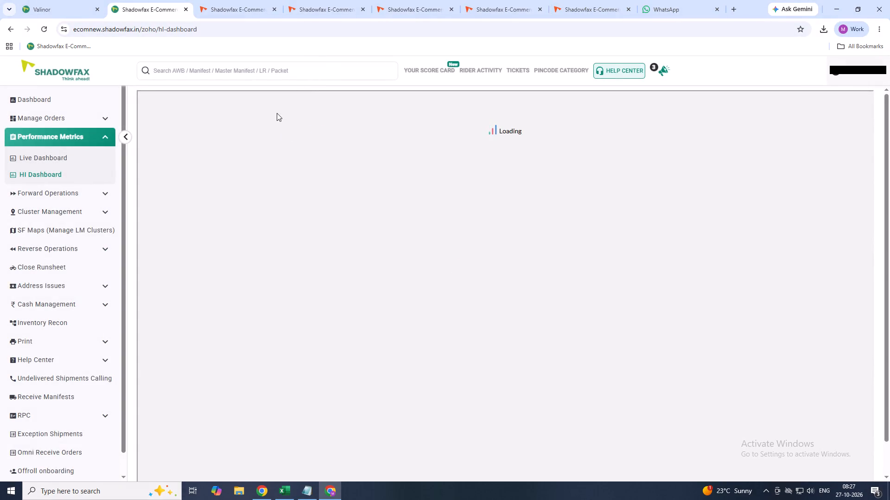
{"action": "scroll", "coordinate": [513, 211], "scroll_direction": "down", "scroll_amount": 5}
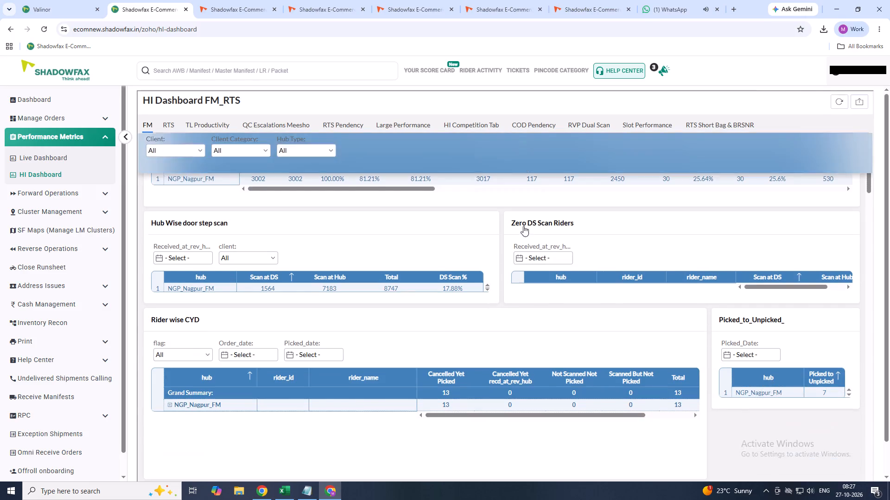
{"action": "scroll", "coordinate": [523, 226], "scroll_direction": "down", "scroll_amount": 9}
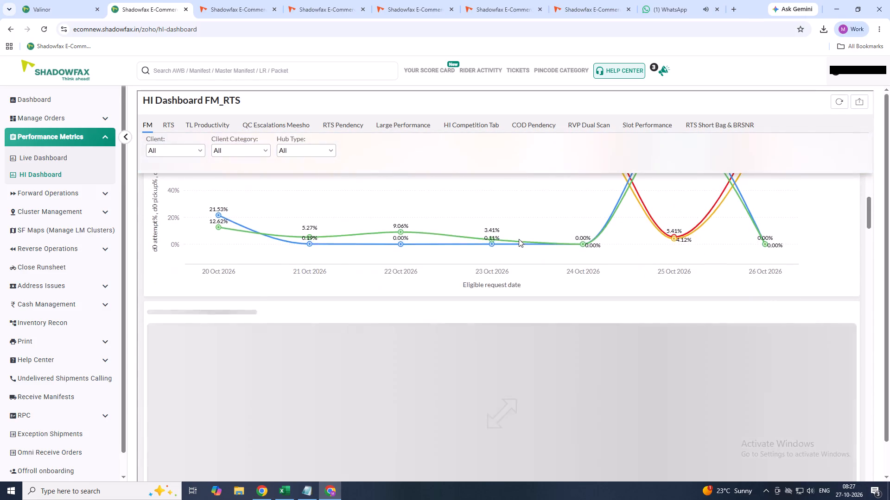
{"action": "scroll", "coordinate": [519, 239], "scroll_direction": "down", "scroll_amount": 10}
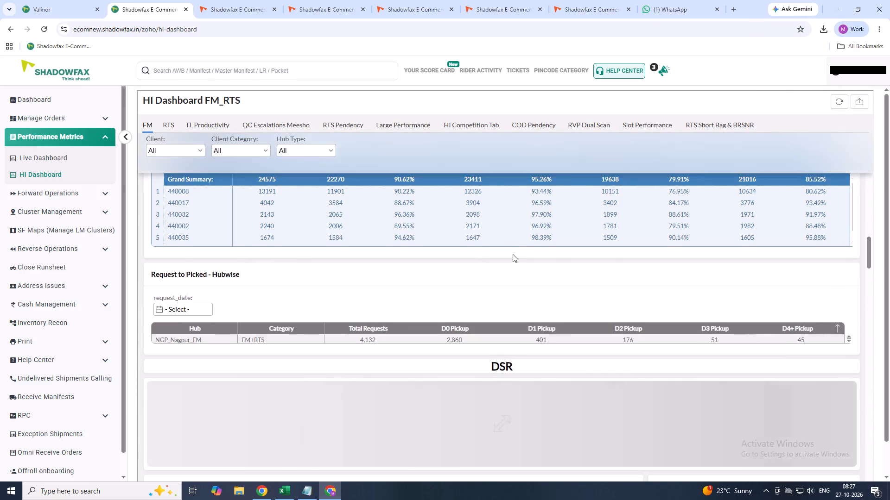
{"action": "scroll", "coordinate": [511, 260], "scroll_direction": "down", "scroll_amount": 12}
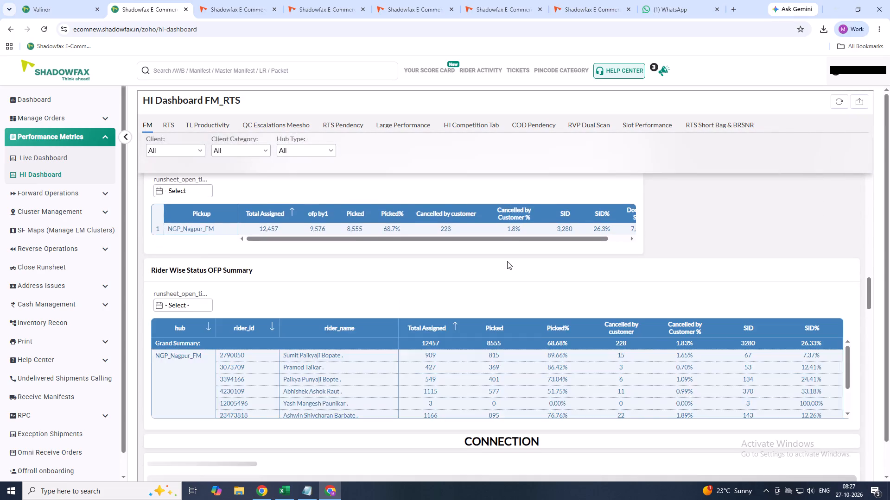
{"action": "scroll", "coordinate": [507, 261], "scroll_direction": "down", "scroll_amount": 5}
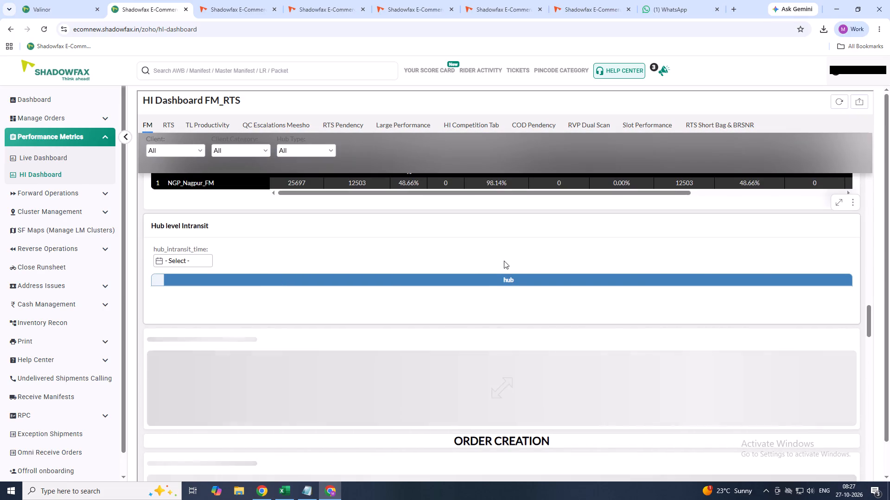
{"action": "scroll", "coordinate": [505, 261], "scroll_direction": "down", "scroll_amount": 6}
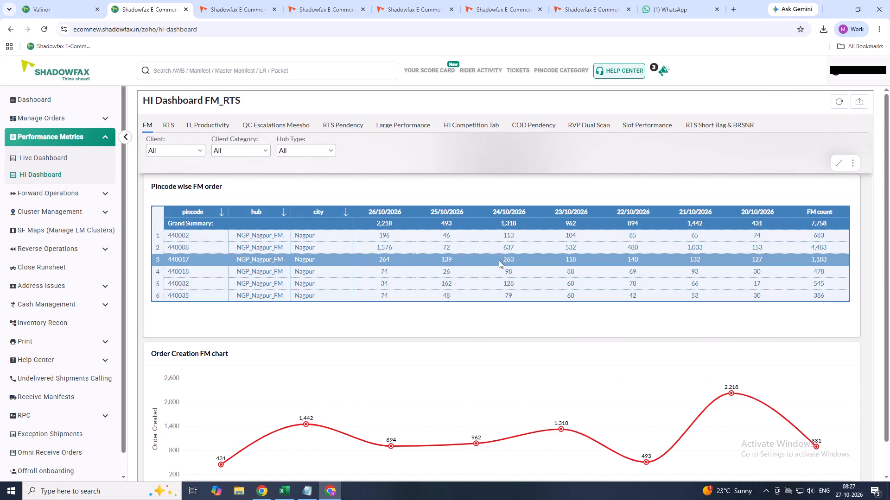
{"action": "scroll", "coordinate": [532, 264], "scroll_direction": "down", "scroll_amount": 7}
{"action": "scroll", "coordinate": [460, 277], "scroll_direction": "down", "scroll_amount": 3}
{"action": "scroll", "coordinate": [531, 282], "scroll_direction": "down", "scroll_amount": 1}
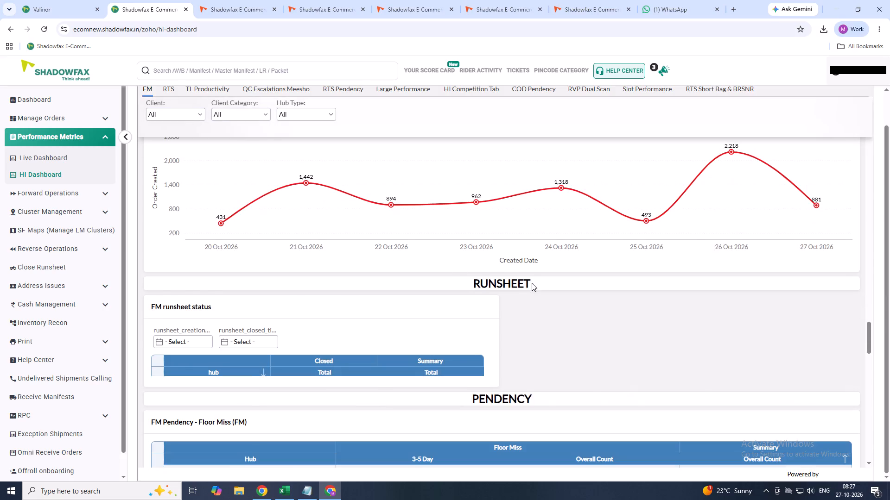
{"action": "scroll", "coordinate": [532, 283], "scroll_direction": "down", "scroll_amount": 5}
{"action": "scroll", "coordinate": [584, 286], "scroll_direction": "up", "scroll_amount": 1}
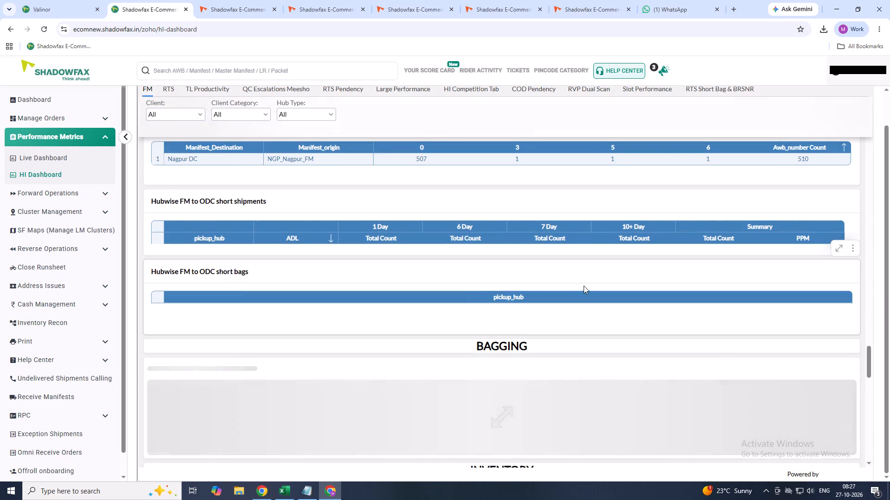
{"action": "scroll", "coordinate": [584, 286], "scroll_direction": "up", "scroll_amount": 1}
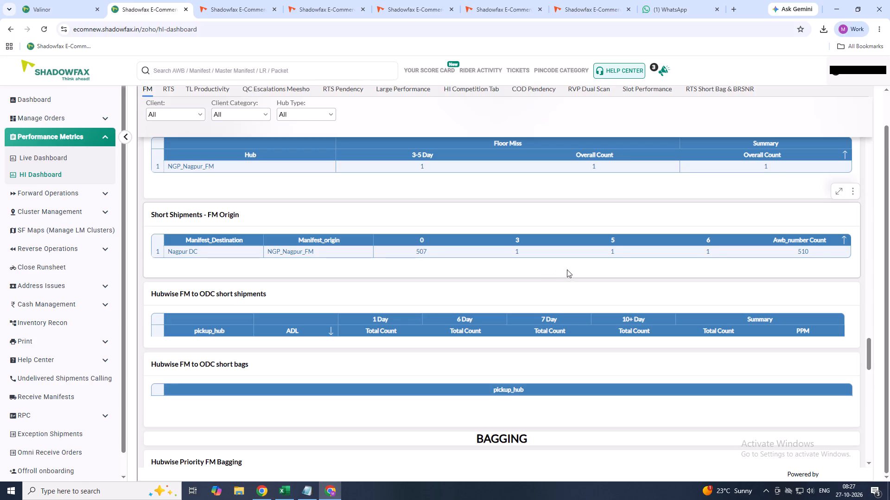
{"action": "scroll", "coordinate": [619, 220], "scroll_direction": "up", "scroll_amount": 1}
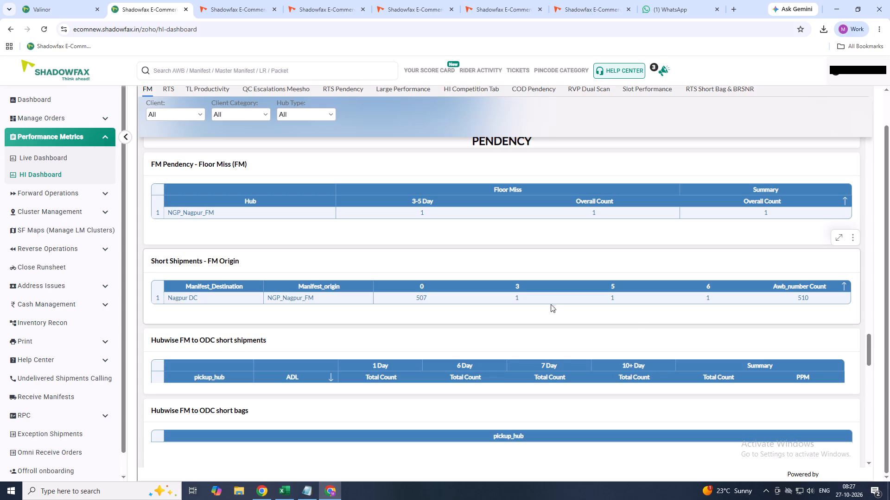
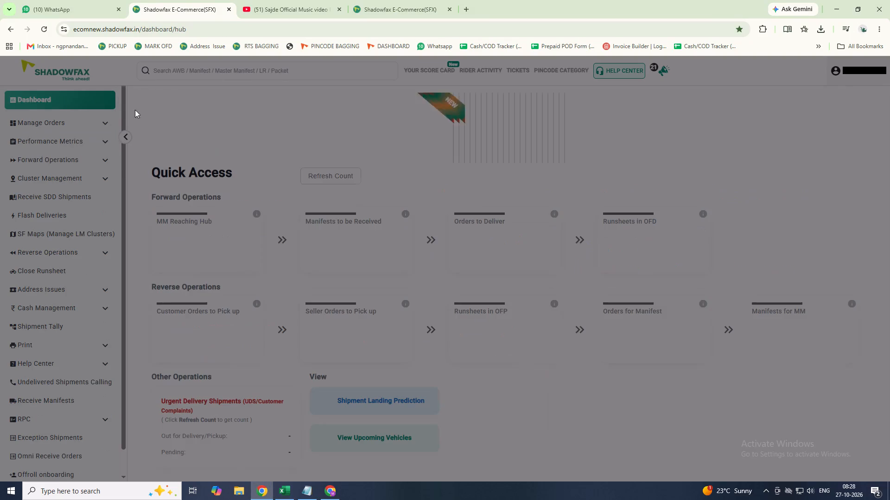
Refresh the Quick Access operation counts on the hub dashboard.
{"action": "left_click", "coordinate": [323, 172]}
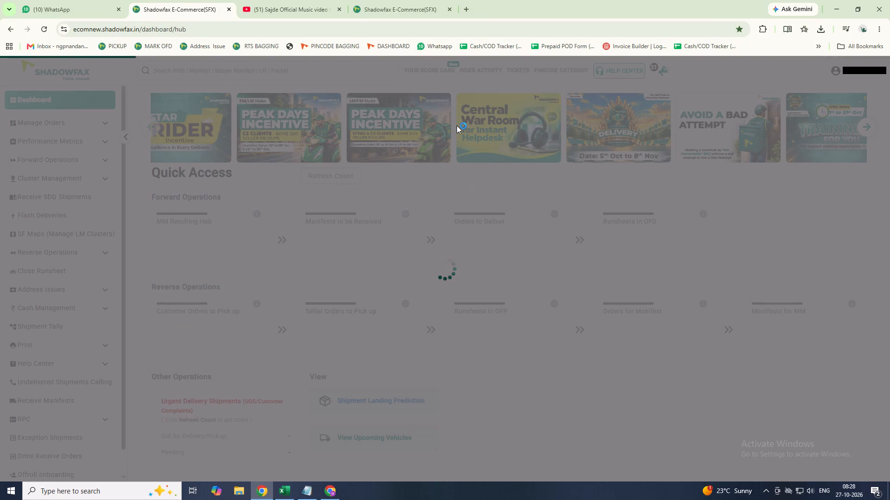
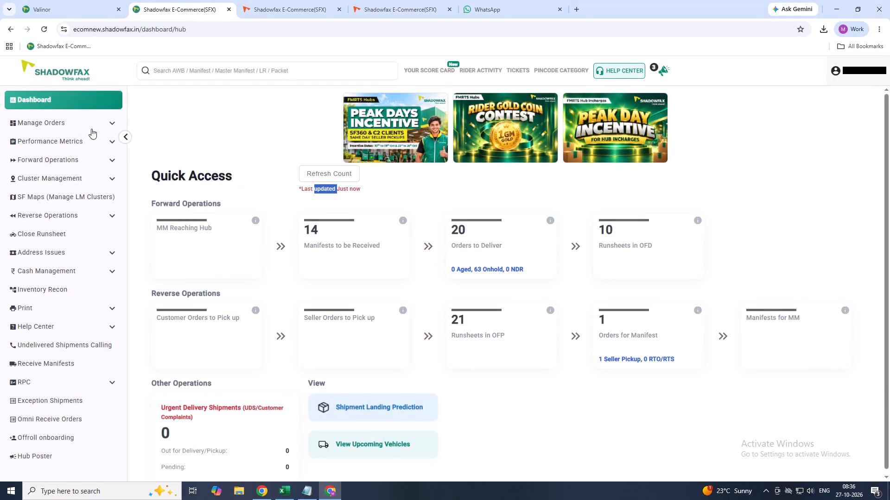
Switch to the other Chrome window and refresh the Quick Access counts on its hub dashboard.
{"action": "left_click", "coordinate": [264, 490]}
{"action": "left_click", "coordinate": [330, 172]}
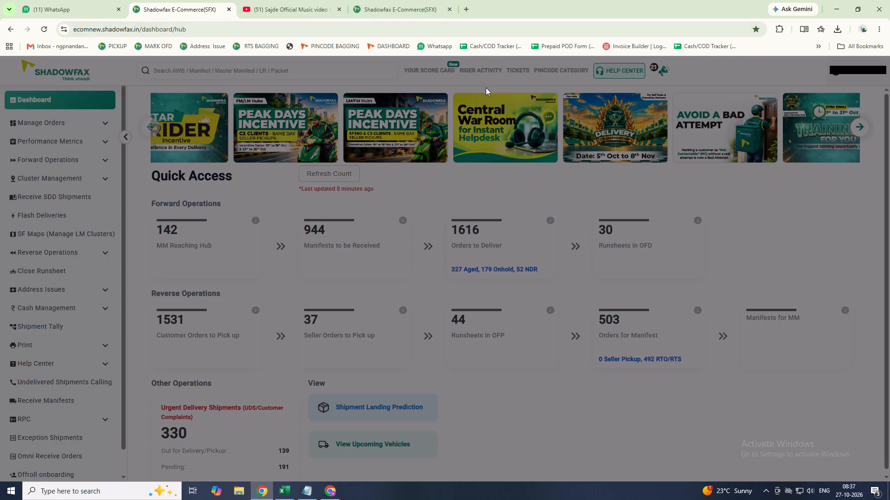
Open Rider Activity and view the page for adding a new rider to the hub.
{"action": "left_click", "coordinate": [483, 72]}
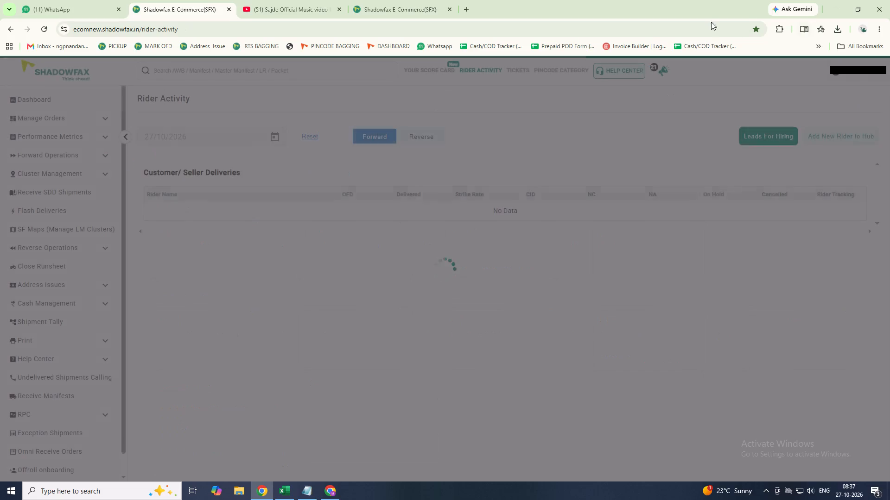
{"action": "left_click", "coordinate": [844, 138]}
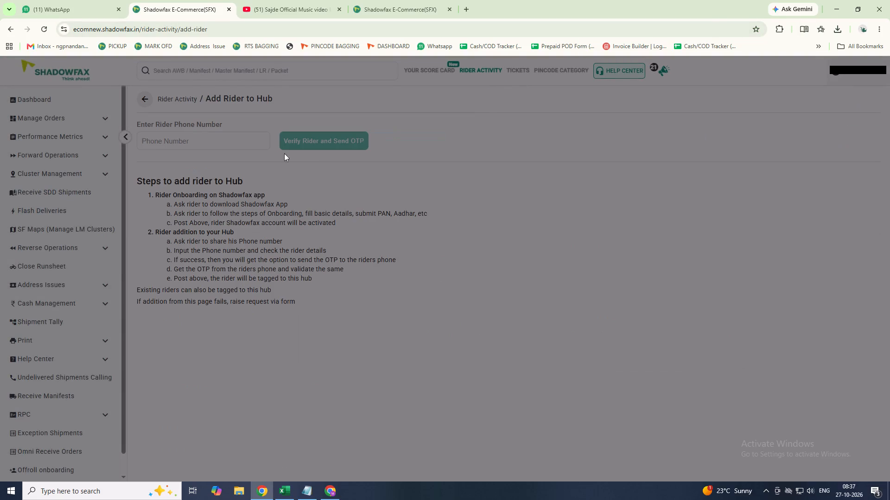
{"action": "left_click", "coordinate": [246, 144]}
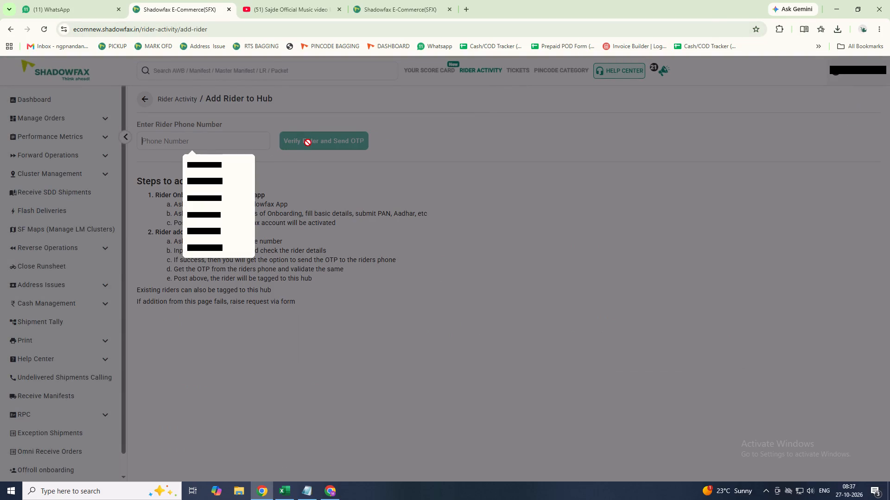
{"action": "triple_click", "coordinate": [283, 122]}
{"action": "left_click", "coordinate": [283, 123]}
{"action": "left_click", "coordinate": [578, 123]}
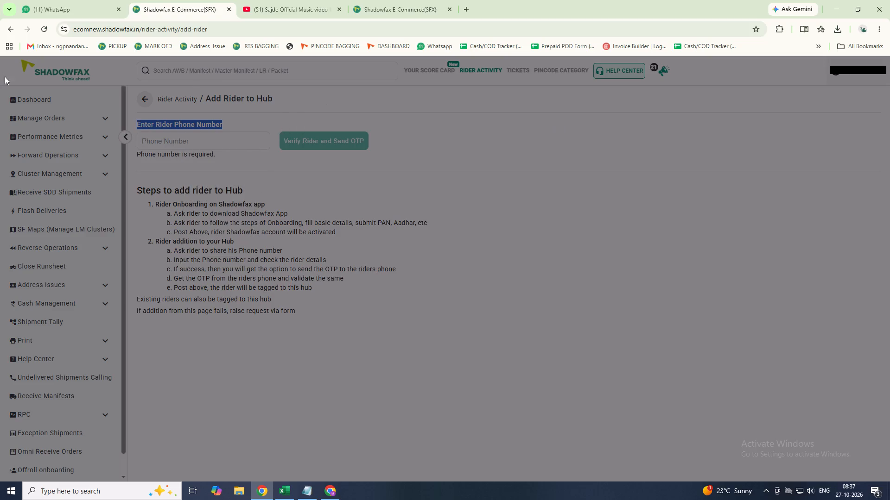
Refresh the customer pickup order counts and start a new pickup runsheet filtered to cluster 440009.
{"action": "left_click", "coordinate": [46, 97]}
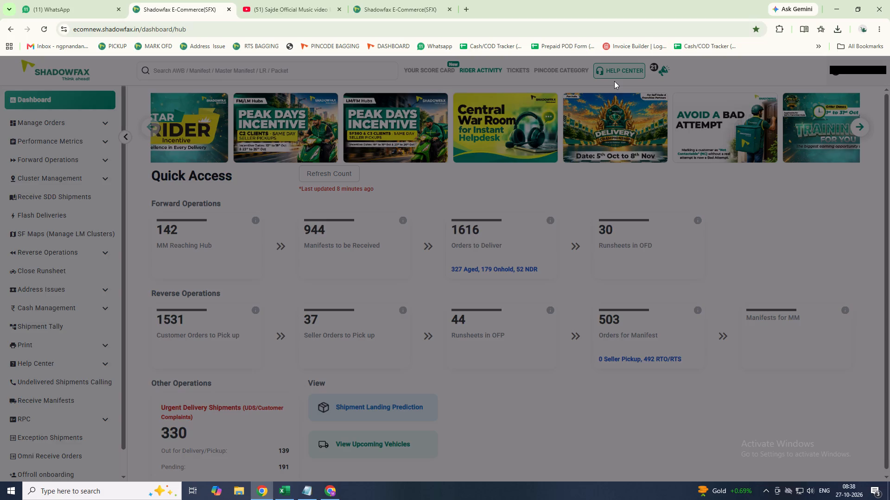
{"action": "left_click", "coordinate": [208, 328]}
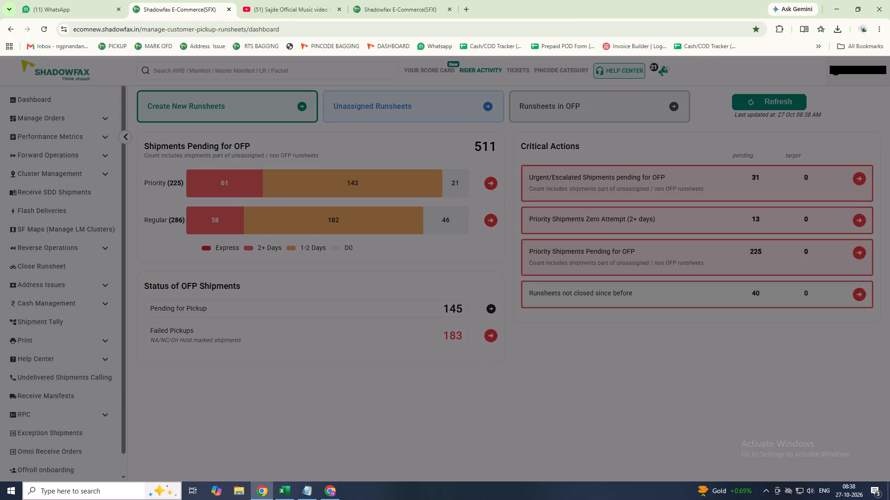
{"action": "right_click", "coordinate": [51, 499]}
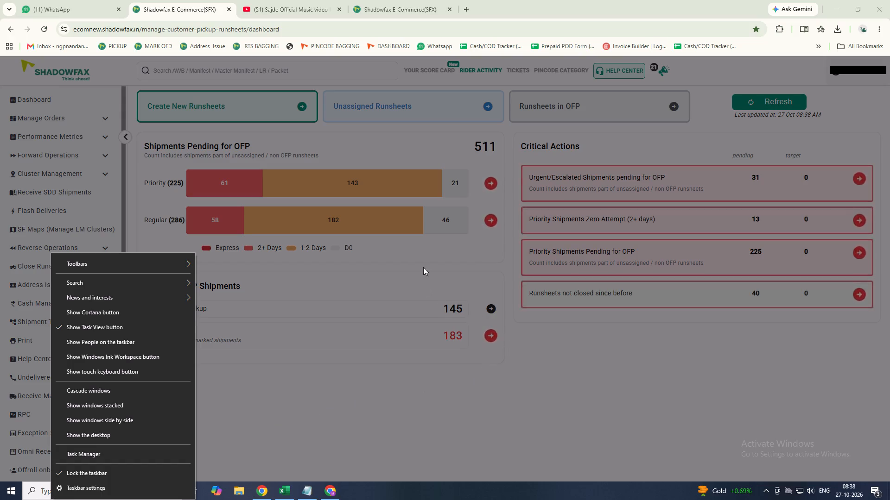
{"action": "left_click", "coordinate": [375, 389]}
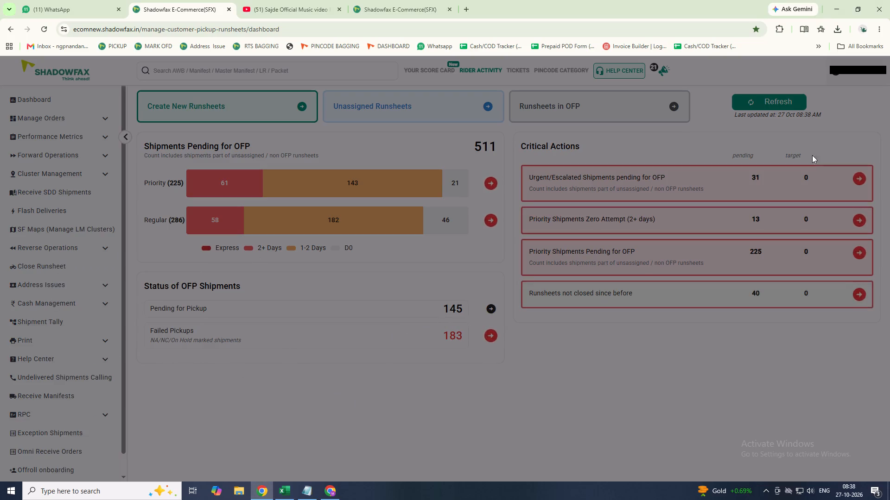
{"action": "left_click", "coordinate": [775, 100]}
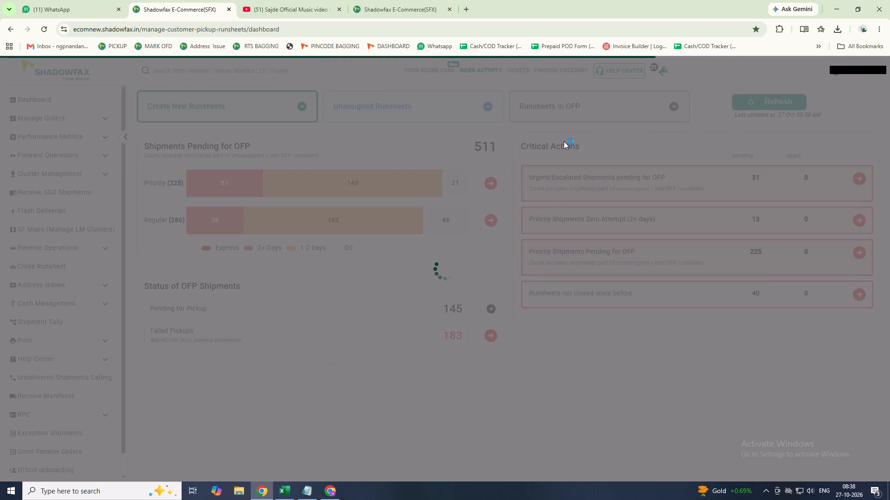
{"action": "left_click", "coordinate": [252, 104]}
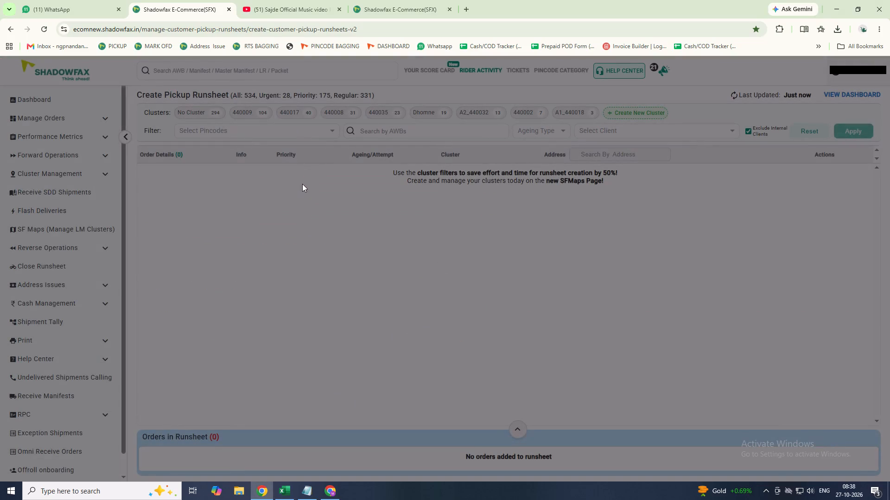
{"action": "right_click", "coordinate": [302, 184]}
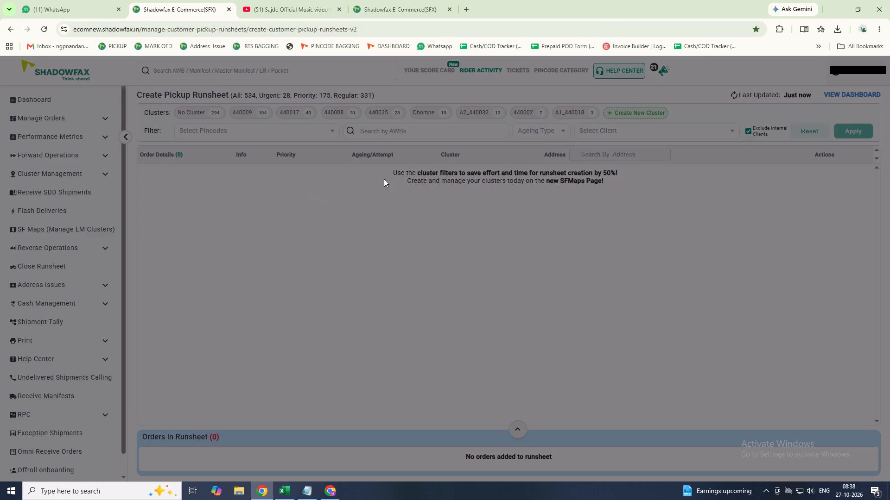
{"action": "left_click", "coordinate": [250, 107]}
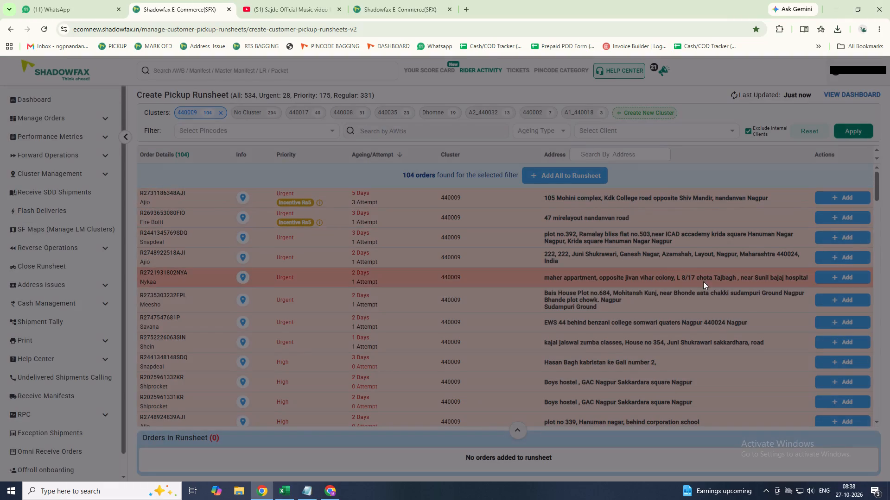
{"action": "scroll", "coordinate": [701, 290], "scroll_direction": "down", "scroll_amount": 1}
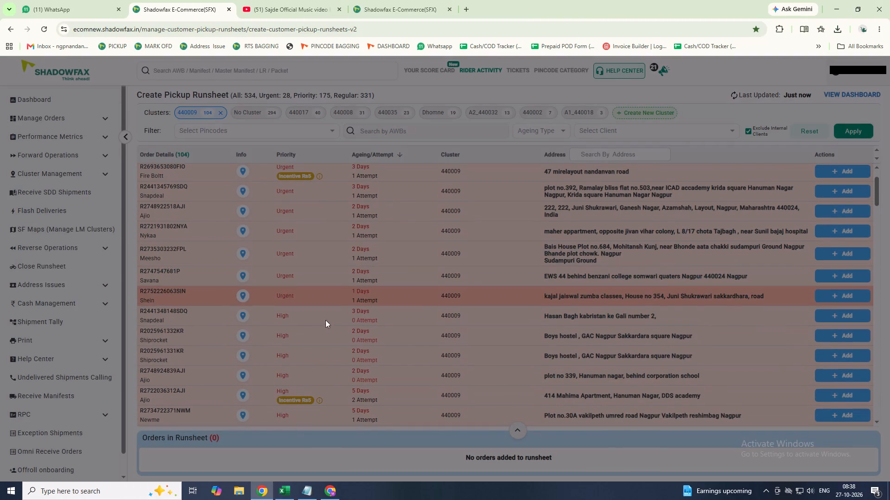
{"action": "left_click", "coordinate": [244, 337]}
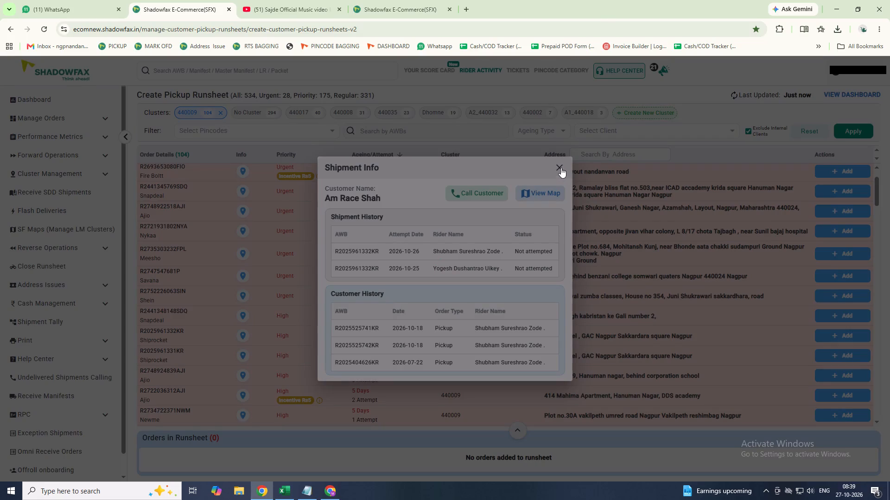
{"action": "left_click", "coordinate": [560, 166]}
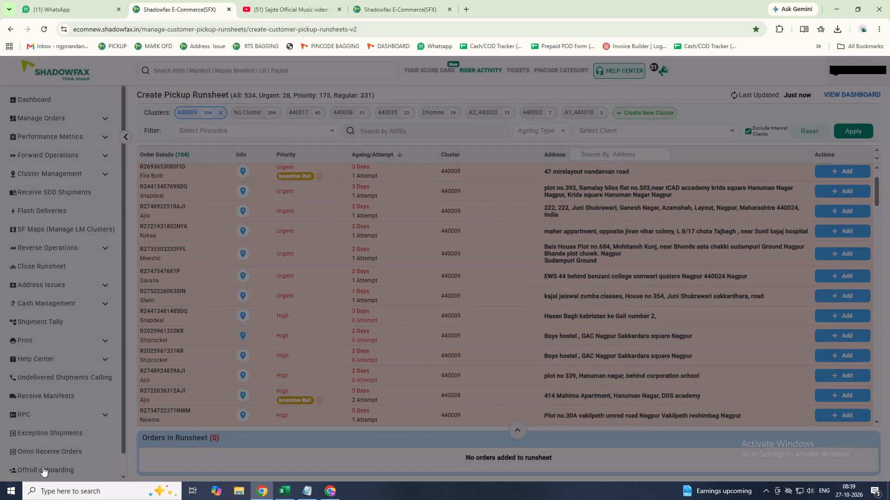
{"action": "scroll", "coordinate": [440, 359], "scroll_direction": "down", "scroll_amount": 15}
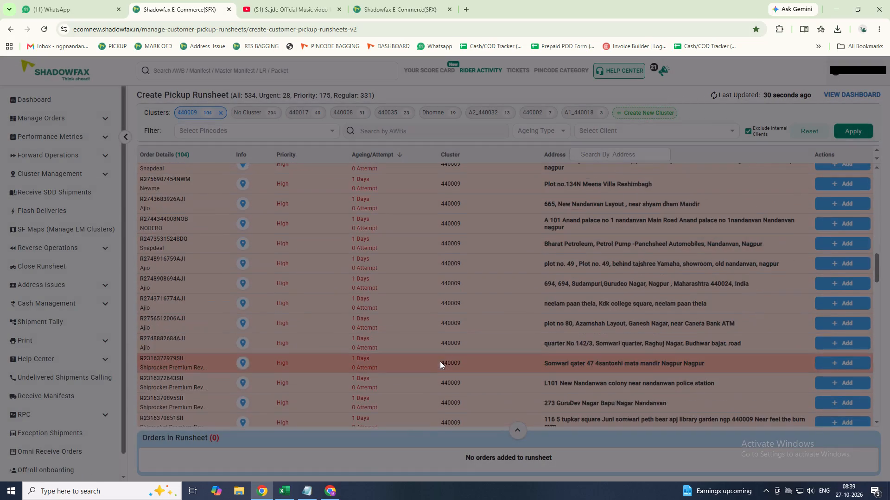
{"action": "scroll", "coordinate": [439, 359], "scroll_direction": "down", "scroll_amount": 7}
{"action": "scroll", "coordinate": [437, 356], "scroll_direction": "down", "scroll_amount": 20}
{"action": "scroll", "coordinate": [437, 356], "scroll_direction": "down", "scroll_amount": 7}
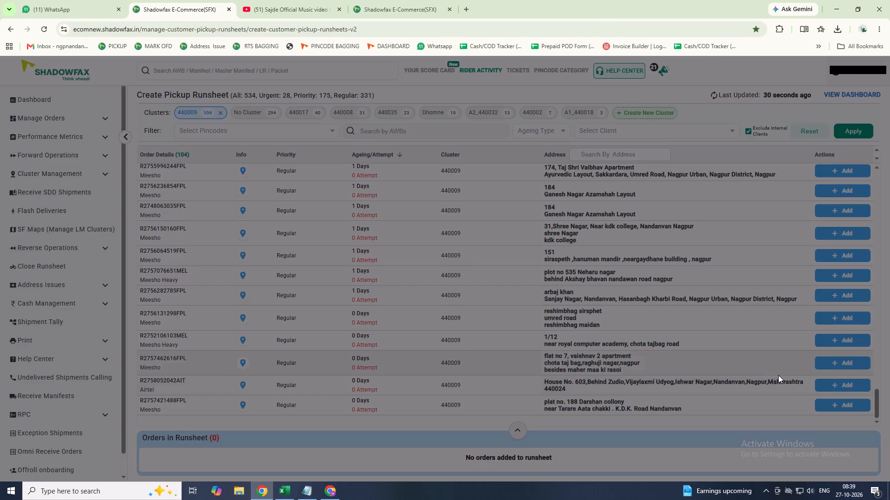
{"action": "left_click", "coordinate": [832, 362]}
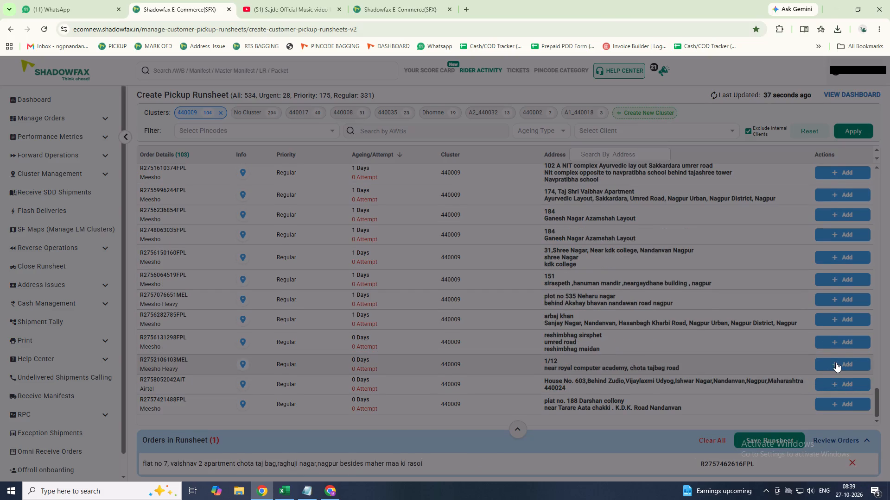
{"action": "left_click", "coordinate": [836, 363]}
{"action": "left_click", "coordinate": [838, 339]}
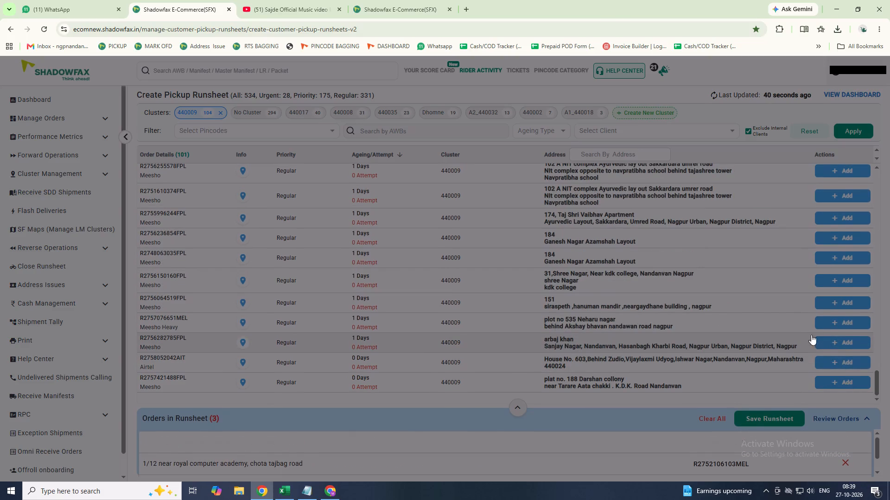
Add the Siraspeth, Taj Shri Vaibhav, four NIT complex, Medical Square Untkhana, Gillurkar hospital and Chandan Nagar 1-day orders to the runsheet.
{"action": "left_click", "coordinate": [833, 304]}
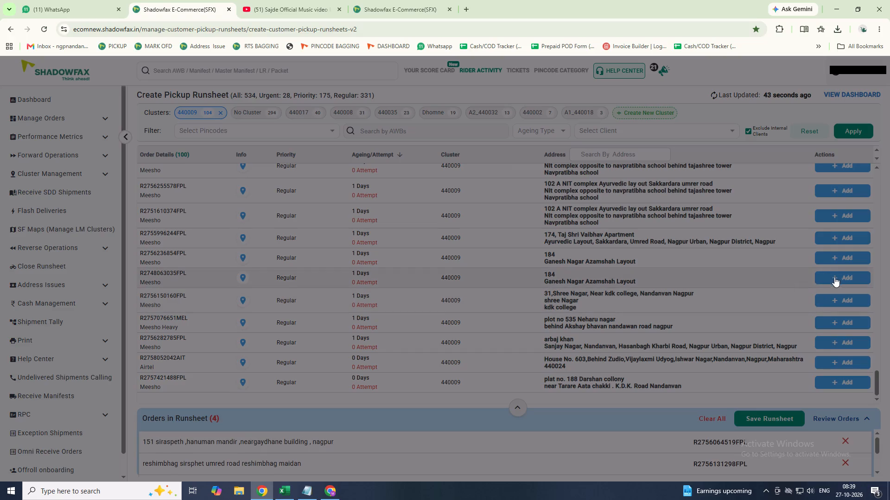
{"action": "left_click", "coordinate": [845, 237]}
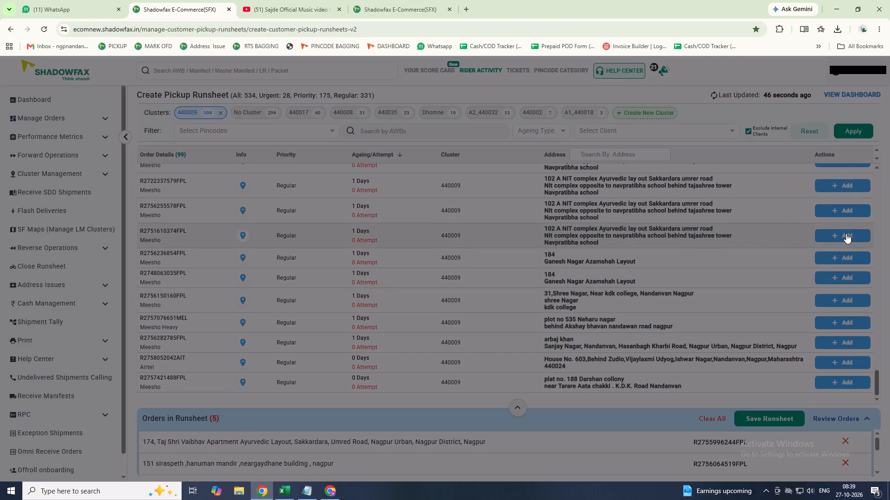
{"action": "triple_click", "coordinate": [847, 232]}
{"action": "left_click", "coordinate": [850, 234]}
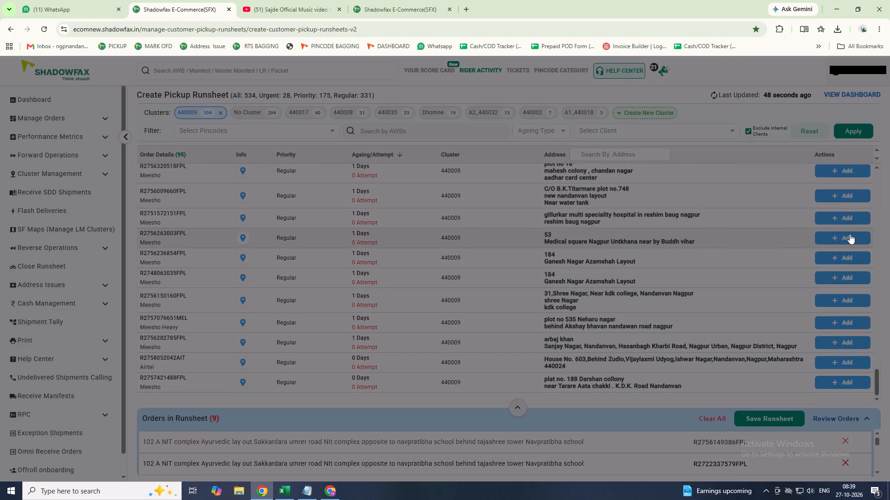
{"action": "left_click", "coordinate": [847, 237]}
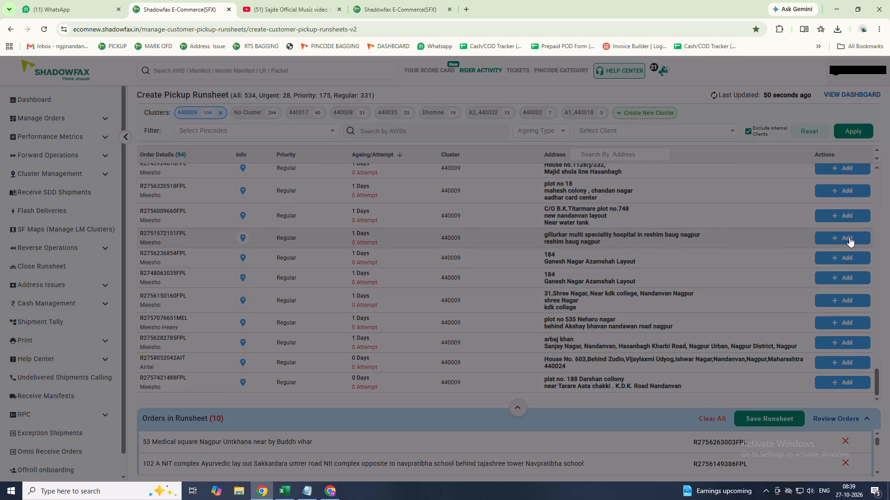
{"action": "left_click", "coordinate": [849, 237]}
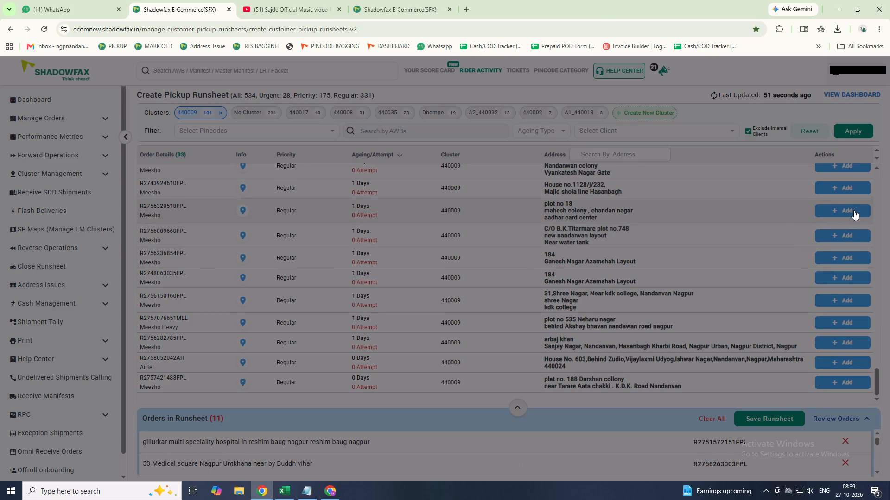
{"action": "left_click", "coordinate": [853, 210]}
Add the 2–5-day Regular Meesho orders from Medical Square Untkhana, Chandan Nagar (three orders) and Gilurkar hospital Reshimbagh to the runsheet.
{"action": "scroll", "coordinate": [800, 234], "scroll_direction": "up", "scroll_amount": 1}
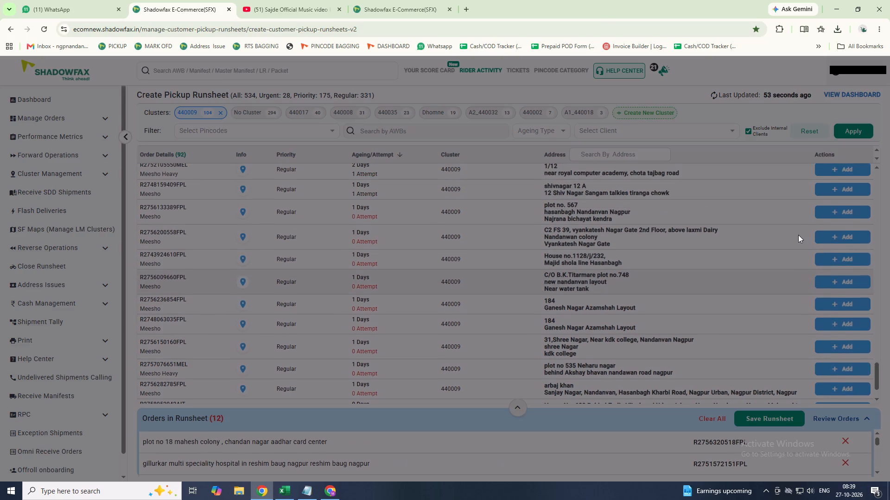
{"action": "scroll", "coordinate": [802, 234], "scroll_direction": "up", "scroll_amount": 2}
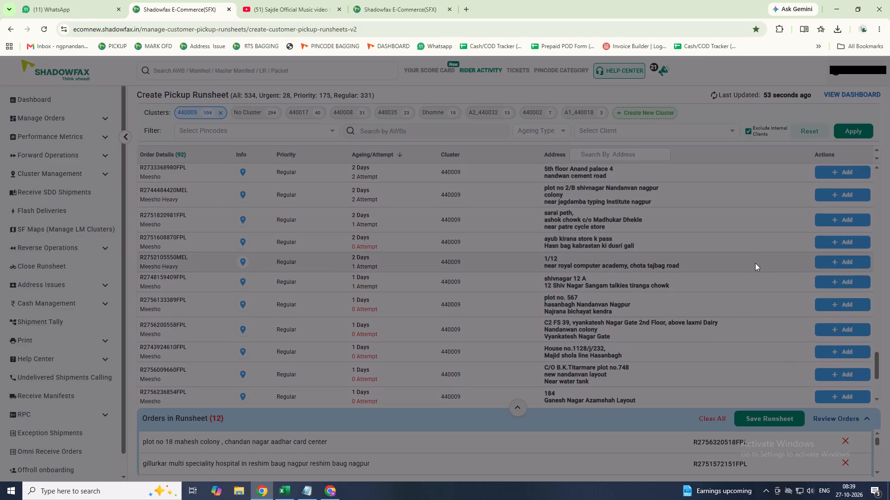
{"action": "scroll", "coordinate": [794, 271], "scroll_direction": "up", "scroll_amount": 1}
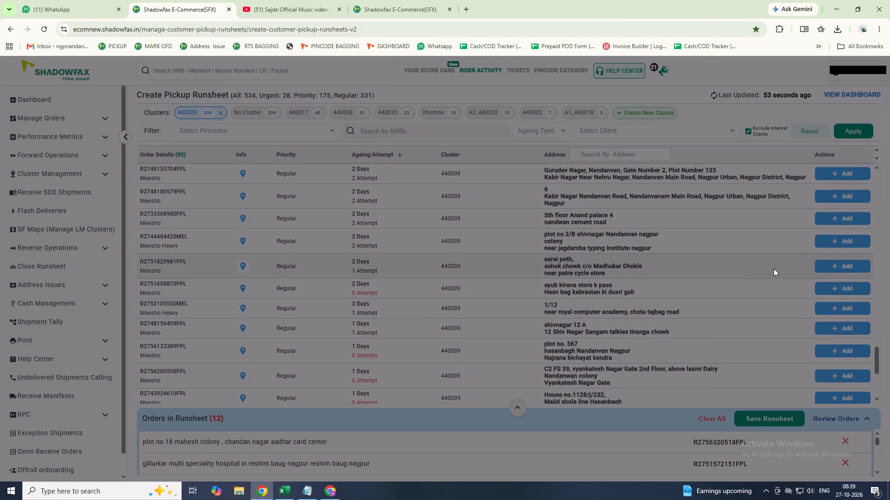
{"action": "scroll", "coordinate": [774, 269], "scroll_direction": "up", "scroll_amount": 1}
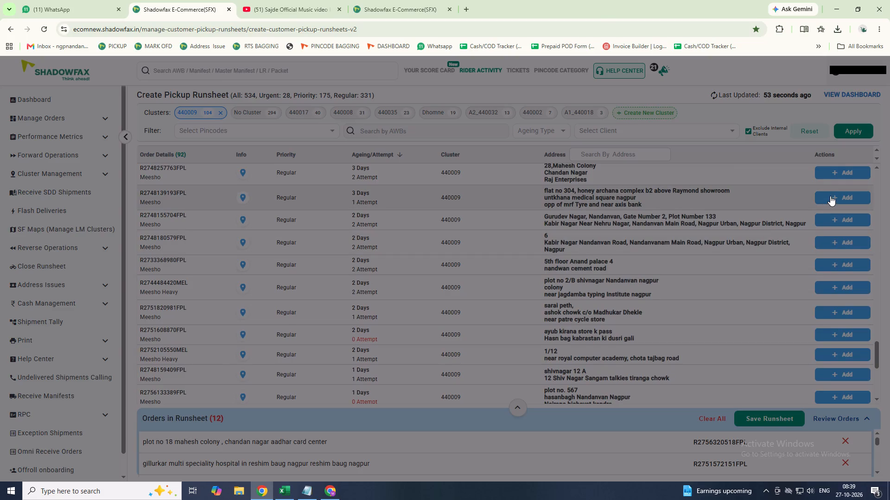
{"action": "left_click", "coordinate": [836, 196]}
{"action": "scroll", "coordinate": [783, 220], "scroll_direction": "up", "scroll_amount": 2}
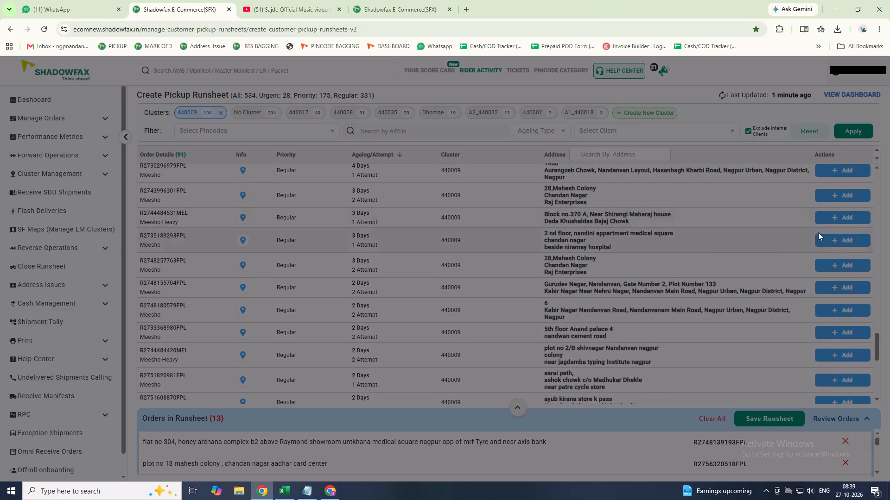
{"action": "left_click", "coordinate": [848, 263]}
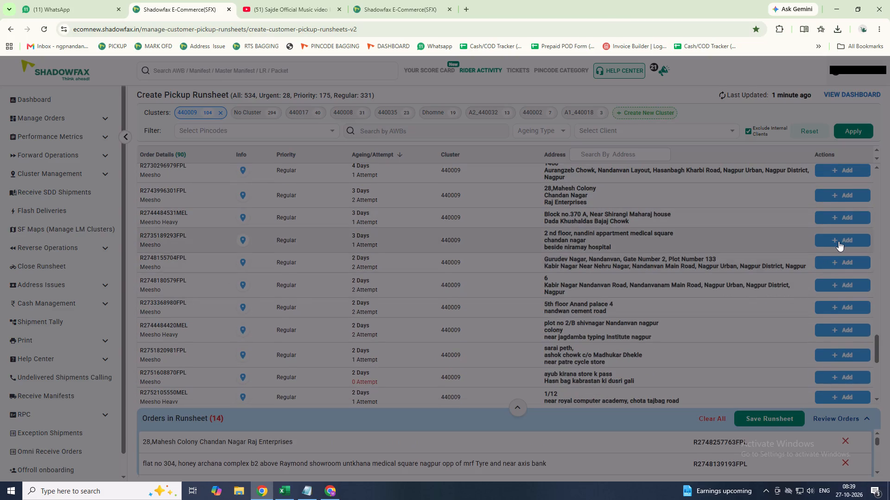
{"action": "left_click", "coordinate": [839, 241]}
{"action": "left_click", "coordinate": [834, 197]}
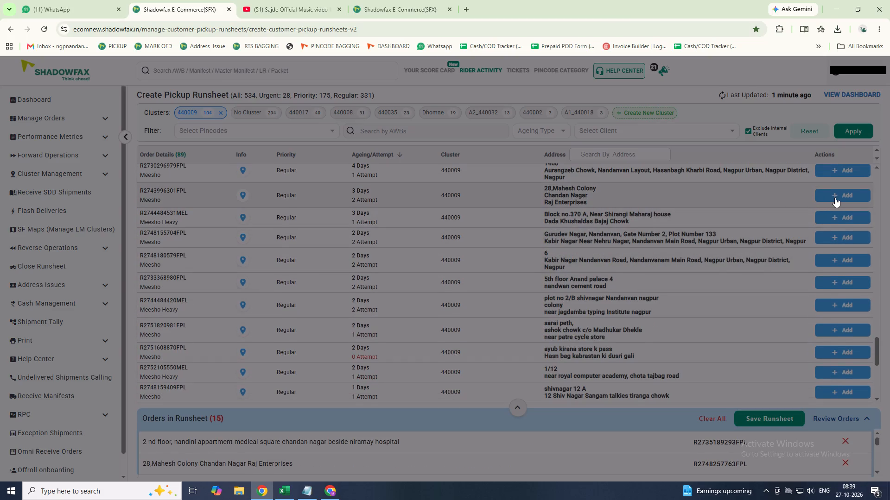
{"action": "scroll", "coordinate": [795, 254], "scroll_direction": "up", "scroll_amount": 2}
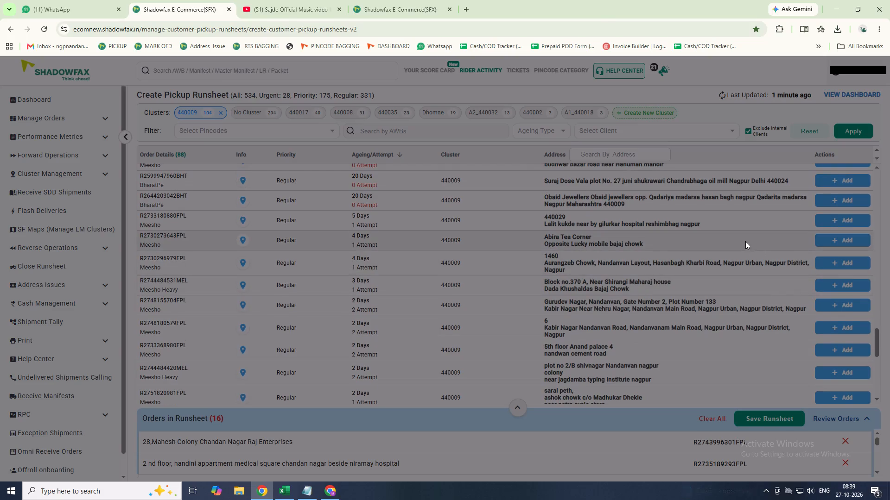
{"action": "left_click", "coordinate": [845, 219]}
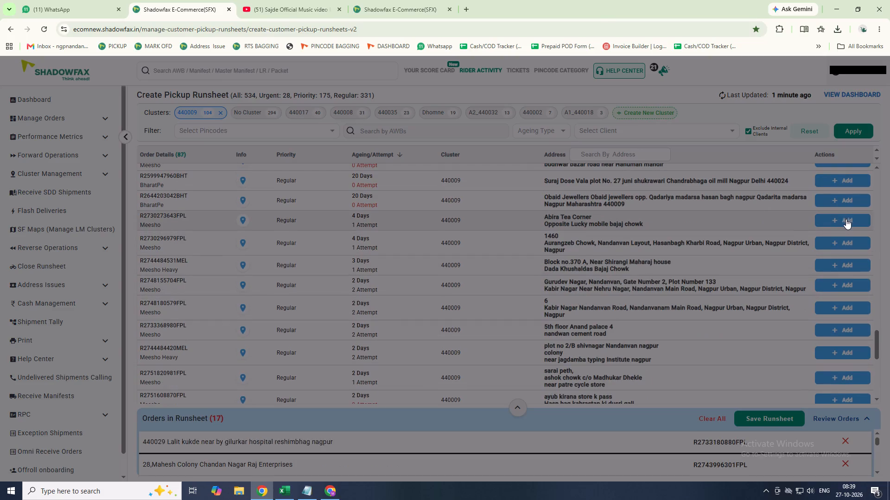
{"action": "scroll", "coordinate": [792, 229], "scroll_direction": "up", "scroll_amount": 1}
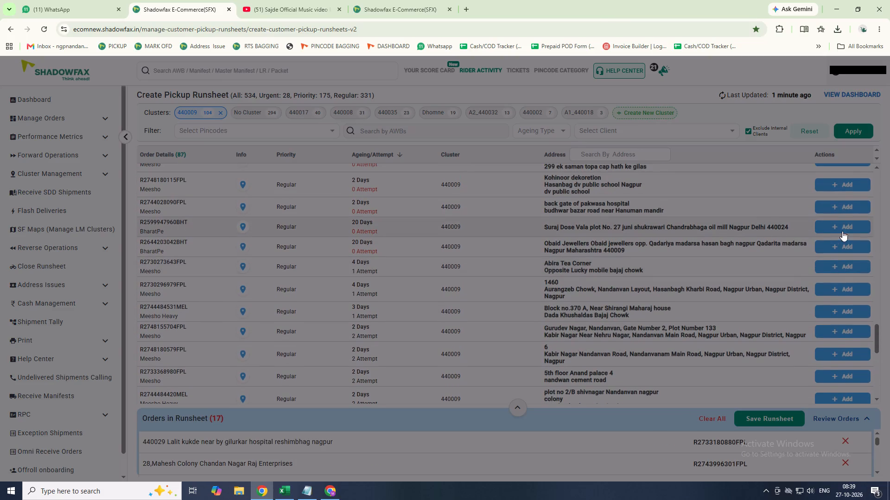
{"action": "scroll", "coordinate": [734, 227], "scroll_direction": "up", "scroll_amount": 1}
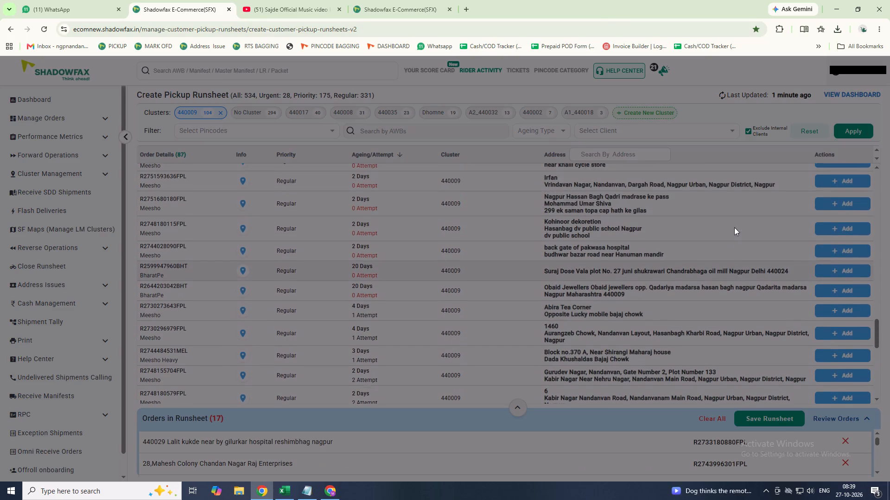
{"action": "scroll", "coordinate": [726, 244], "scroll_direction": "up", "scroll_amount": 3}
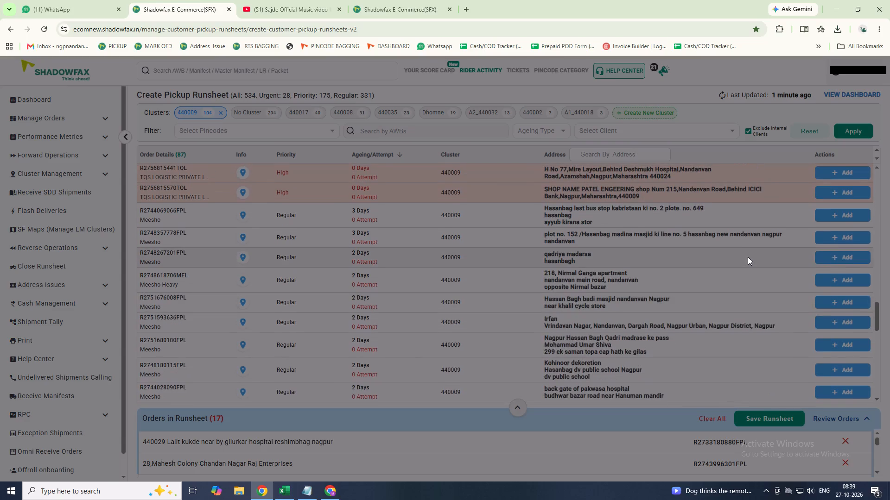
{"action": "scroll", "coordinate": [748, 258], "scroll_direction": "up", "scroll_amount": 2}
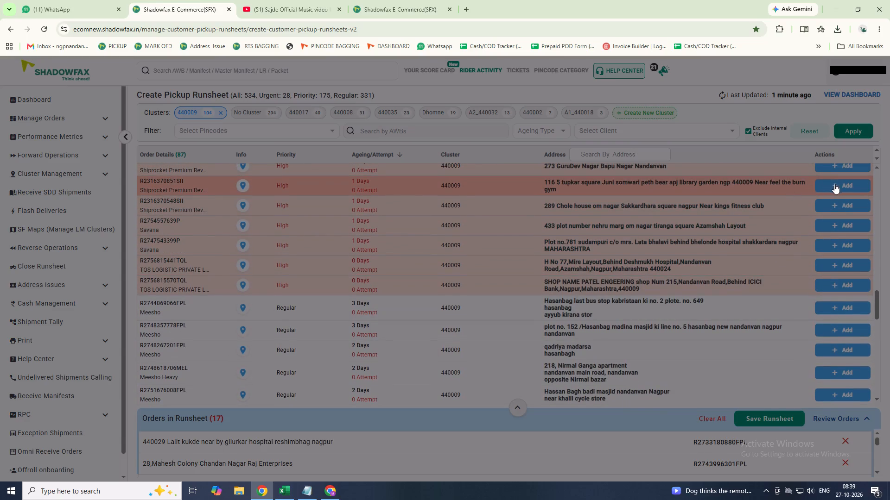
{"action": "left_click", "coordinate": [834, 184]}
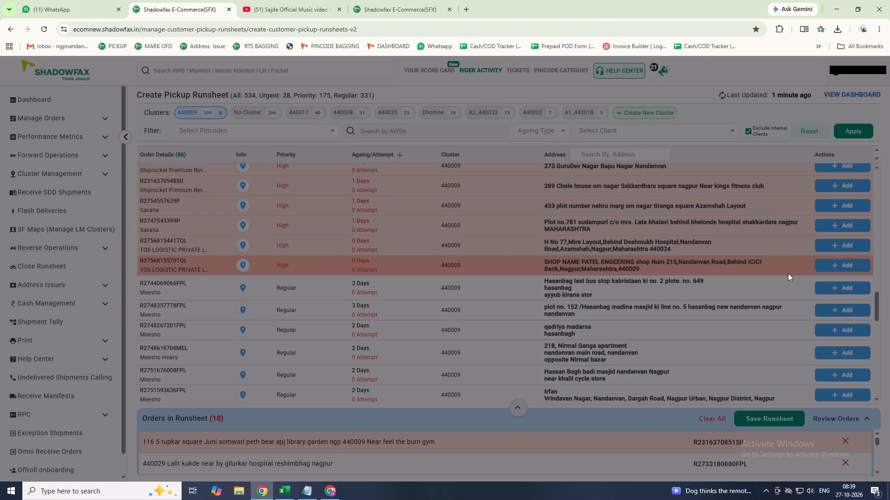
{"action": "scroll", "coordinate": [803, 272], "scroll_direction": "up", "scroll_amount": 2}
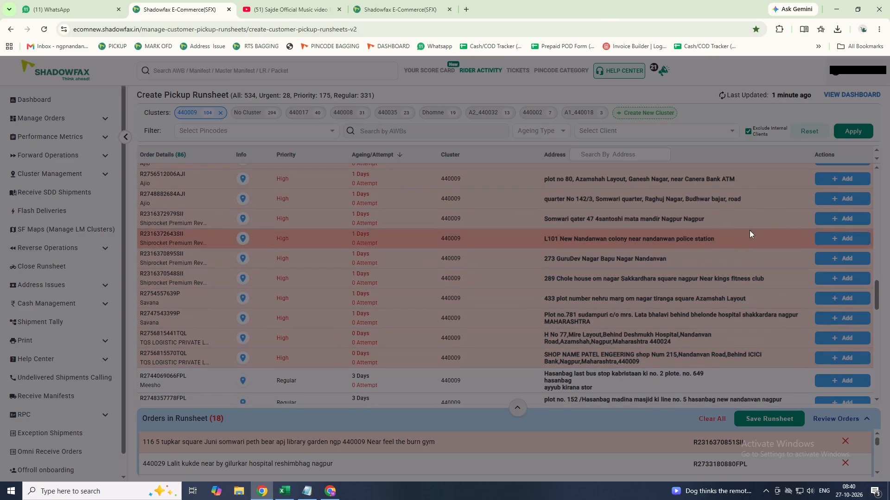
{"action": "left_click", "coordinate": [846, 215]}
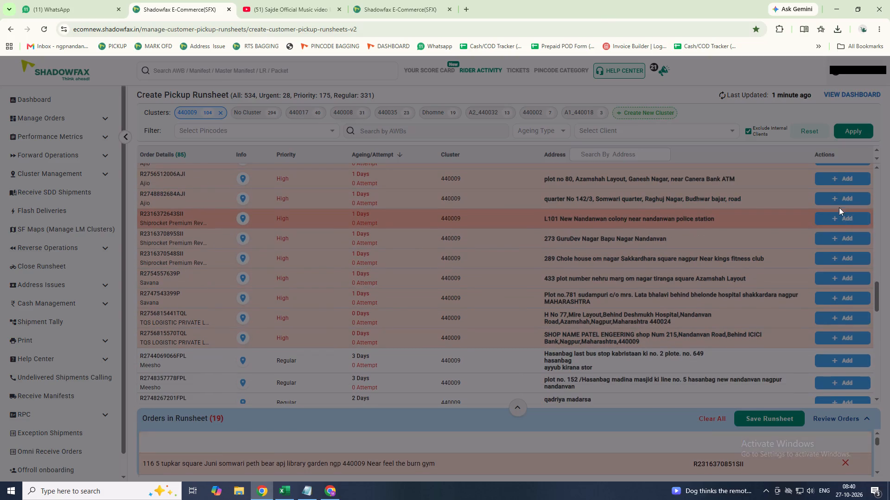
{"action": "left_click", "coordinate": [838, 200]}
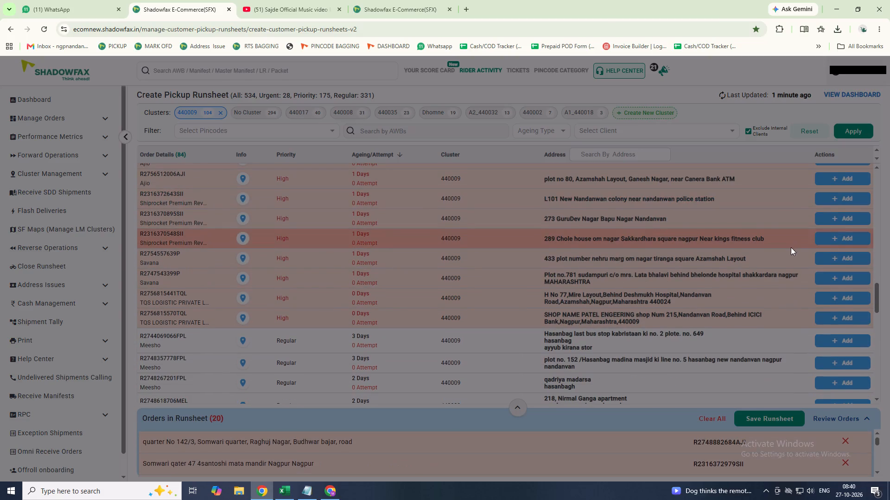
Add the High-priority Newme order from Reshimbagh and the Snapdeal orders from Chandan Nagar and Siraspeth Mattipura to the runsheet.
{"action": "scroll", "coordinate": [791, 247], "scroll_direction": "up", "scroll_amount": 1}
{"action": "scroll", "coordinate": [733, 218], "scroll_direction": "up", "scroll_amount": 1}
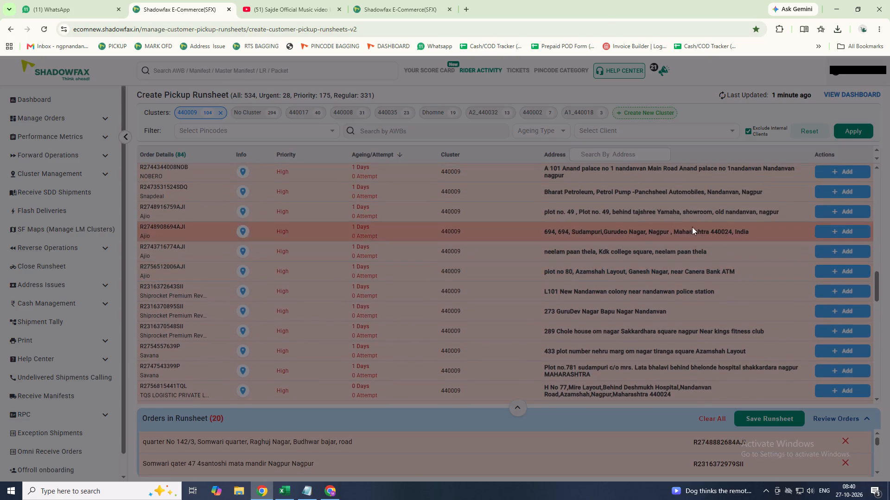
{"action": "scroll", "coordinate": [691, 229], "scroll_direction": "up", "scroll_amount": 1}
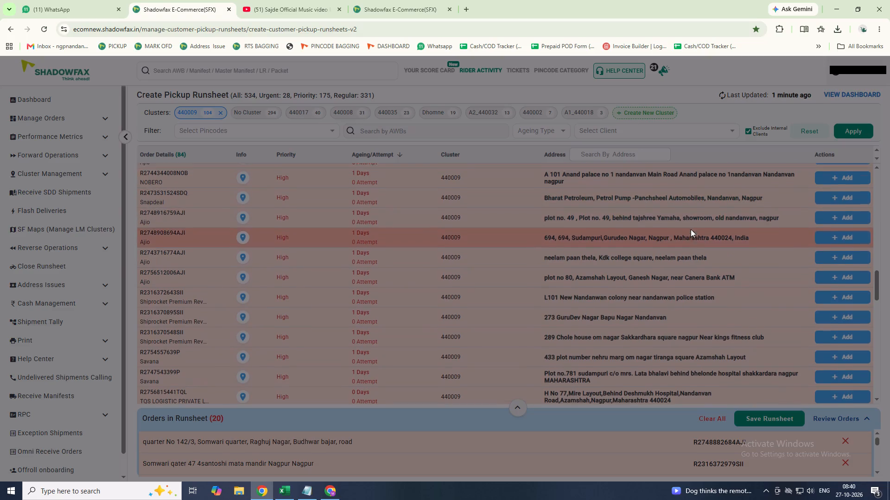
{"action": "scroll", "coordinate": [691, 229], "scroll_direction": "up", "scroll_amount": 1}
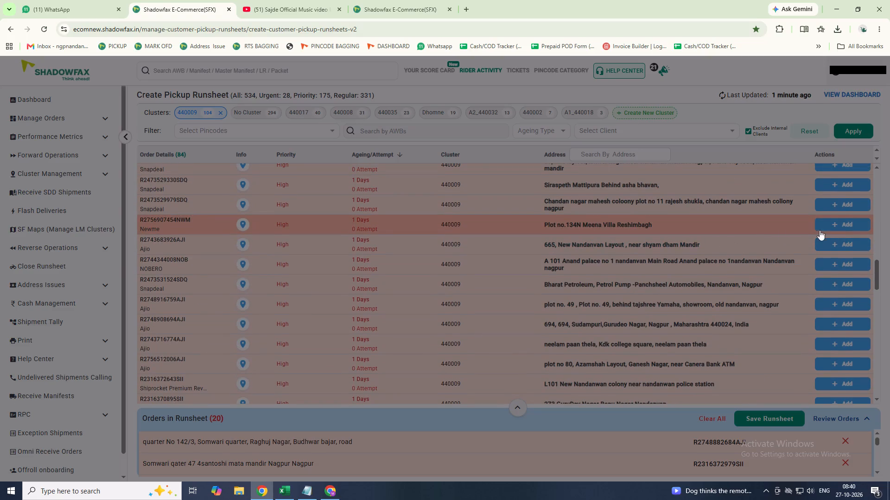
{"action": "left_click", "coordinate": [832, 225]}
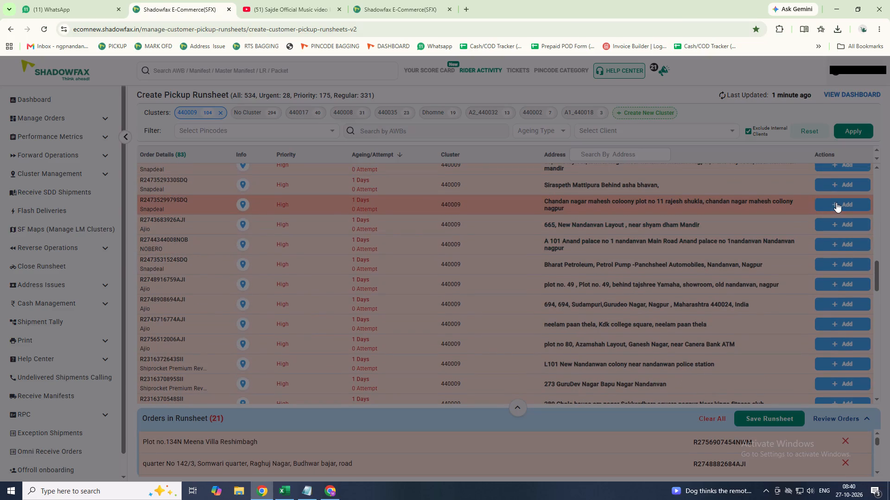
{"action": "left_click", "coordinate": [836, 202]}
{"action": "left_click", "coordinate": [829, 183]}
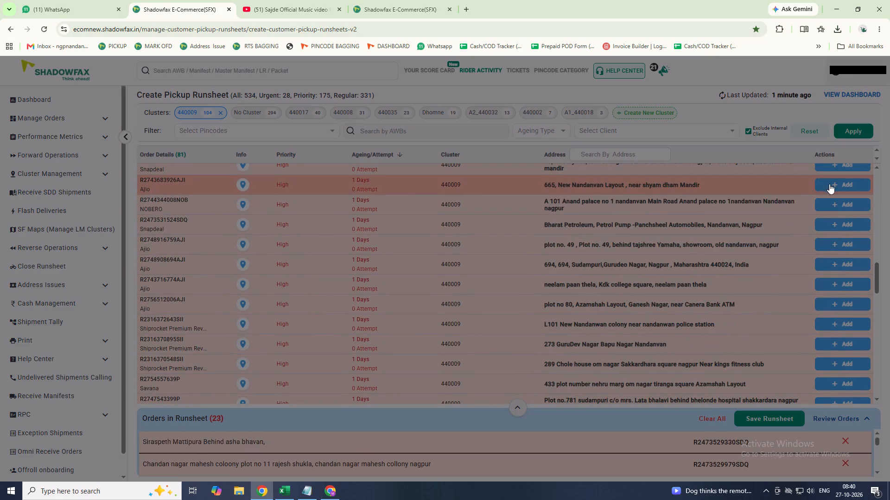
Add the High-priority orders from Ayurvedic layout Raghujinagar (both Snapdeal), Saraipet Ashok Chowk, Untkhana and Raje Raghuji Nagar Sakkaradra to the runsheet.
{"action": "scroll", "coordinate": [730, 245], "scroll_direction": "up", "scroll_amount": 1}
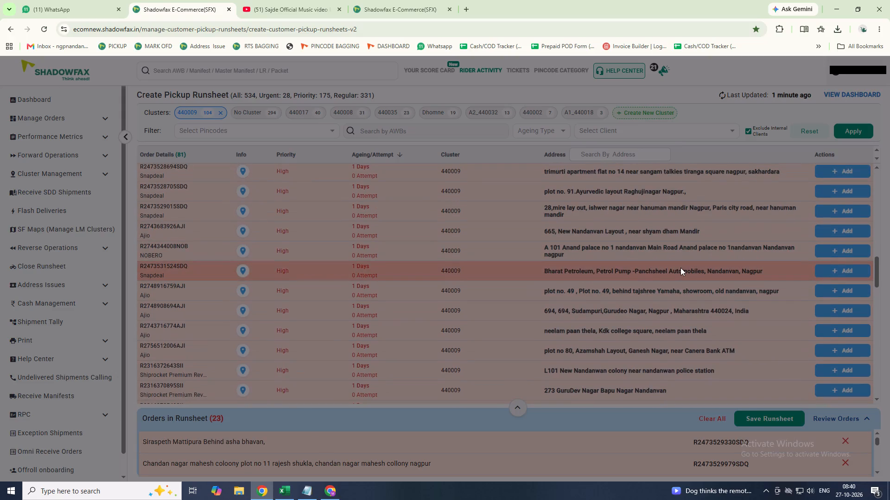
{"action": "scroll", "coordinate": [680, 268], "scroll_direction": "up", "scroll_amount": 1}
{"action": "left_click", "coordinate": [842, 235]}
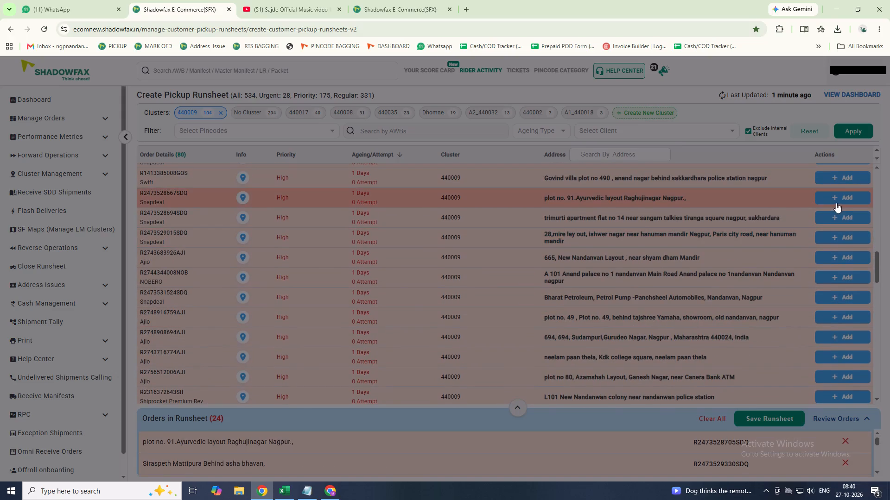
{"action": "left_click", "coordinate": [841, 199]}
{"action": "scroll", "coordinate": [769, 262], "scroll_direction": "up", "scroll_amount": 1}
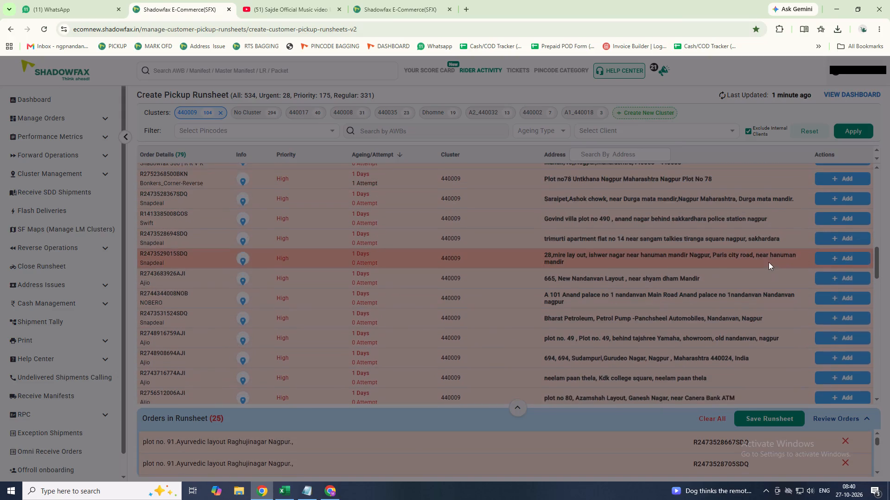
{"action": "left_click", "coordinate": [839, 204]}
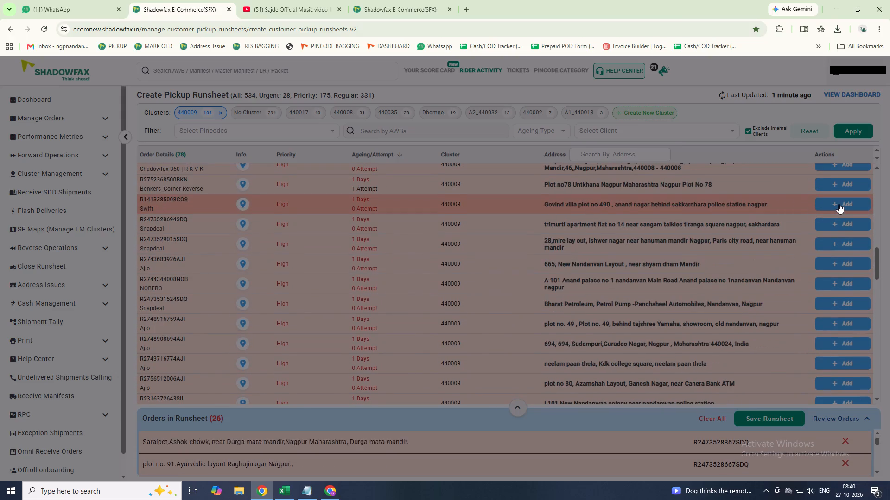
{"action": "left_click", "coordinate": [841, 184]}
{"action": "scroll", "coordinate": [741, 251], "scroll_direction": "up", "scroll_amount": 1}
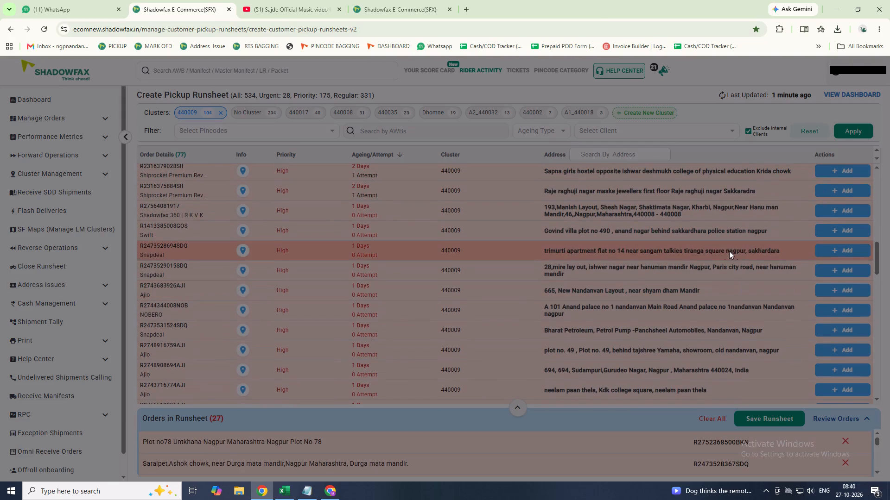
{"action": "scroll", "coordinate": [724, 235], "scroll_direction": "up", "scroll_amount": 1}
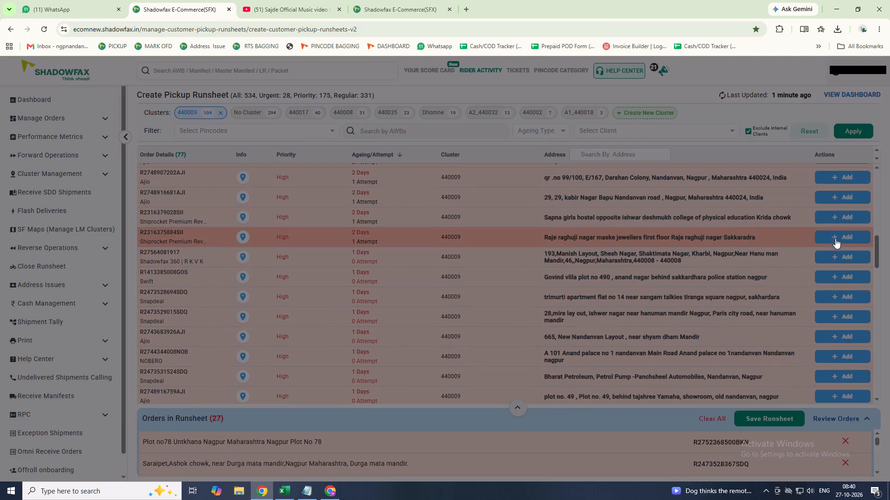
{"action": "left_click", "coordinate": [837, 237]}
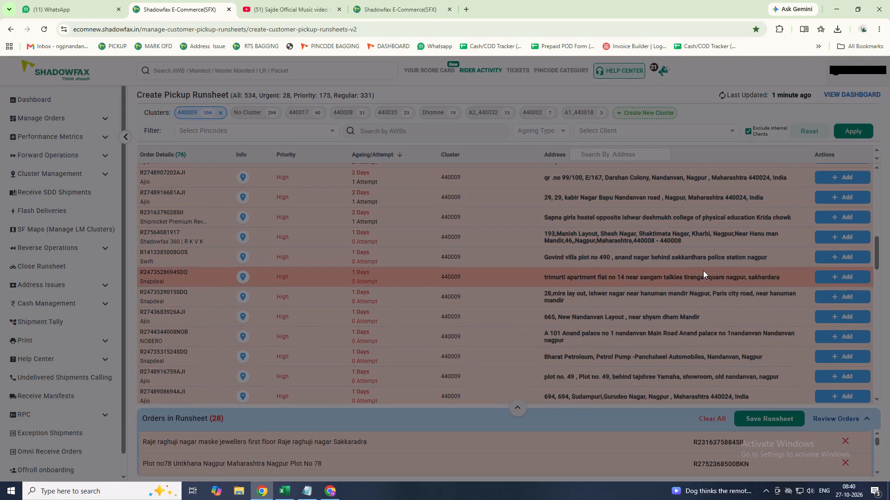
{"action": "scroll", "coordinate": [701, 271], "scroll_direction": "up", "scroll_amount": 2}
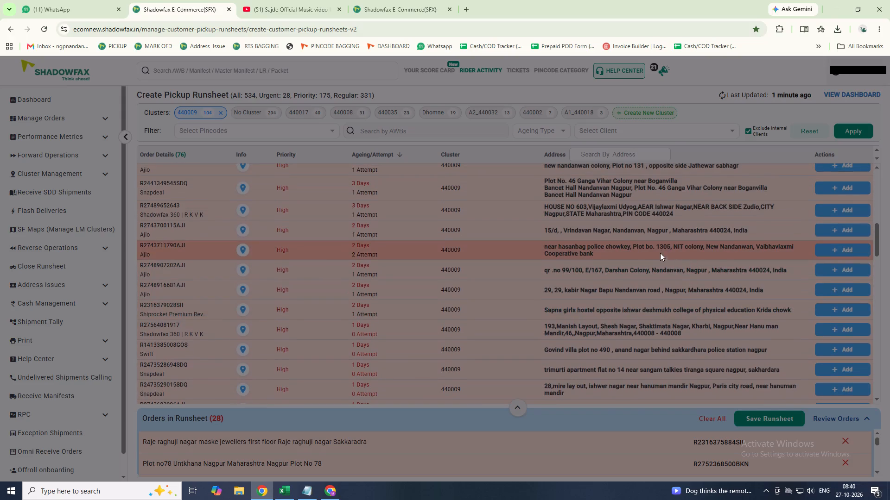
{"action": "scroll", "coordinate": [729, 269], "scroll_direction": "up", "scroll_amount": 1}
{"action": "scroll", "coordinate": [693, 275], "scroll_direction": "up", "scroll_amount": 1}
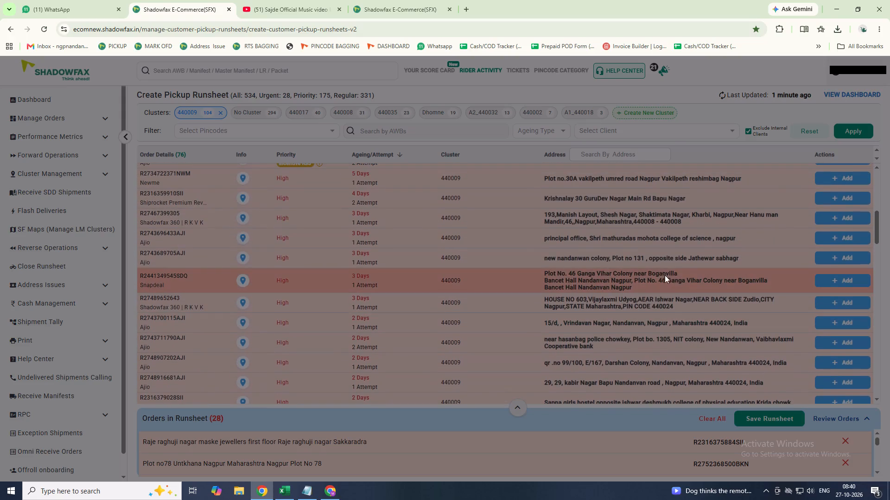
{"action": "left_click", "coordinate": [832, 236]}
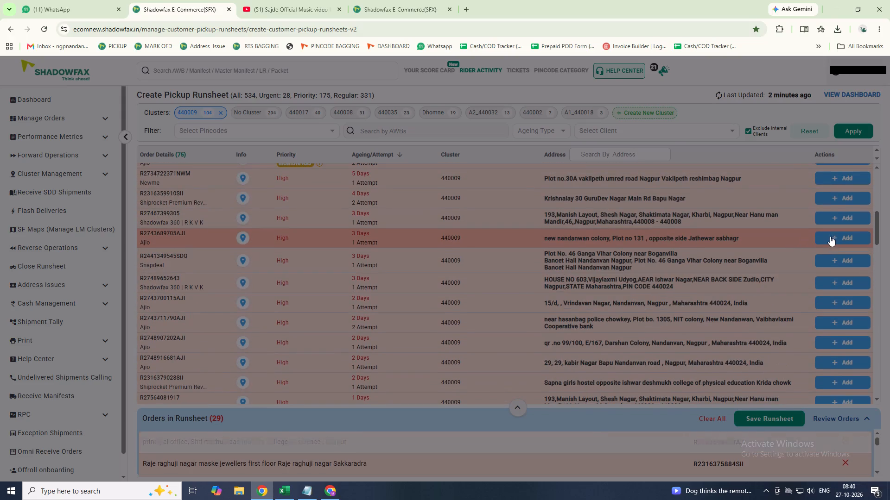
{"action": "scroll", "coordinate": [715, 262], "scroll_direction": "up", "scroll_amount": 1}
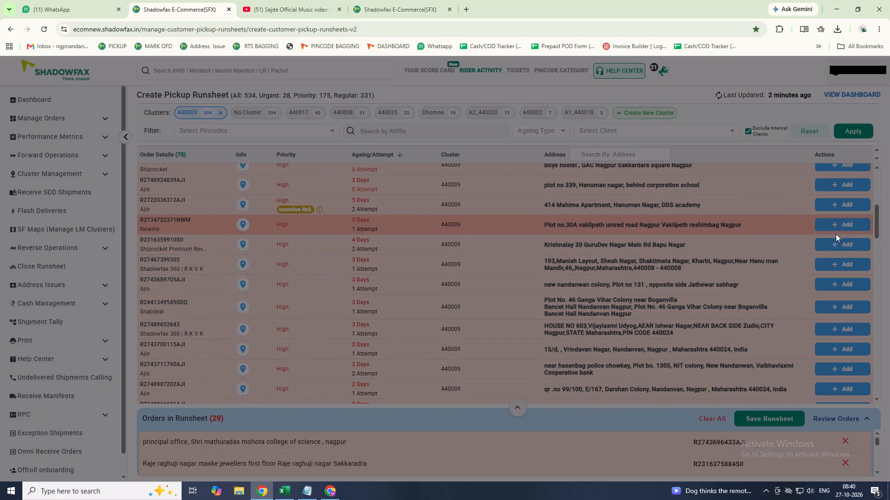
{"action": "left_click", "coordinate": [839, 223]}
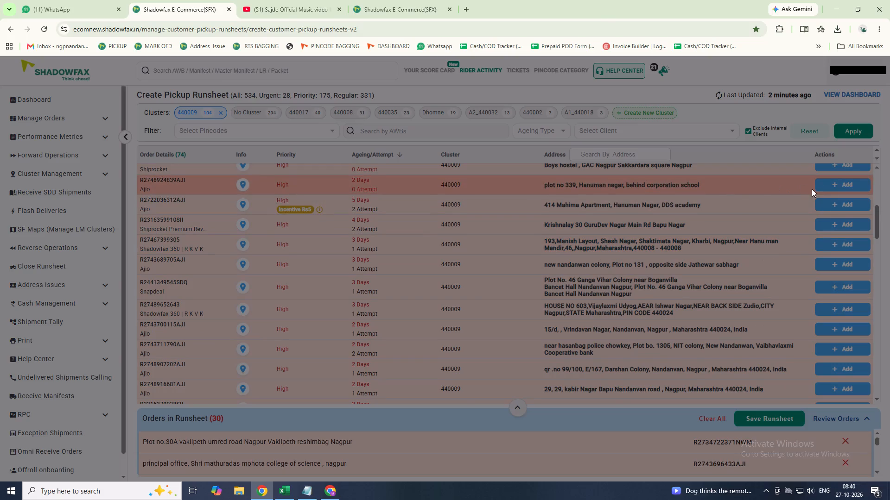
{"action": "left_click", "coordinate": [829, 185]}
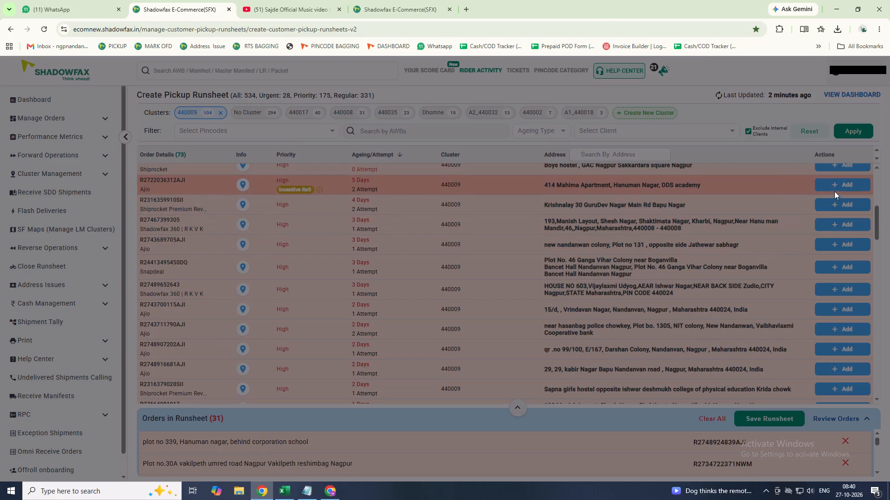
{"action": "left_click", "coordinate": [837, 184]}
{"action": "scroll", "coordinate": [691, 312], "scroll_direction": "up", "scroll_amount": 2}
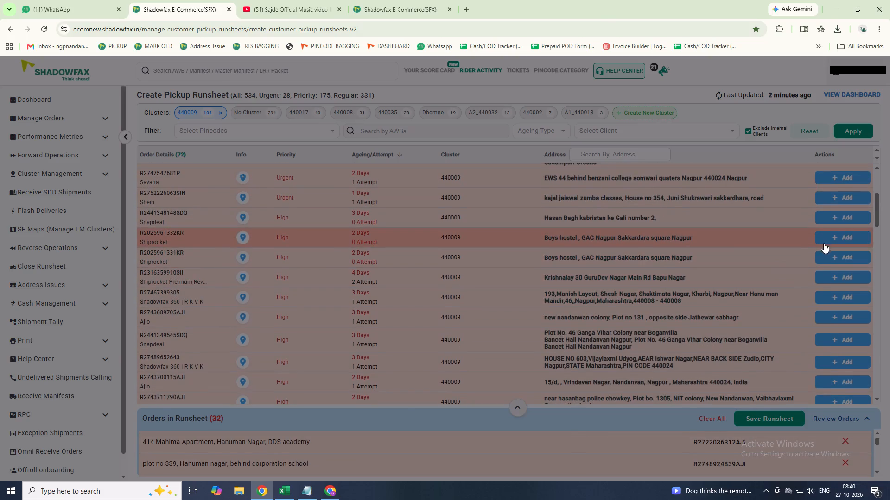
{"action": "double_click", "coordinate": [828, 240]}
{"action": "scroll", "coordinate": [726, 283], "scroll_direction": "up", "scroll_amount": 1}
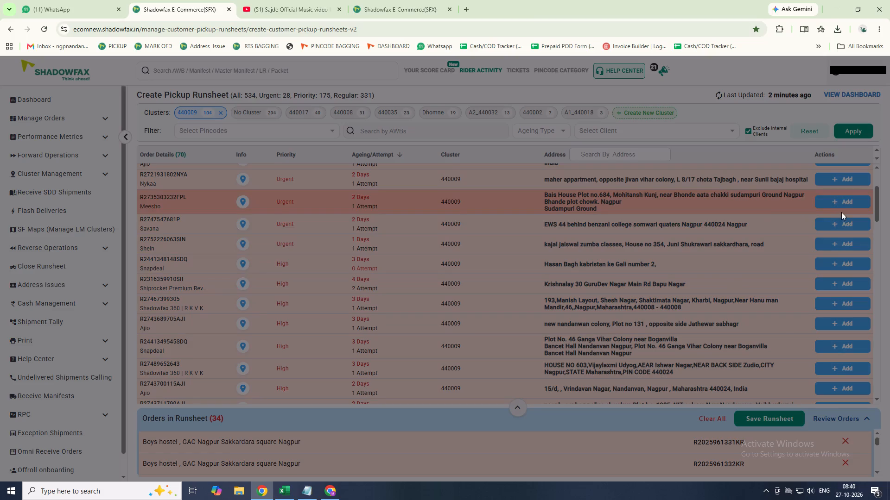
{"action": "left_click", "coordinate": [844, 225]}
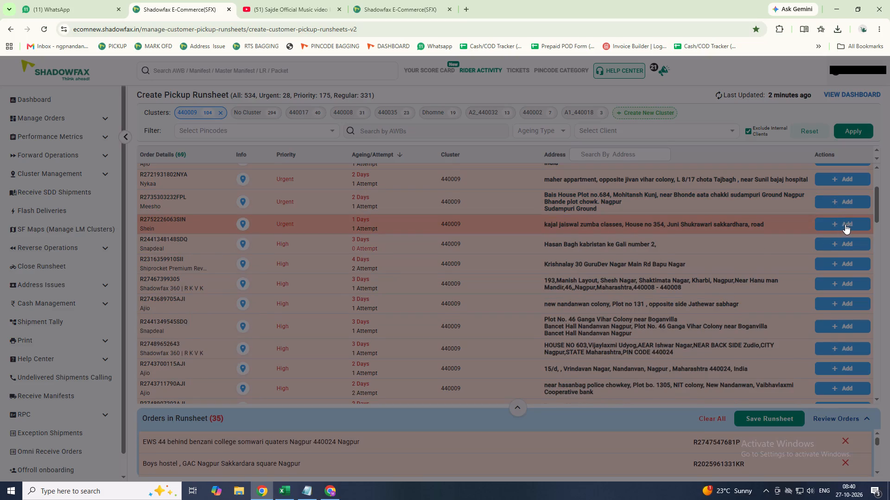
{"action": "left_click", "coordinate": [845, 224]}
{"action": "scroll", "coordinate": [730, 225], "scroll_direction": "up", "scroll_amount": 1}
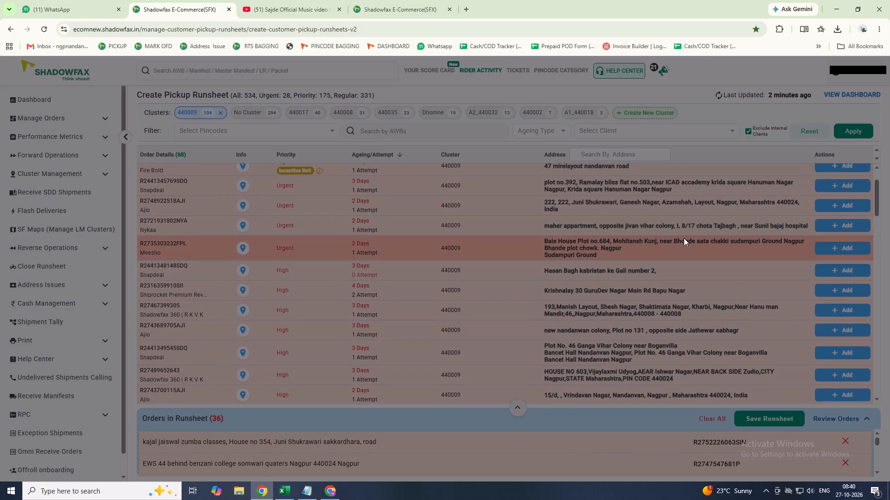
{"action": "scroll", "coordinate": [753, 231], "scroll_direction": "up", "scroll_amount": 1}
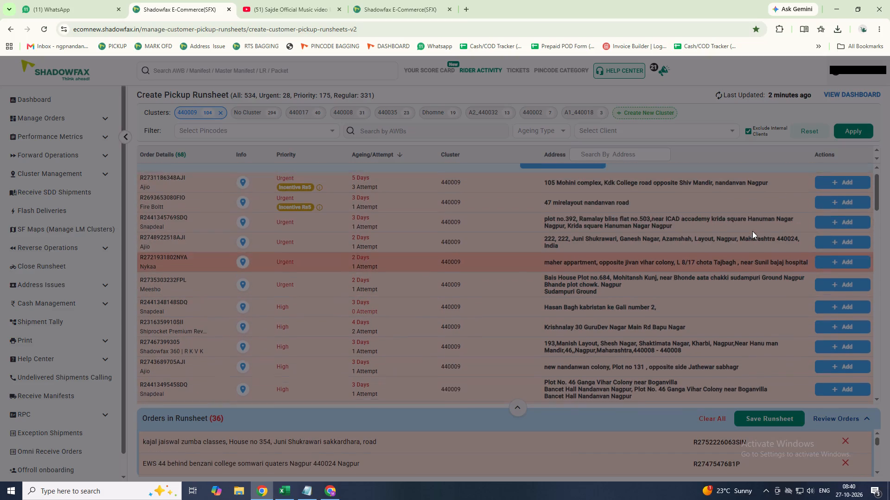
{"action": "left_click", "coordinate": [842, 230]}
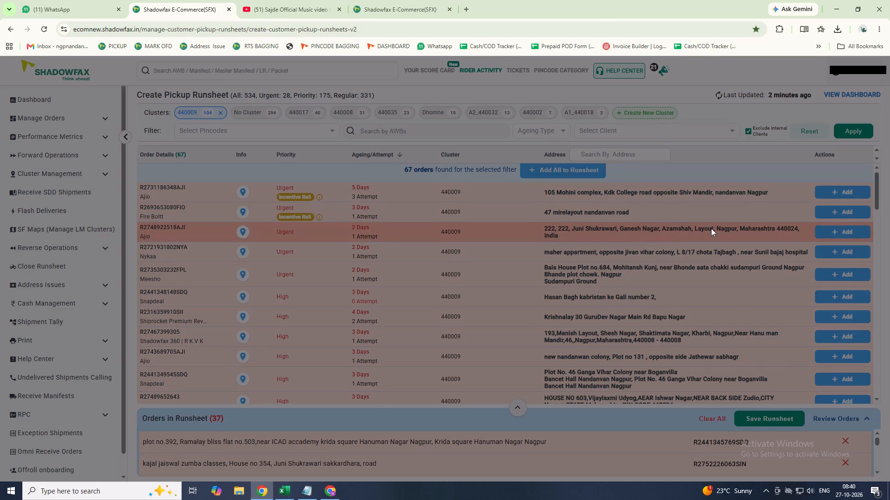
Start saving the runsheet and clear the selection of all suggested same-route and urgent orders.
{"action": "scroll", "coordinate": [711, 229], "scroll_direction": "down", "scroll_amount": 6}
{"action": "scroll", "coordinate": [709, 230], "scroll_direction": "down", "scroll_amount": 20}
{"action": "scroll", "coordinate": [709, 230], "scroll_direction": "down", "scroll_amount": 11}
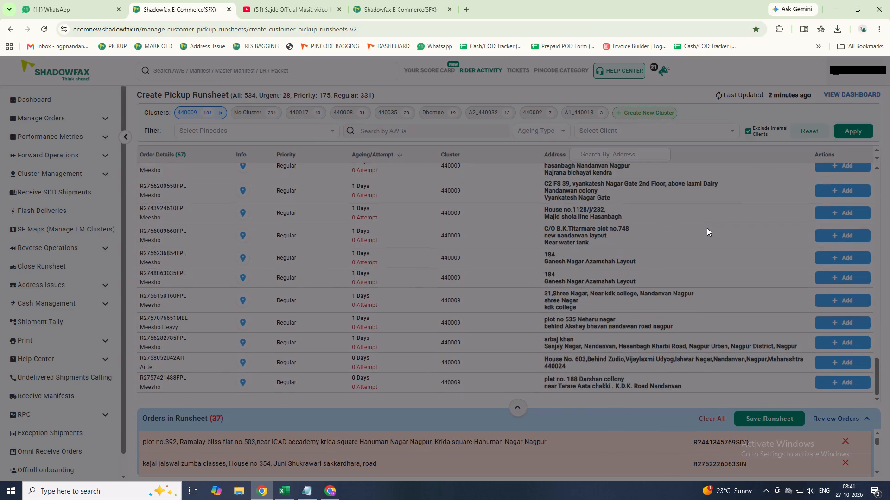
{"action": "scroll", "coordinate": [707, 228], "scroll_direction": "down", "scroll_amount": 8}
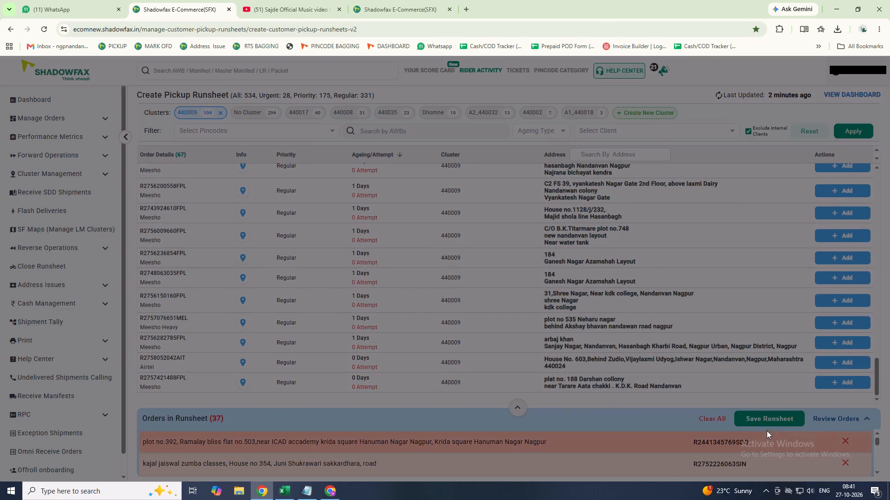
{"action": "left_click", "coordinate": [765, 419]}
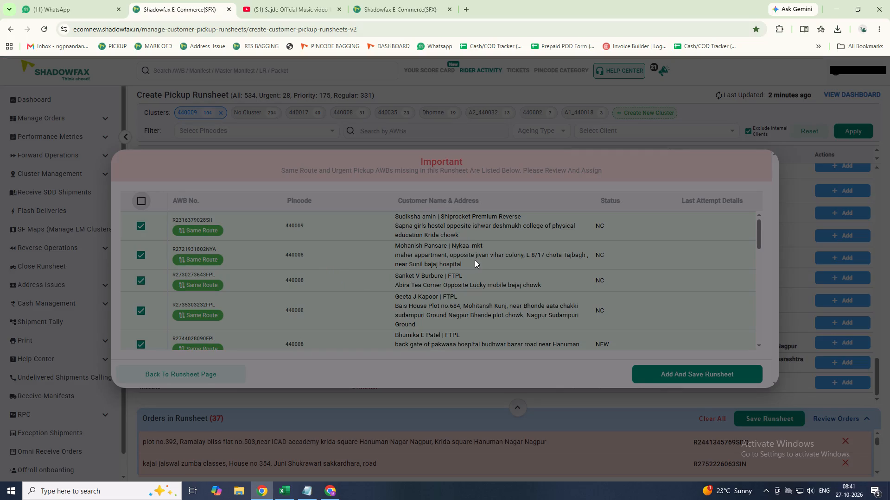
{"action": "scroll", "coordinate": [441, 267], "scroll_direction": "down", "scroll_amount": 2}
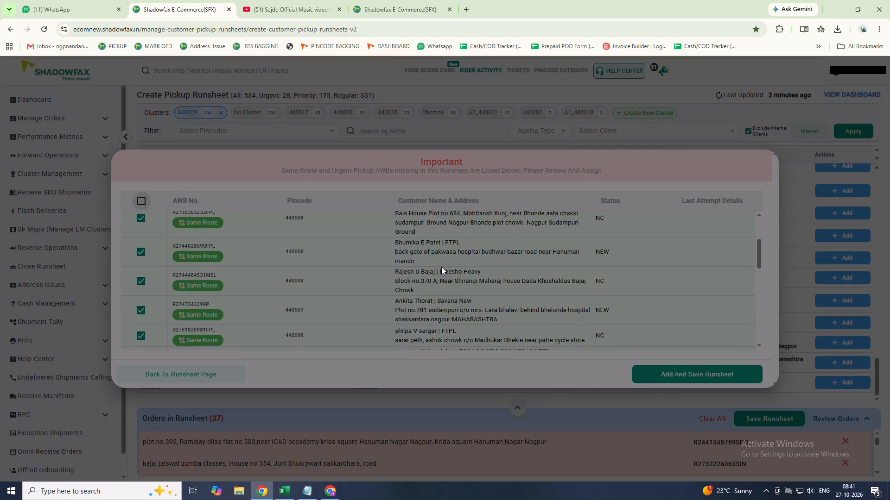
{"action": "scroll", "coordinate": [441, 267], "scroll_direction": "down", "scroll_amount": 3}
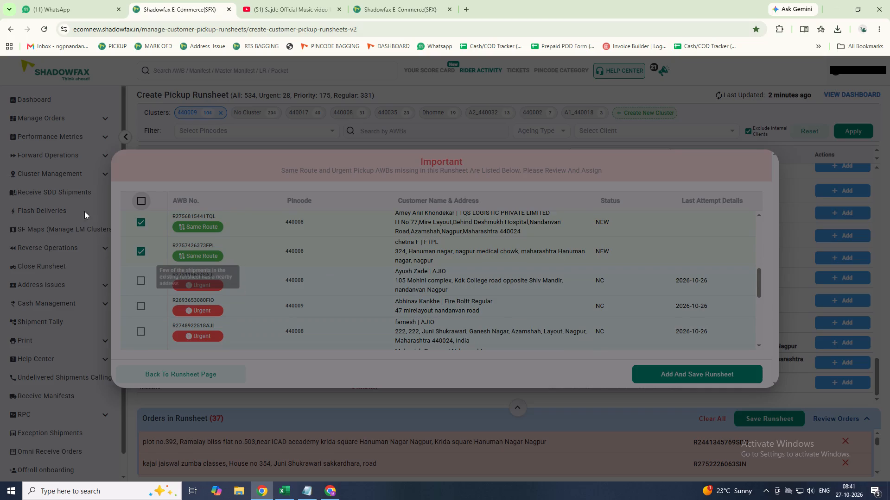
{"action": "left_click", "coordinate": [141, 198]}
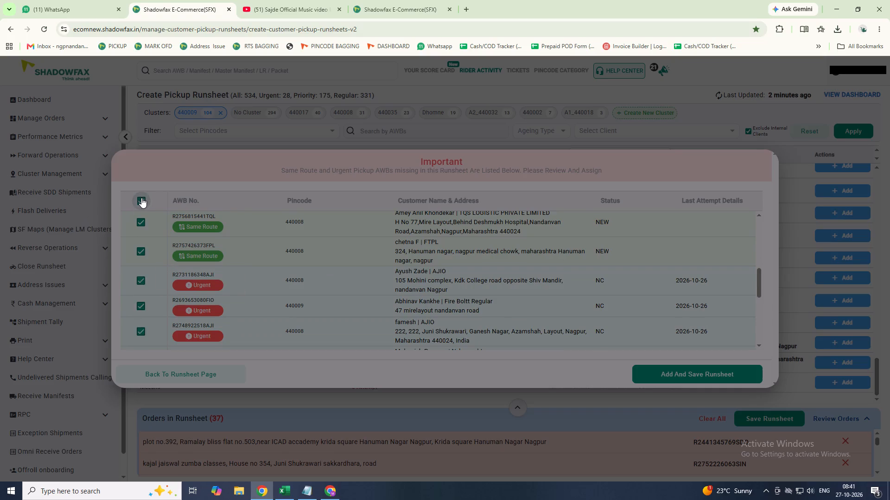
{"action": "left_click", "coordinate": [141, 198]}
{"action": "left_click", "coordinate": [136, 252]}
{"action": "scroll", "coordinate": [269, 290], "scroll_direction": "up", "scroll_amount": 2}
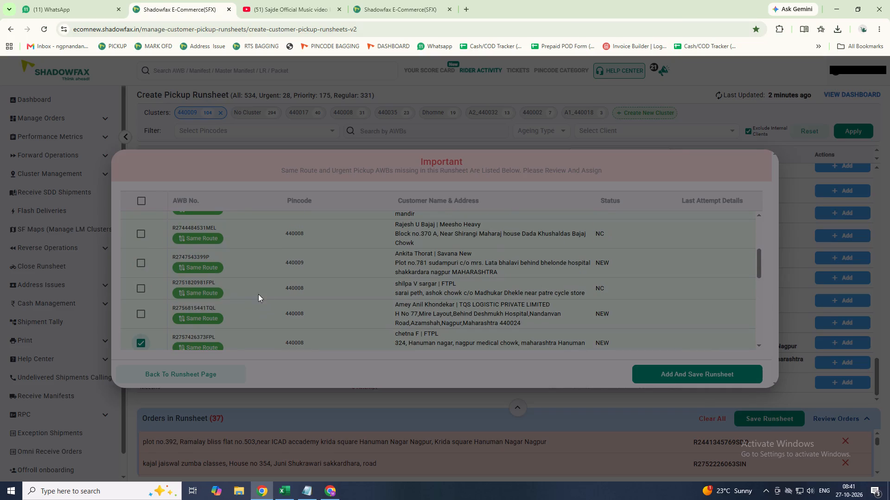
{"action": "left_click", "coordinate": [142, 290]}
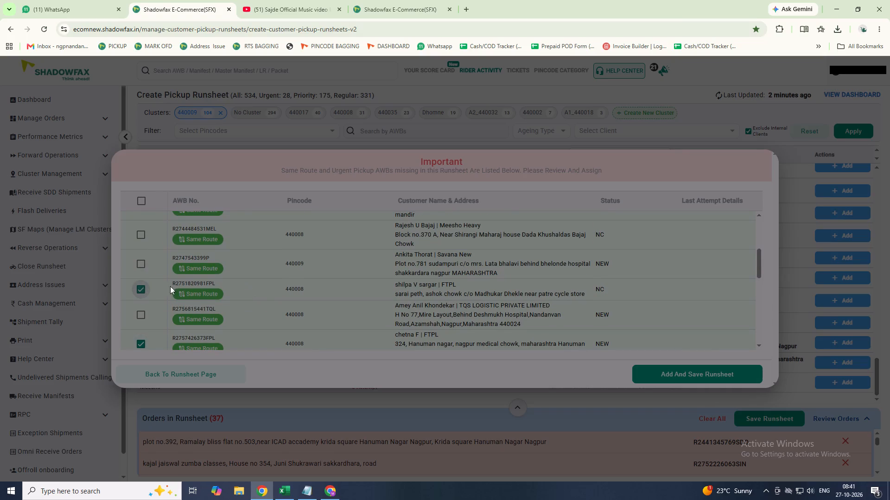
{"action": "scroll", "coordinate": [229, 270], "scroll_direction": "up", "scroll_amount": 1}
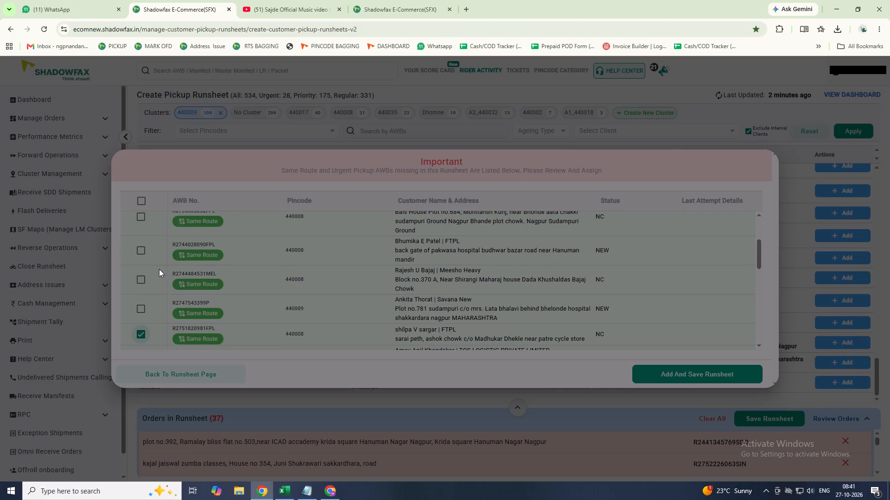
{"action": "scroll", "coordinate": [200, 264], "scroll_direction": "up", "scroll_amount": 1}
{"action": "scroll", "coordinate": [305, 268], "scroll_direction": "up", "scroll_amount": 2}
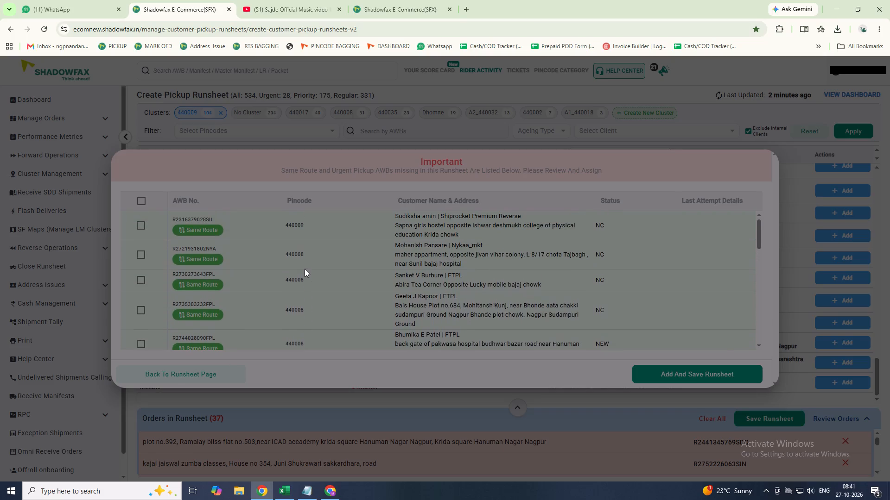
{"action": "scroll", "coordinate": [342, 267], "scroll_direction": "up", "scroll_amount": 1}
{"action": "scroll", "coordinate": [404, 274], "scroll_direction": "up", "scroll_amount": 1}
{"action": "scroll", "coordinate": [485, 257], "scroll_direction": "up", "scroll_amount": 1}
{"action": "left_click", "coordinate": [140, 226]}
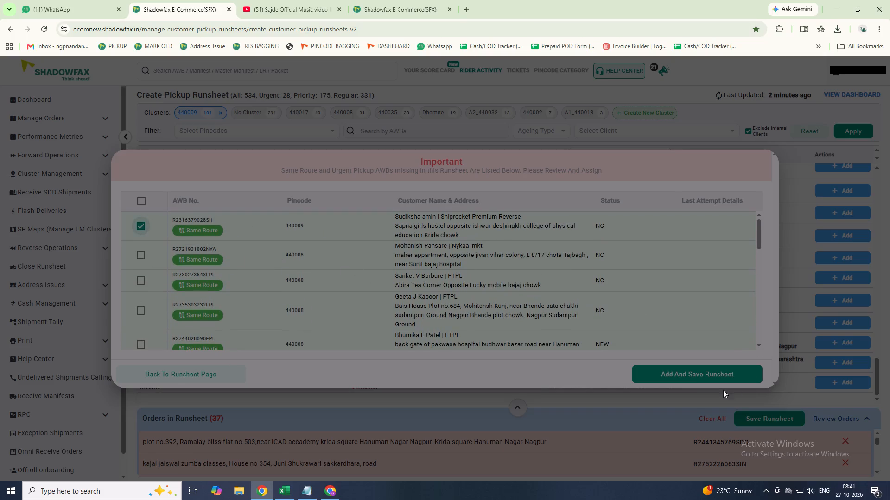
{"action": "left_click", "coordinate": [689, 372]}
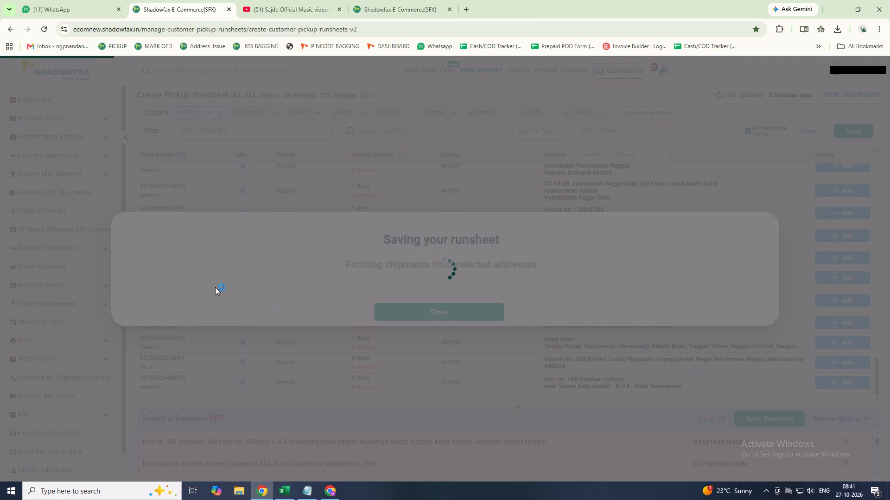
Assign the saved pickup runsheet to rider Zode, confirm and mark it OFP, and close the summary.
{"action": "left_click", "coordinate": [221, 320]}
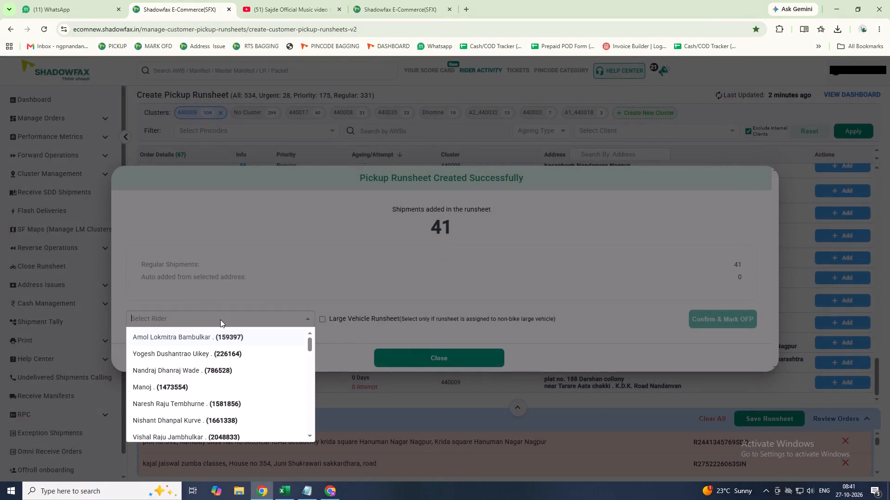
{"action": "type", "text": "zode"}
{"action": "key", "text": "Return"}
{"action": "key", "text": "Tab"}
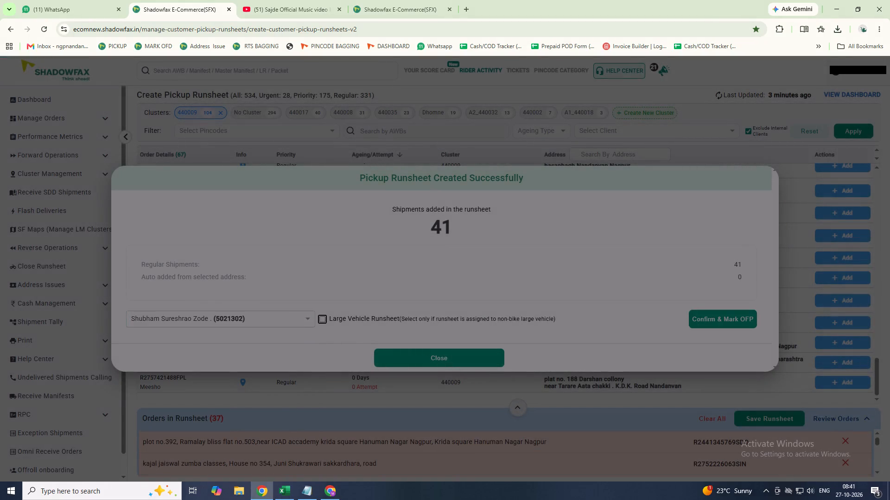
{"action": "key", "text": "Tab"}
{"action": "key", "text": "Return"}
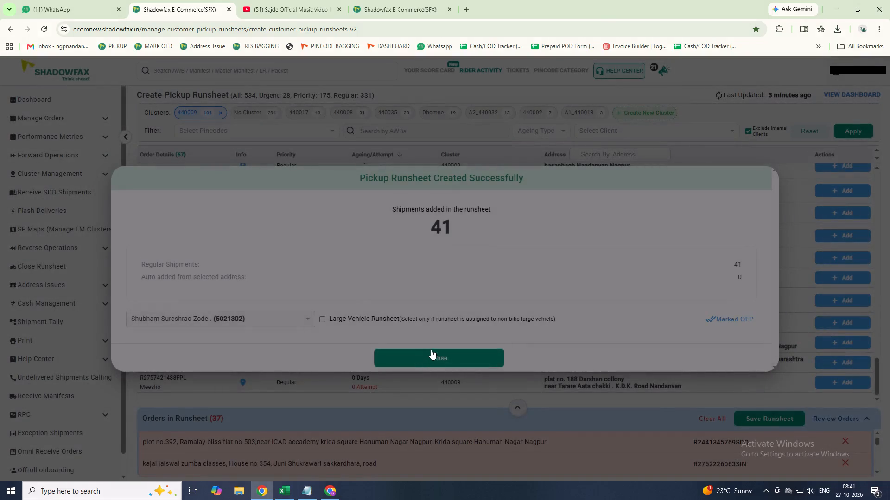
{"action": "left_click", "coordinate": [425, 357]}
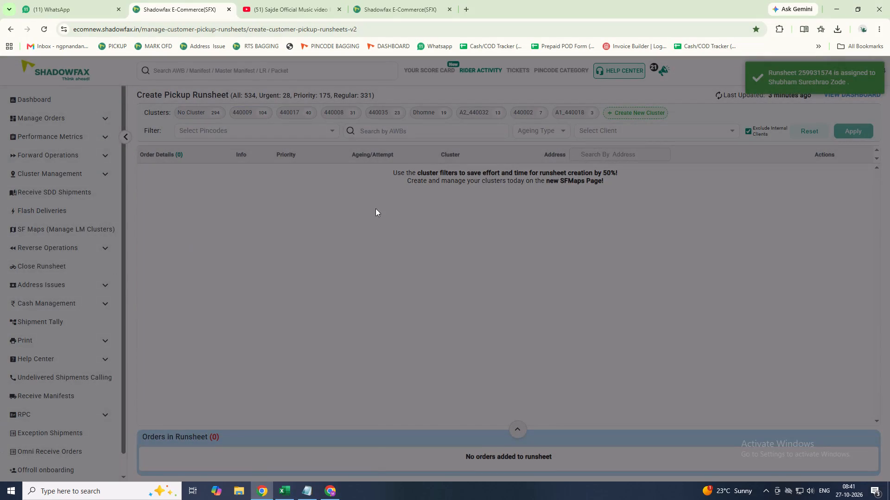
{"action": "triple_click", "coordinate": [719, 93]}
{"action": "double_click", "coordinate": [718, 96]}
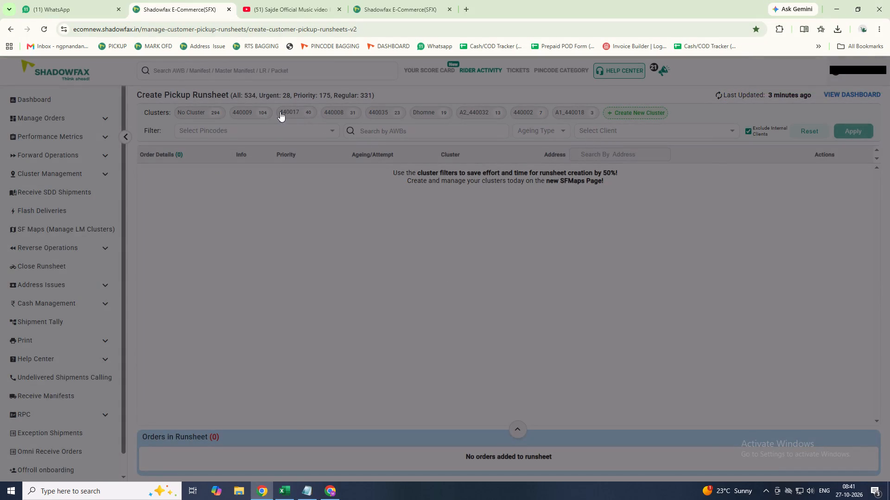
{"action": "left_click", "coordinate": [248, 111]}
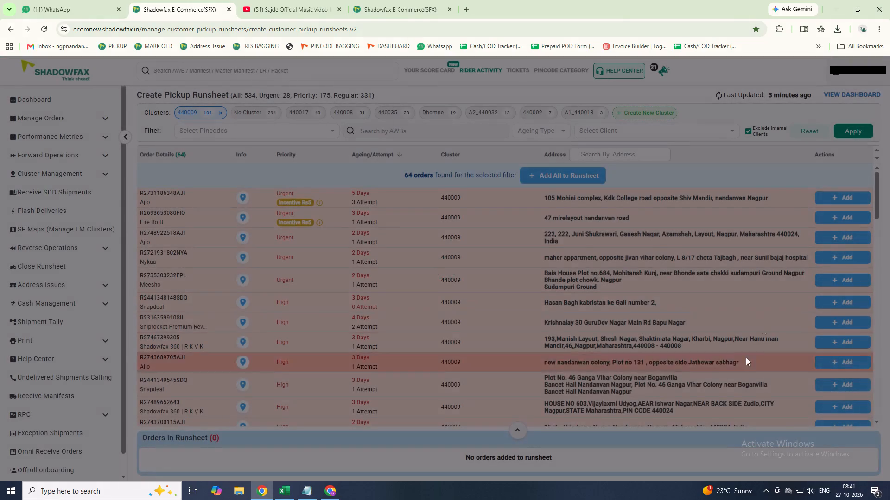
{"action": "scroll", "coordinate": [661, 263], "scroll_direction": "down", "scroll_amount": 20}
{"action": "scroll", "coordinate": [661, 263], "scroll_direction": "down", "scroll_amount": 15}
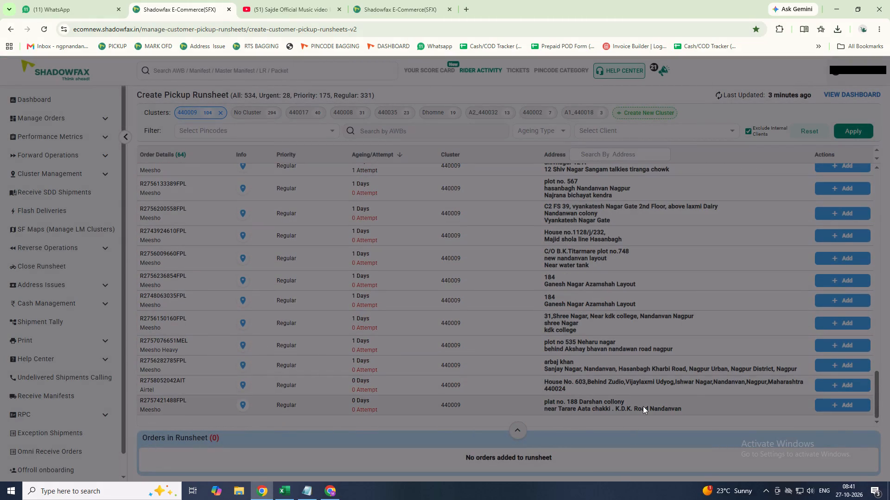
{"action": "left_click", "coordinate": [833, 384]}
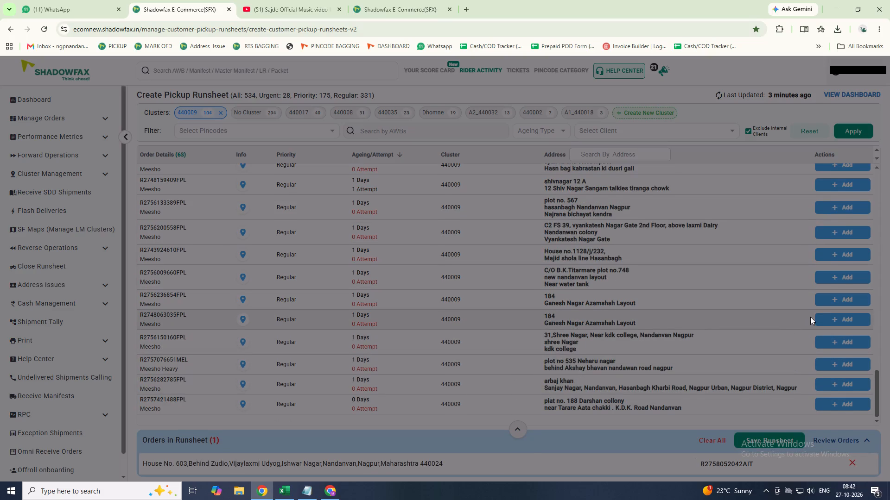
{"action": "left_click", "coordinate": [840, 277]}
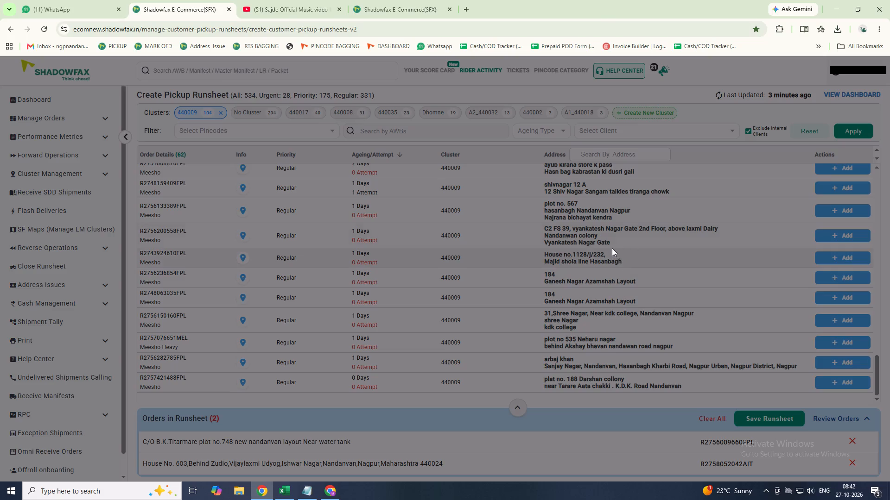
{"action": "scroll", "coordinate": [663, 224], "scroll_direction": "up", "scroll_amount": 2}
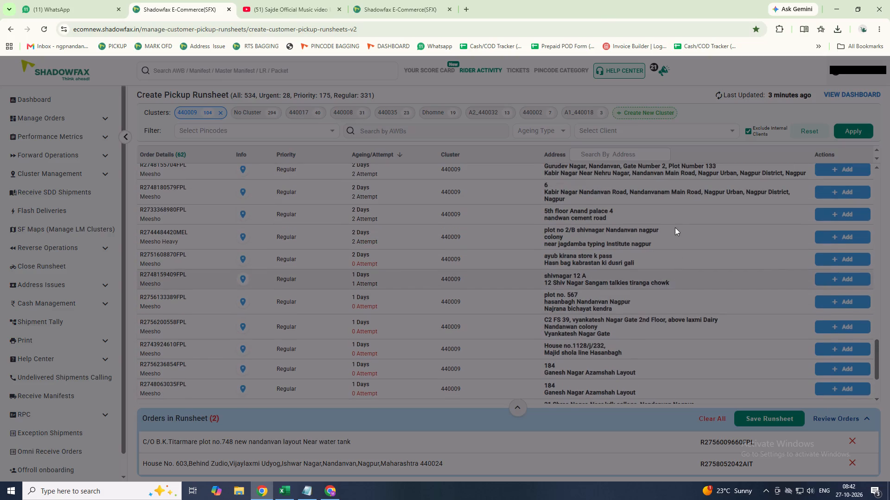
{"action": "scroll", "coordinate": [672, 242], "scroll_direction": "up", "scroll_amount": 1}
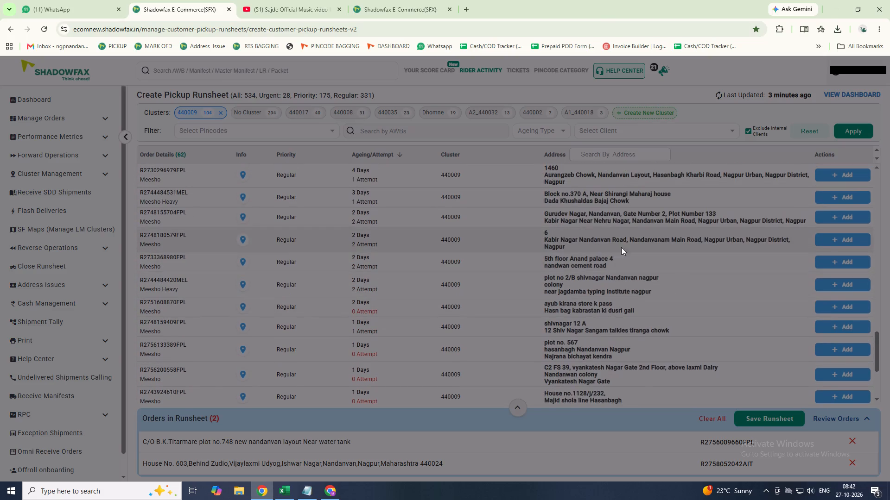
{"action": "left_click", "coordinate": [830, 239]}
{"action": "left_click", "coordinate": [833, 218]}
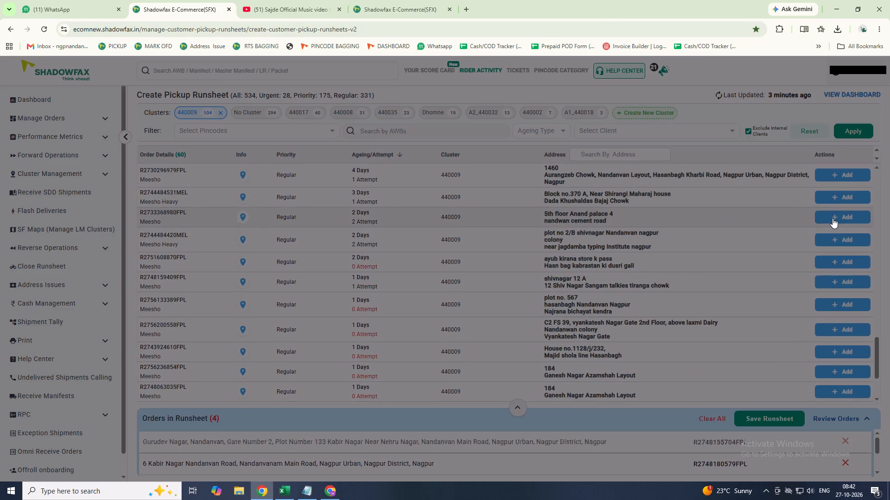
{"action": "scroll", "coordinate": [687, 246], "scroll_direction": "up", "scroll_amount": 1}
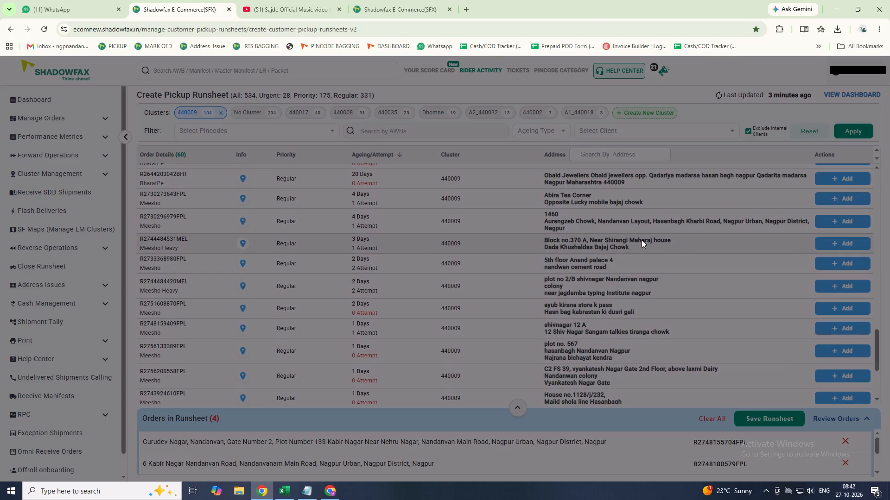
{"action": "scroll", "coordinate": [615, 237], "scroll_direction": "up", "scroll_amount": 1}
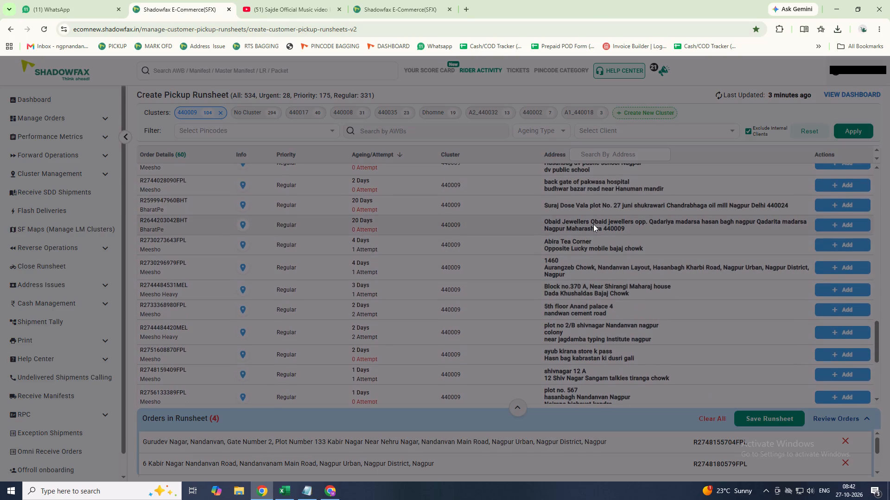
{"action": "scroll", "coordinate": [655, 239], "scroll_direction": "up", "scroll_amount": 1}
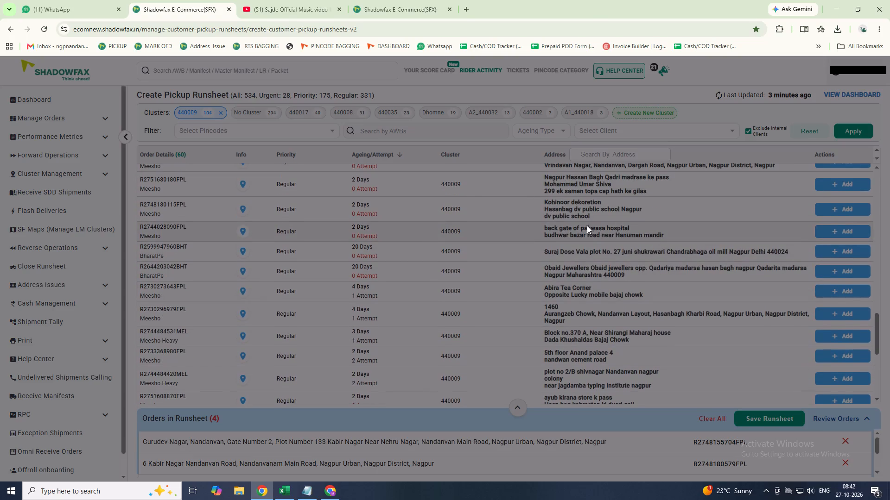
{"action": "scroll", "coordinate": [652, 213], "scroll_direction": "up", "scroll_amount": 1}
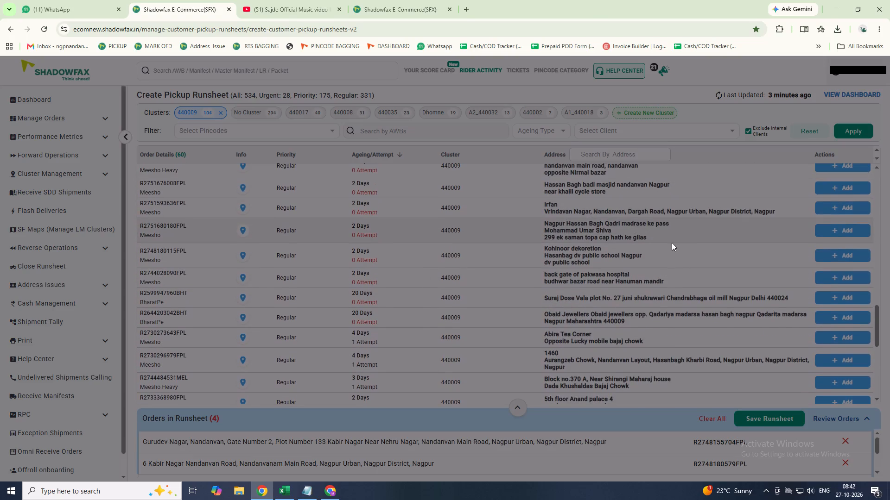
{"action": "scroll", "coordinate": [654, 234], "scroll_direction": "up", "scroll_amount": 1}
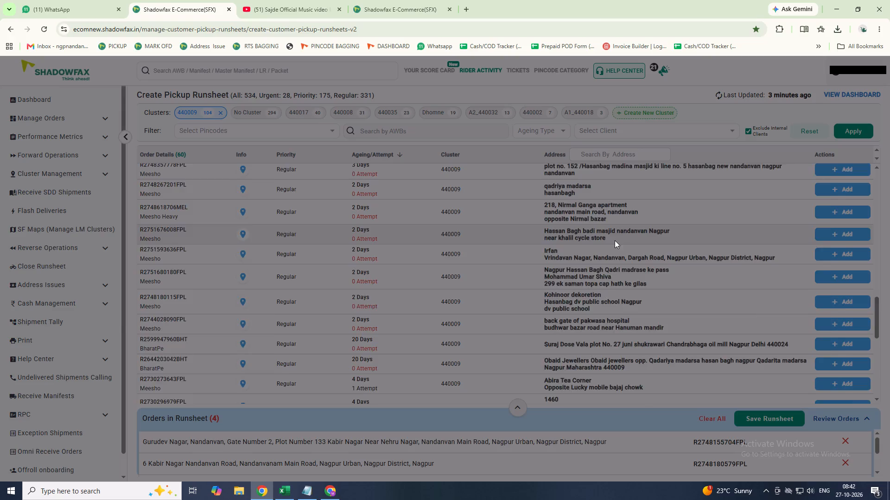
{"action": "scroll", "coordinate": [615, 240], "scroll_direction": "up", "scroll_amount": 1}
{"action": "left_click", "coordinate": [844, 257]}
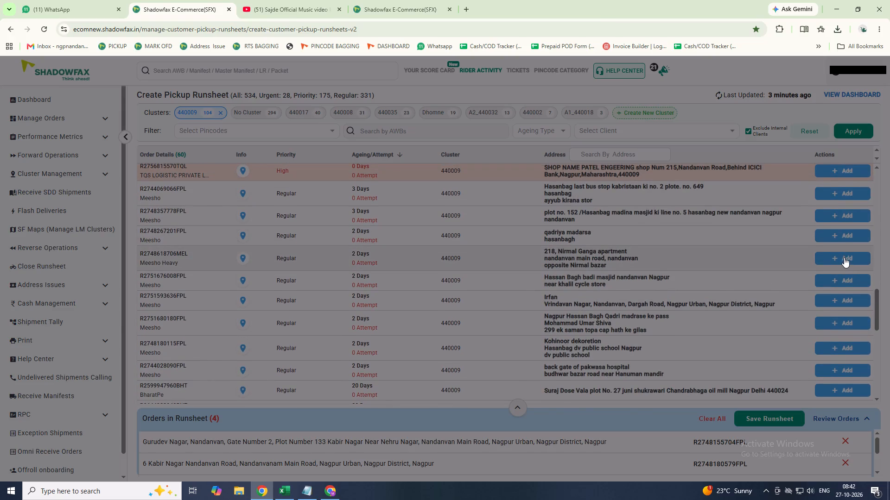
{"action": "scroll", "coordinate": [766, 235], "scroll_direction": "up", "scroll_amount": 1}
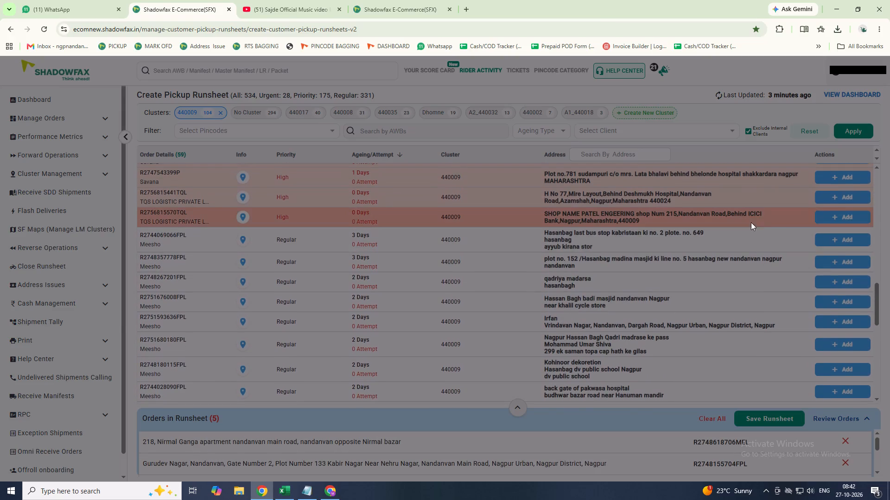
{"action": "scroll", "coordinate": [724, 233], "scroll_direction": "up", "scroll_amount": 1}
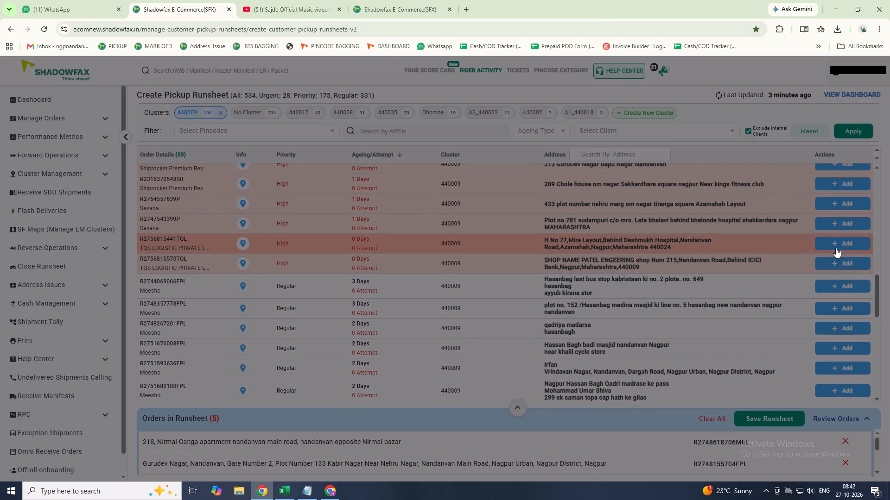
{"action": "left_click", "coordinate": [836, 243]}
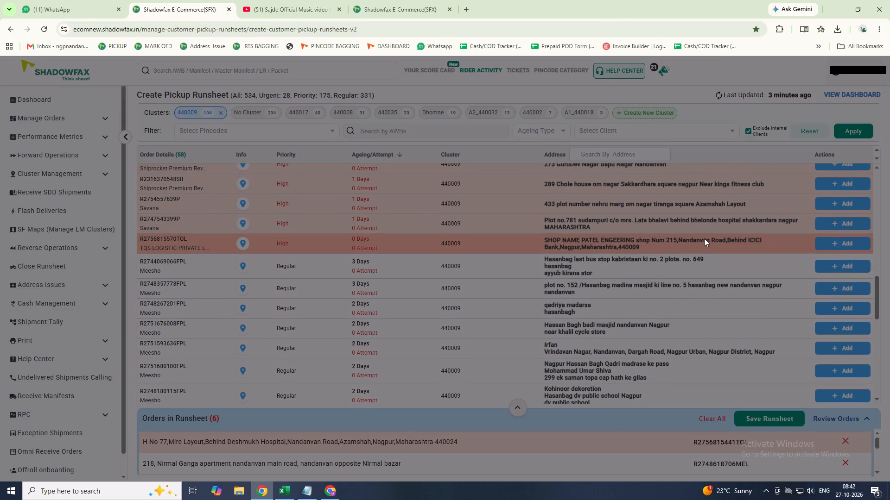
{"action": "scroll", "coordinate": [690, 269], "scroll_direction": "up", "scroll_amount": 1}
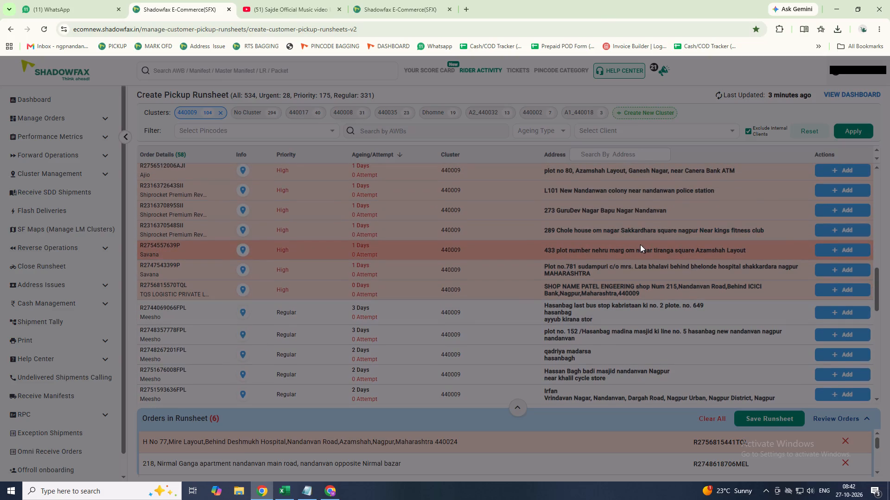
{"action": "left_click", "coordinate": [831, 207]}
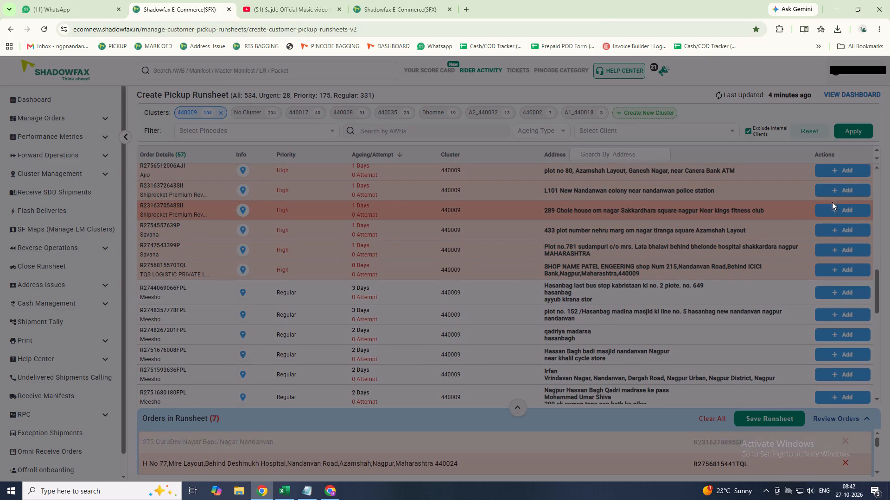
{"action": "left_click", "coordinate": [839, 192]}
{"action": "scroll", "coordinate": [801, 225], "scroll_direction": "up", "scroll_amount": 2}
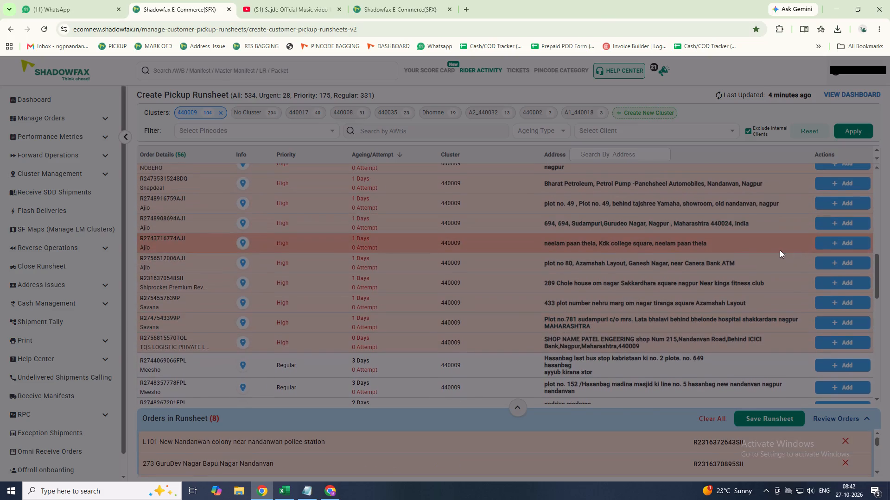
{"action": "left_click", "coordinate": [845, 221]}
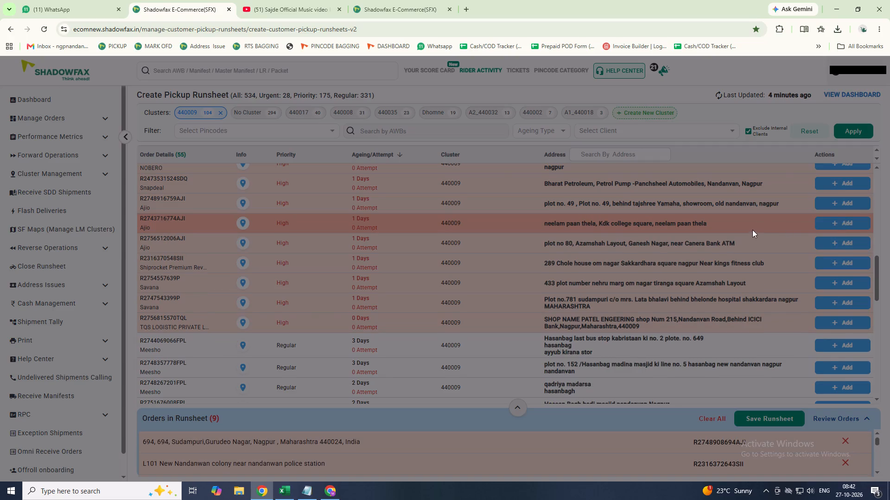
{"action": "left_click", "coordinate": [844, 183]}
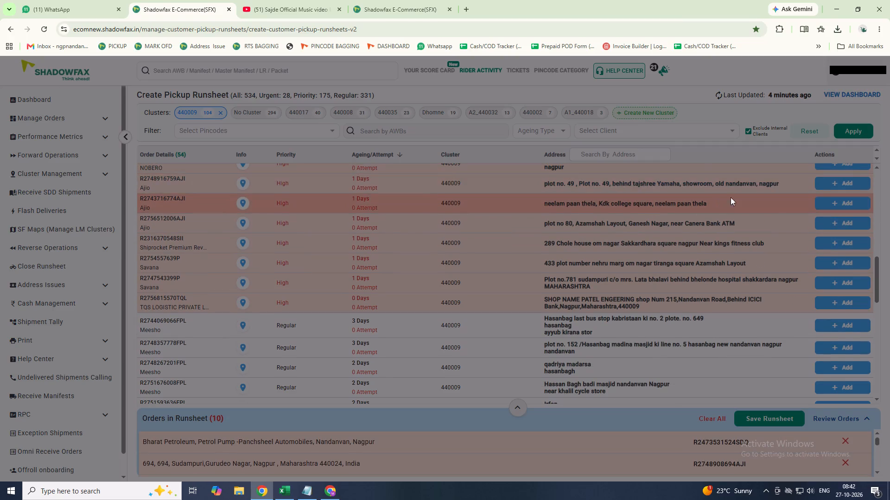
{"action": "scroll", "coordinate": [725, 235], "scroll_direction": "up", "scroll_amount": 1}
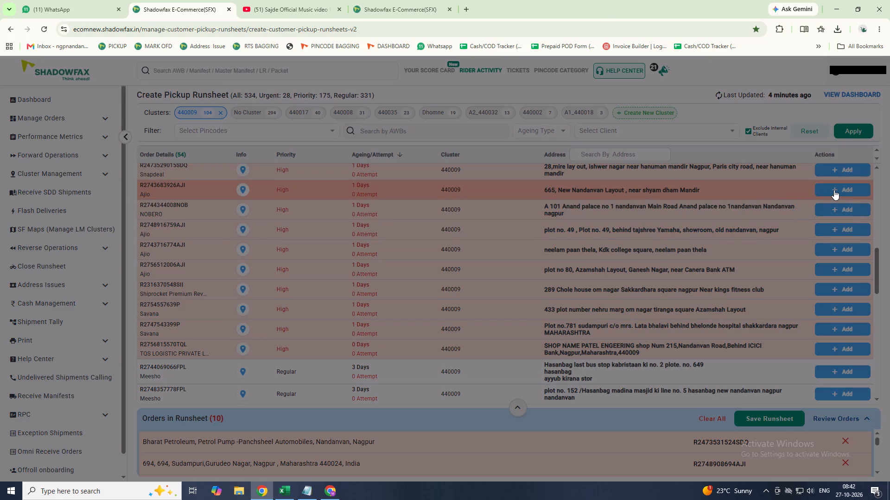
{"action": "left_click", "coordinate": [834, 189]}
{"action": "left_click", "coordinate": [833, 190]}
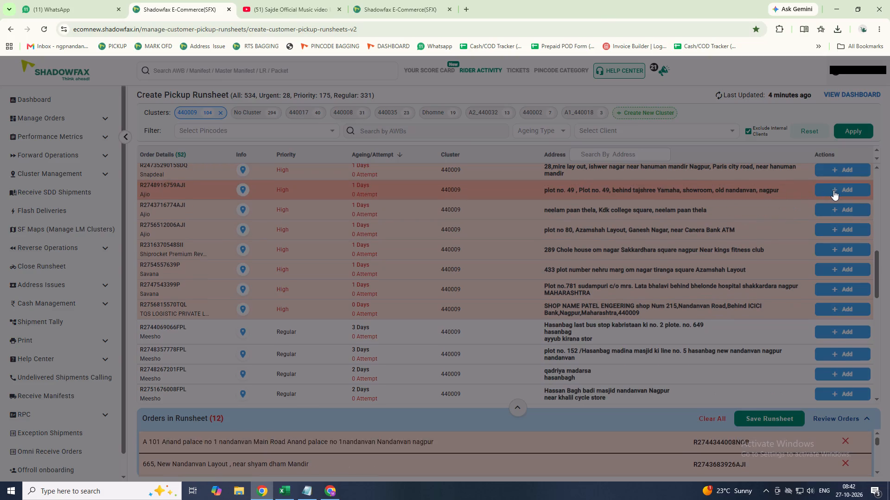
{"action": "scroll", "coordinate": [719, 225], "scroll_direction": "up", "scroll_amount": 1}
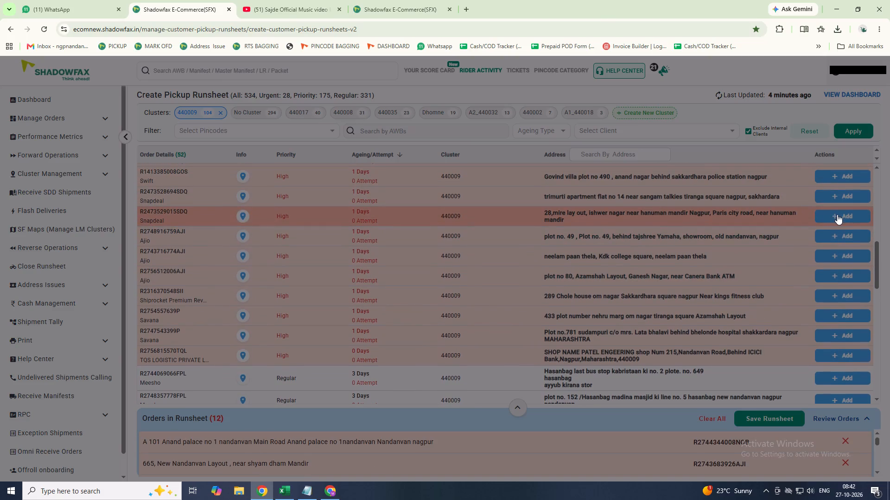
{"action": "left_click", "coordinate": [837, 214]}
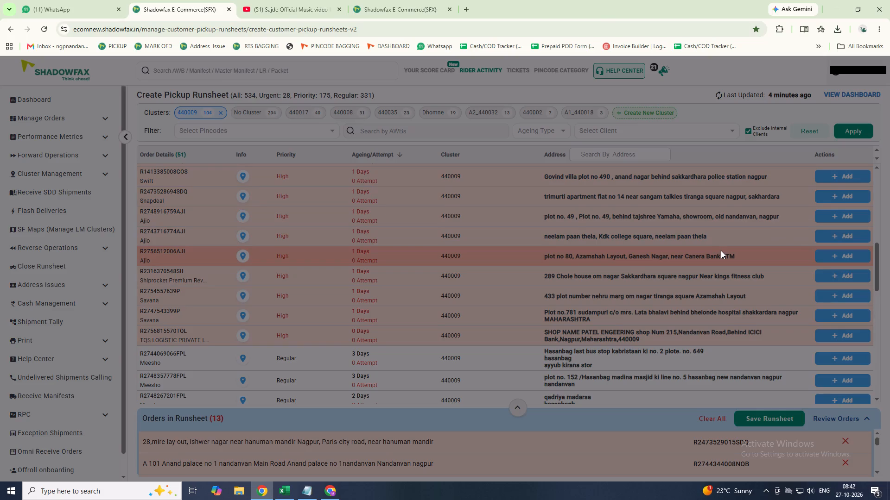
{"action": "scroll", "coordinate": [714, 250], "scroll_direction": "up", "scroll_amount": 1}
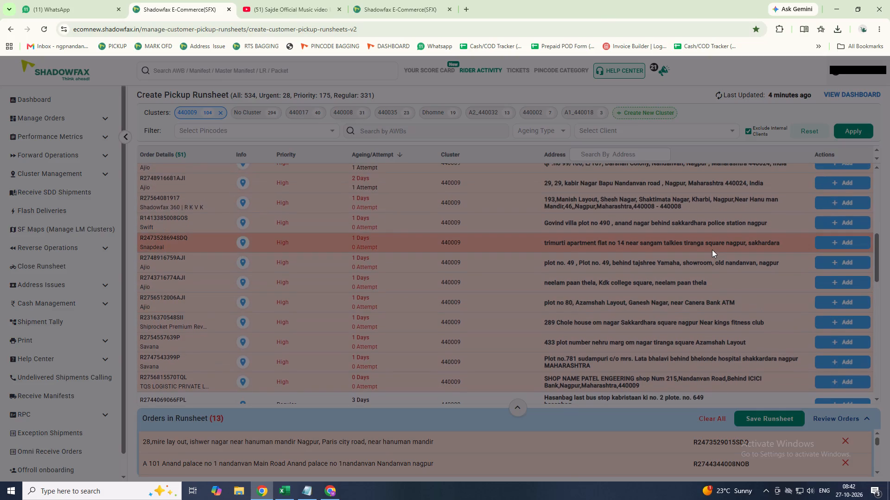
{"action": "scroll", "coordinate": [735, 234], "scroll_direction": "up", "scroll_amount": 1}
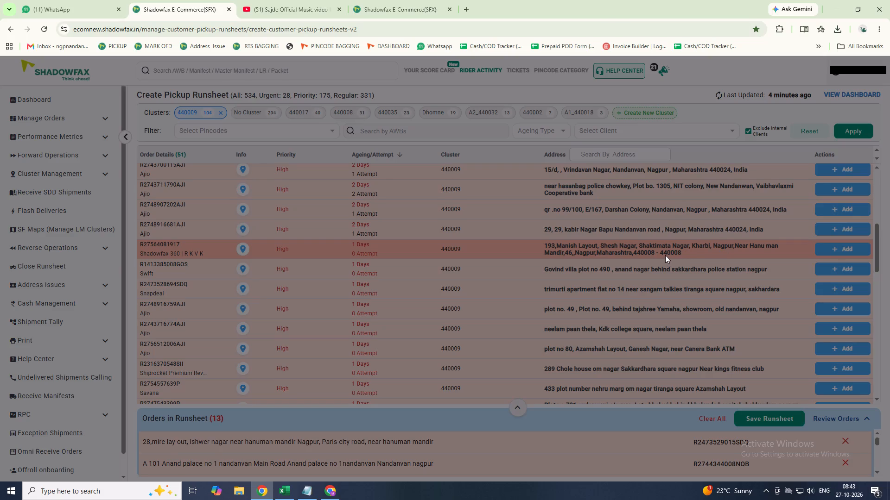
{"action": "left_click", "coordinate": [840, 228]}
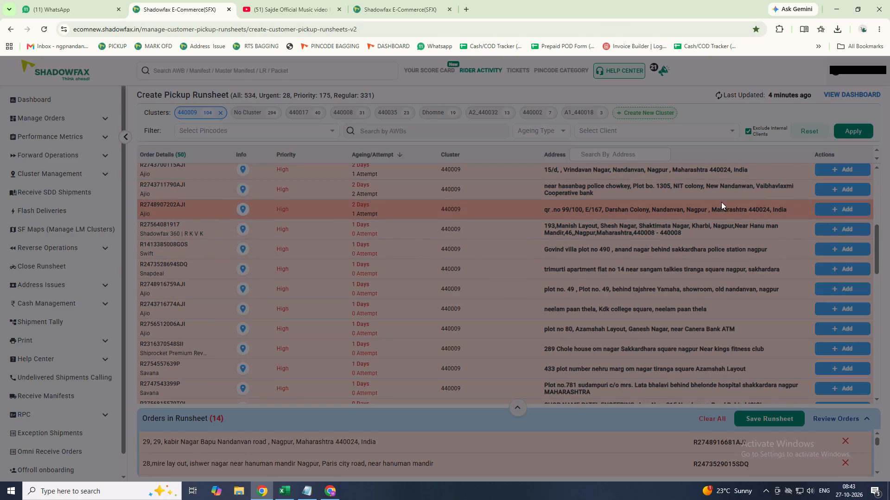
{"action": "left_click", "coordinate": [842, 189]}
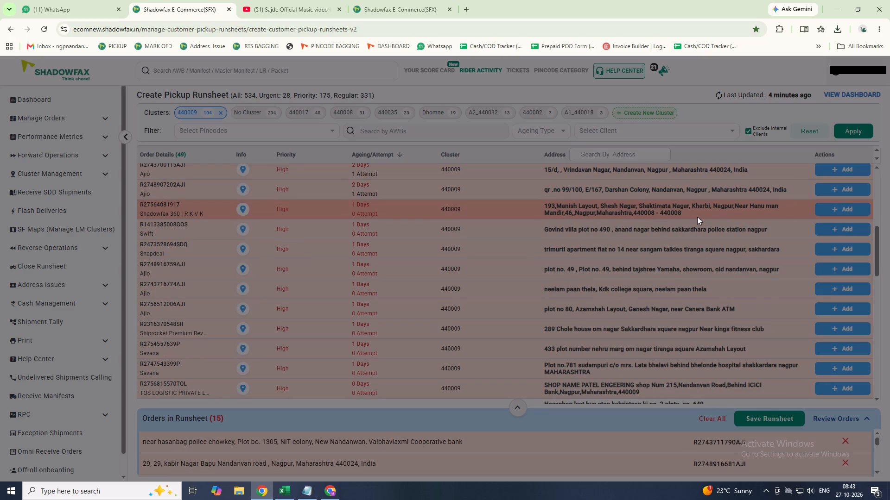
{"action": "scroll", "coordinate": [691, 223], "scroll_direction": "up", "scroll_amount": 2}
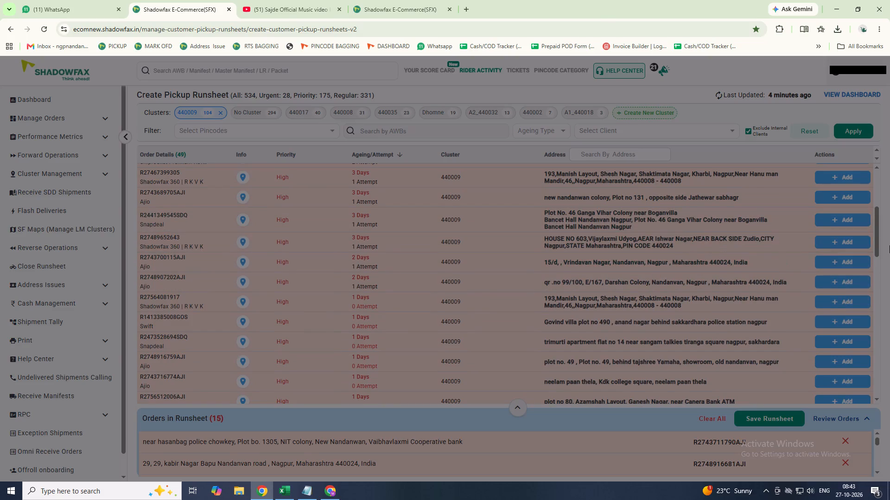
{"action": "left_click", "coordinate": [854, 239]}
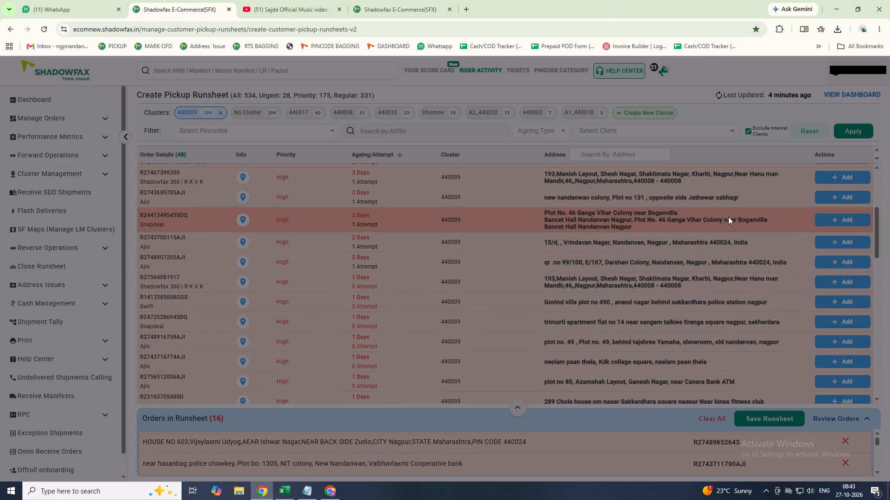
{"action": "left_click", "coordinate": [840, 198]}
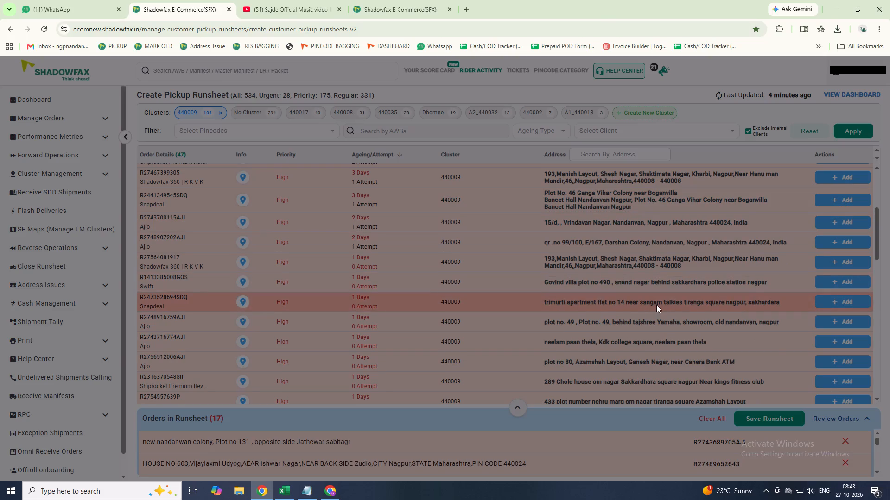
{"action": "scroll", "coordinate": [726, 298], "scroll_direction": "up", "scroll_amount": 1}
{"action": "scroll", "coordinate": [668, 318], "scroll_direction": "up", "scroll_amount": 1}
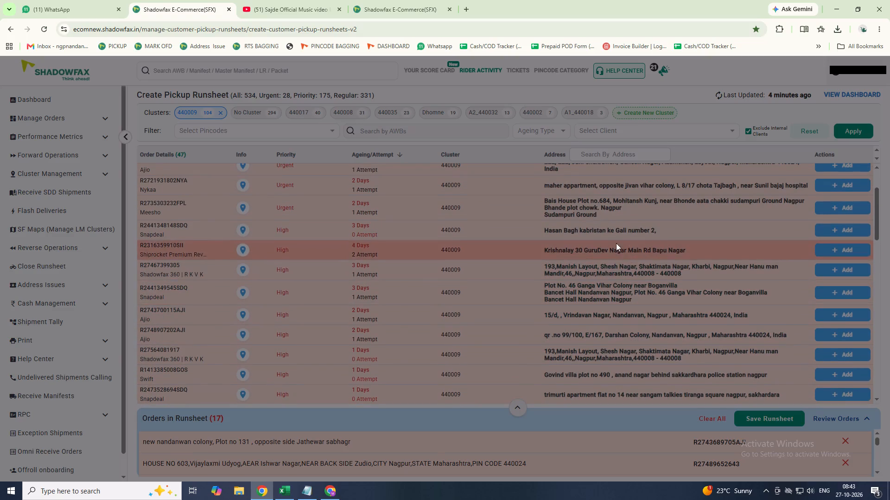
{"action": "left_click", "coordinate": [829, 251]}
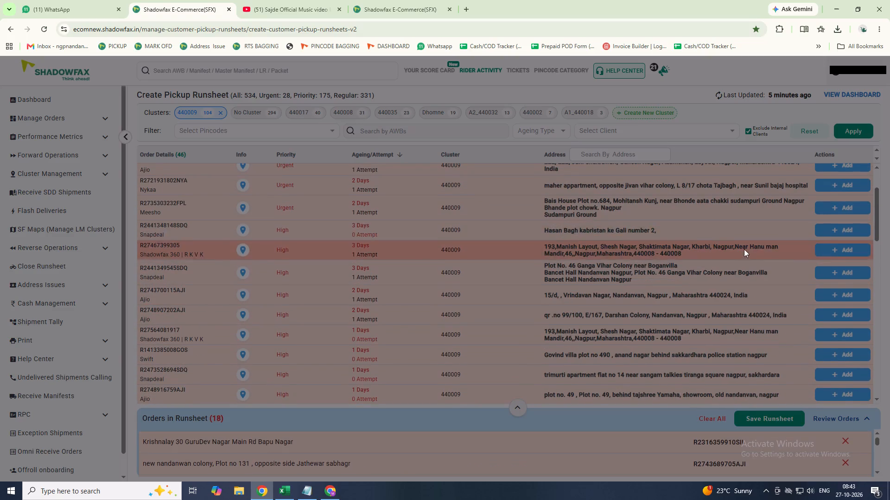
Save the cluster 440009 runsheet, deselecting all suggested same-route and urgent orders so that only the chosen ones are included.
{"action": "scroll", "coordinate": [741, 252], "scroll_direction": "up", "scroll_amount": 1}
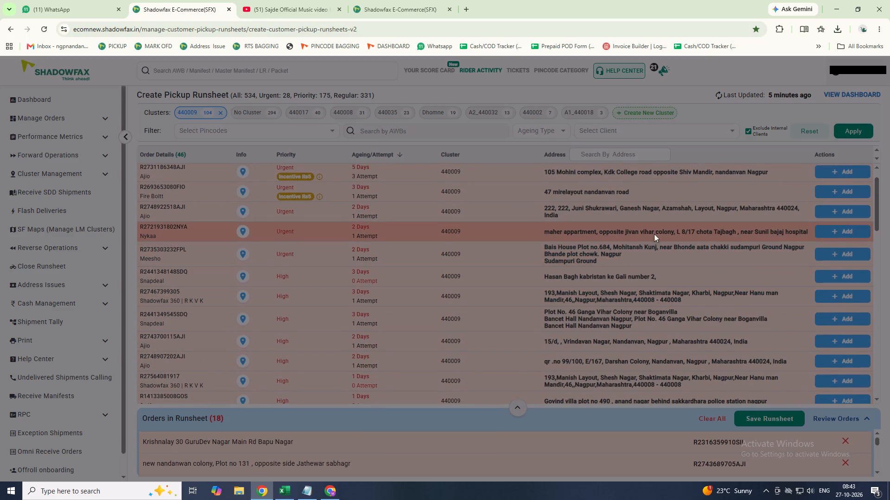
{"action": "scroll", "coordinate": [712, 234], "scroll_direction": "up", "scroll_amount": 2}
{"action": "scroll", "coordinate": [798, 266], "scroll_direction": "down", "scroll_amount": 17}
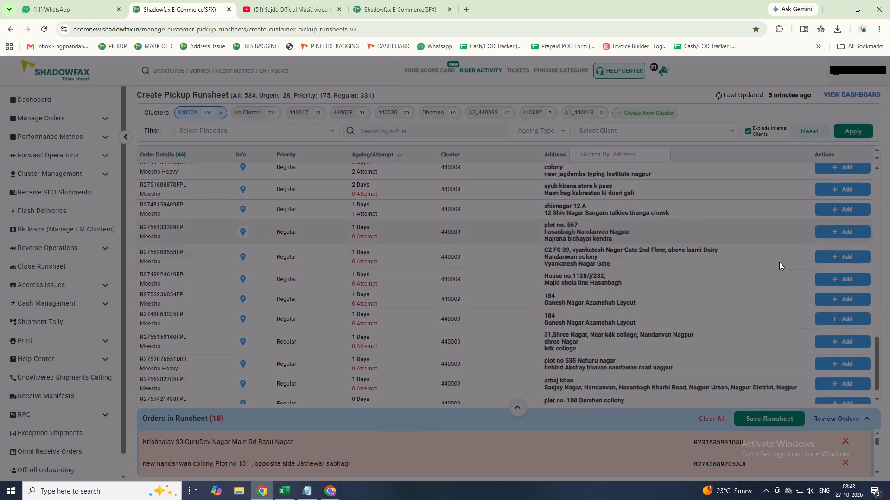
{"action": "scroll", "coordinate": [779, 262], "scroll_direction": "down", "scroll_amount": 15}
{"action": "left_click", "coordinate": [779, 423]}
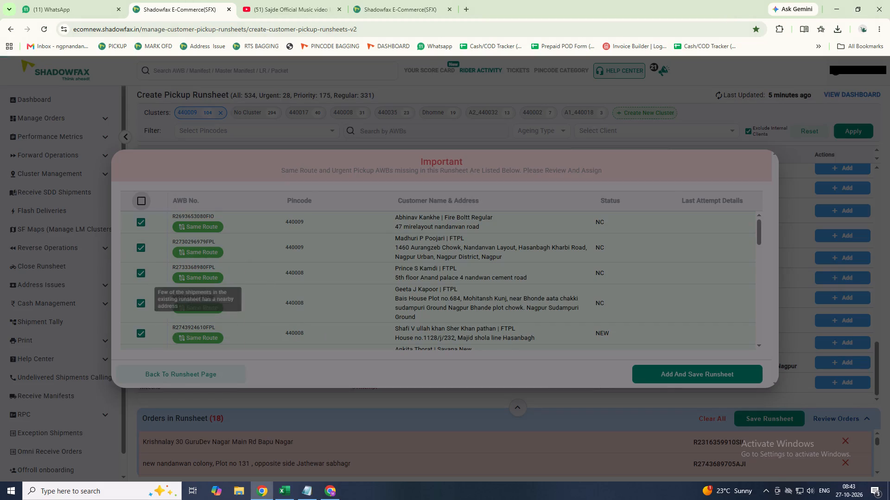
{"action": "scroll", "coordinate": [315, 254], "scroll_direction": "down", "scroll_amount": 1}
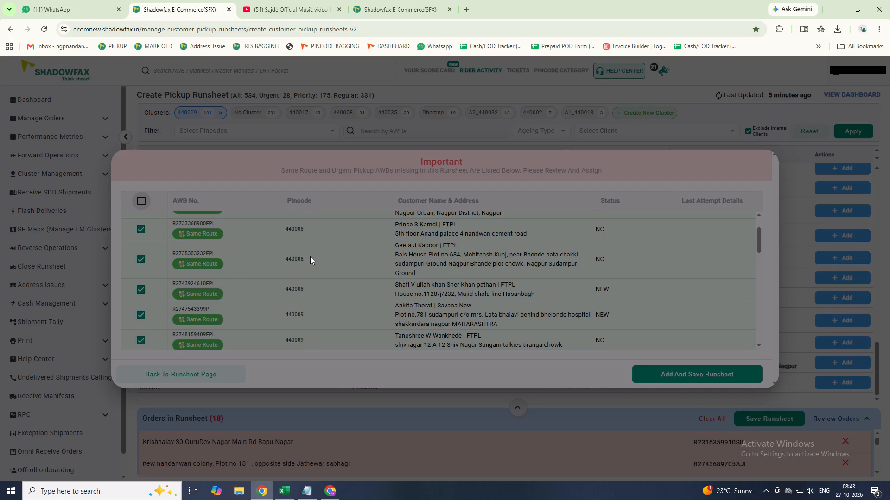
{"action": "scroll", "coordinate": [294, 256], "scroll_direction": "down", "scroll_amount": 1}
{"action": "scroll", "coordinate": [224, 241], "scroll_direction": "down", "scroll_amount": 2}
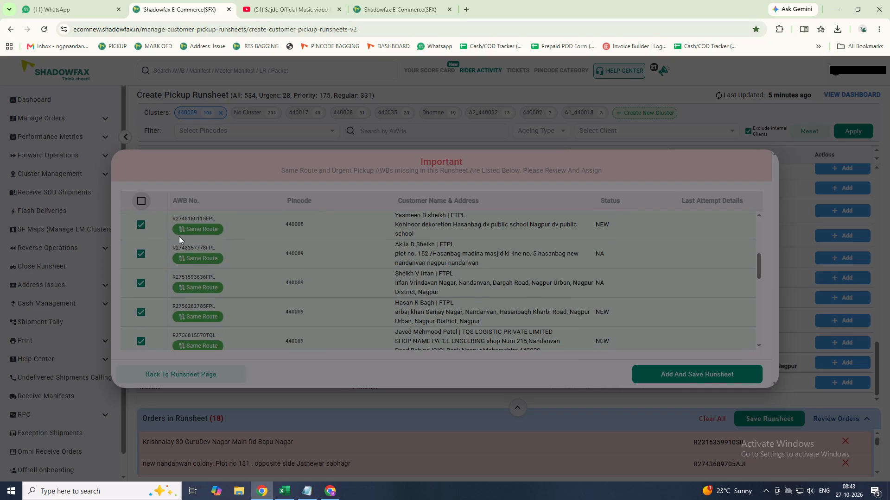
{"action": "scroll", "coordinate": [272, 259], "scroll_direction": "down", "scroll_amount": 1}
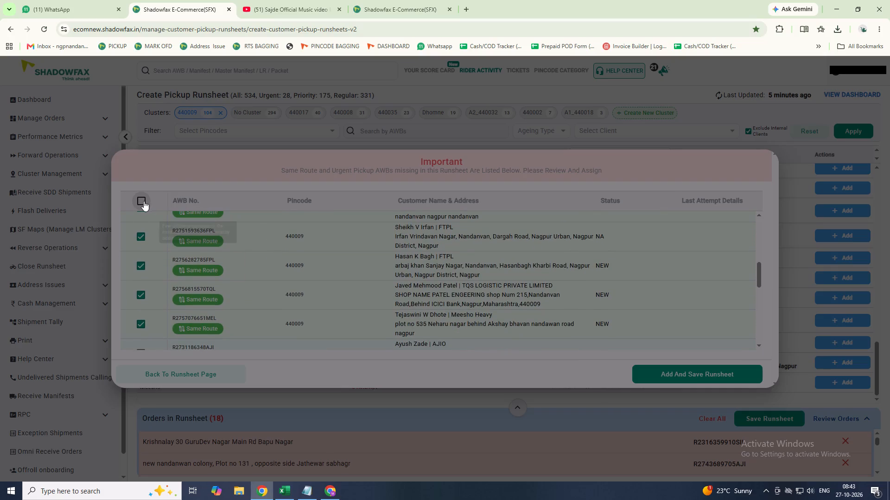
{"action": "double_click", "coordinate": [141, 200]}
{"action": "left_click", "coordinate": [661, 375]}
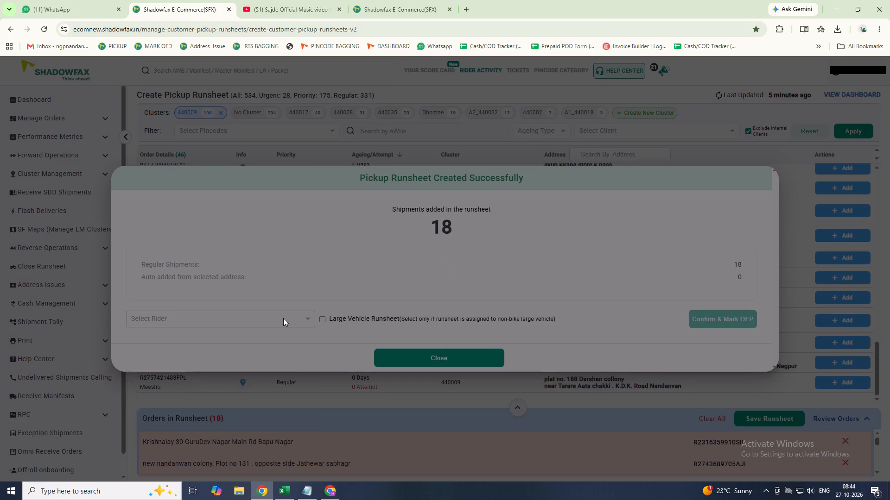
Assign rider Amol to the saved cluster 440009 runsheet and mark it OFP, leaving Large Vehicle unselected.
{"action": "left_click", "coordinate": [283, 318]}
{"action": "type", "text": "amol"}
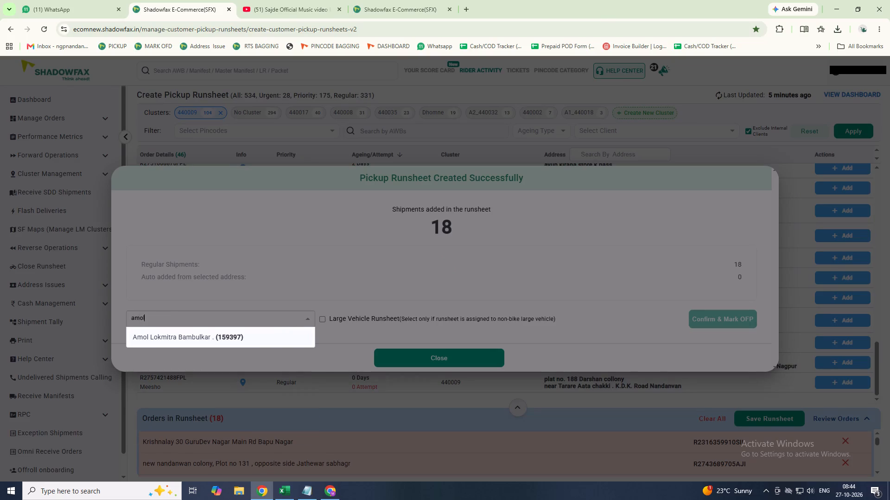
{"action": "key", "text": "Return"}
{"action": "key", "text": "Tab"}
{"action": "key", "text": "Tab"}
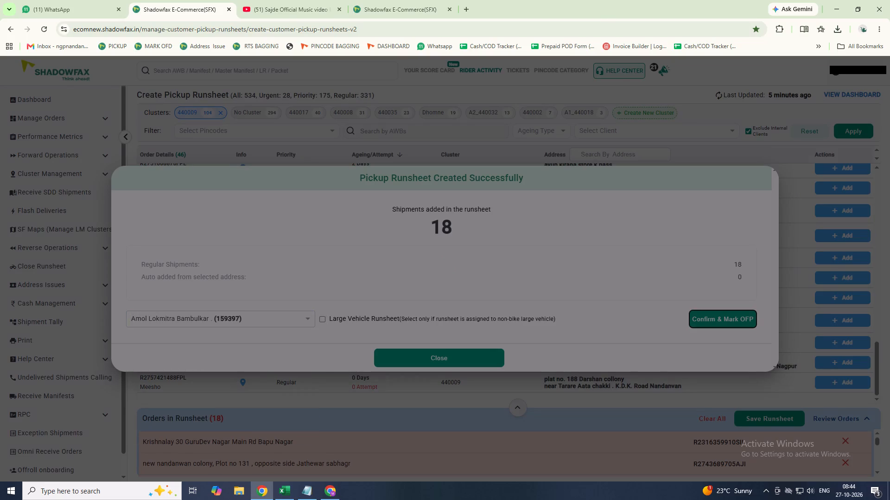
{"action": "key", "text": "Return"}
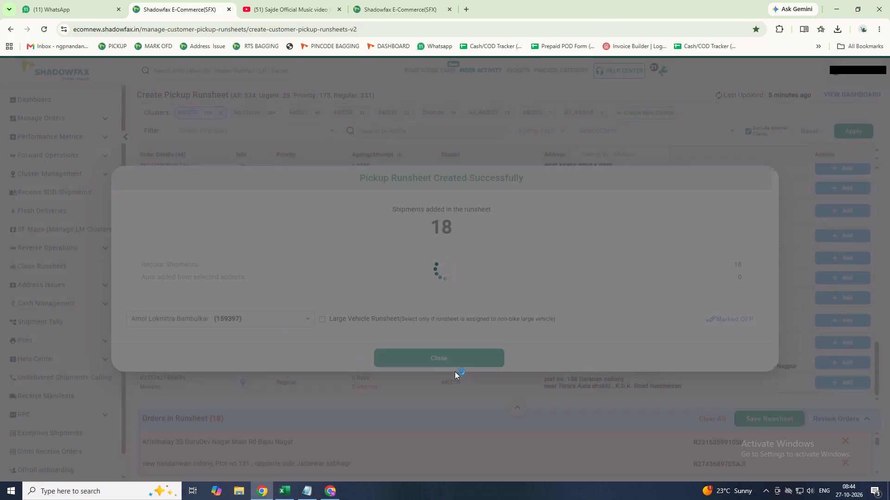
{"action": "left_click", "coordinate": [432, 355]}
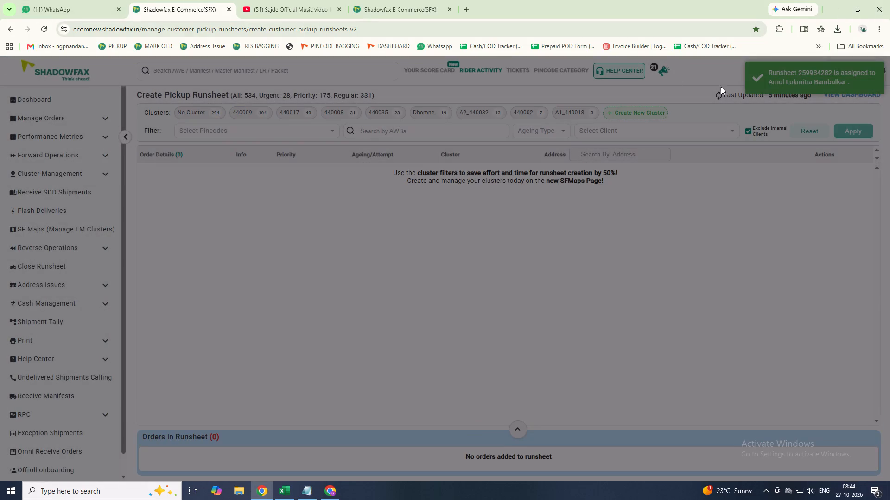
Refresh the order counts and review the pickup orders and addresses in cluster 440017, clearing that cluster filter when done.
{"action": "double_click", "coordinate": [720, 95]}
{"action": "double_click", "coordinate": [717, 96]}
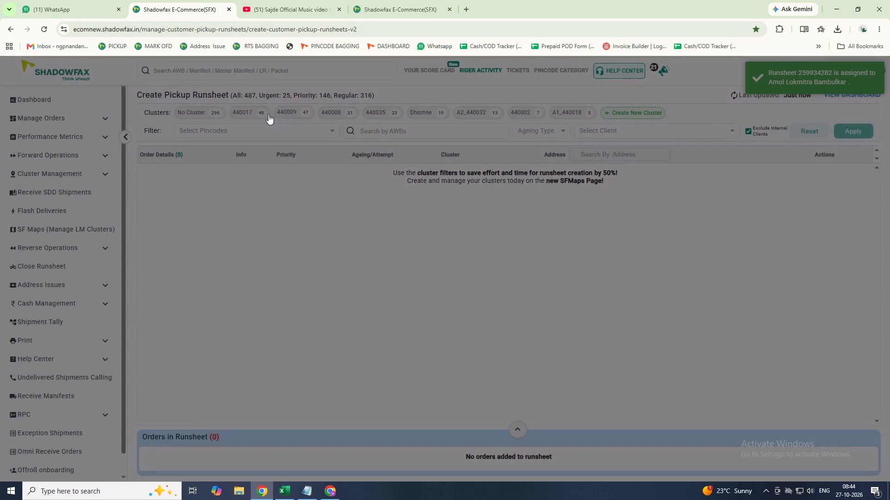
{"action": "left_click", "coordinate": [244, 110]}
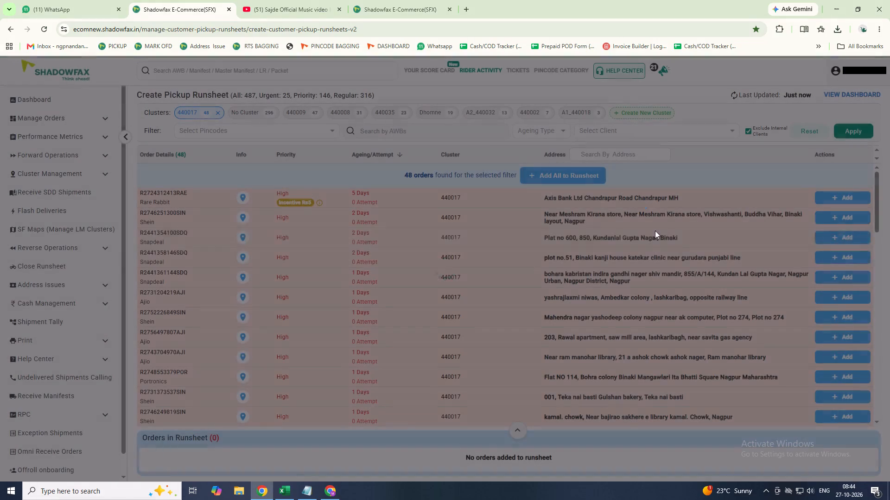
{"action": "scroll", "coordinate": [684, 258], "scroll_direction": "down", "scroll_amount": 6}
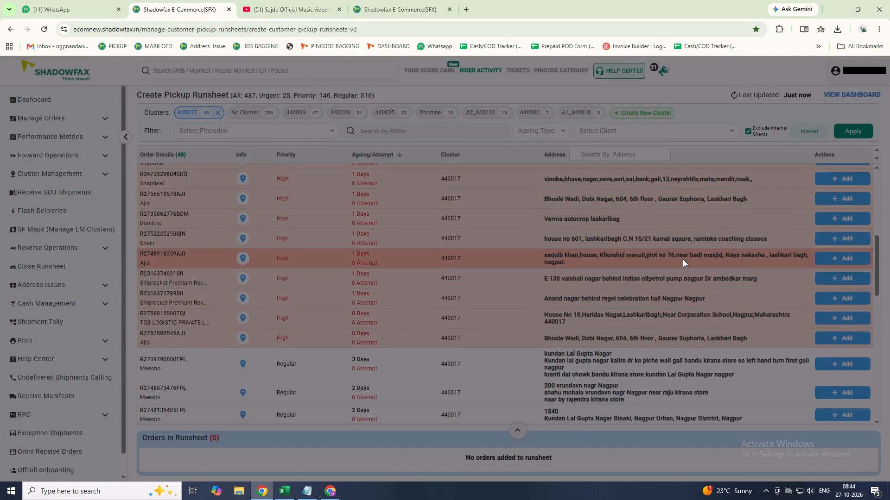
{"action": "scroll", "coordinate": [683, 260], "scroll_direction": "down", "scroll_amount": 14}
{"action": "scroll", "coordinate": [683, 260], "scroll_direction": "down", "scroll_amount": 7}
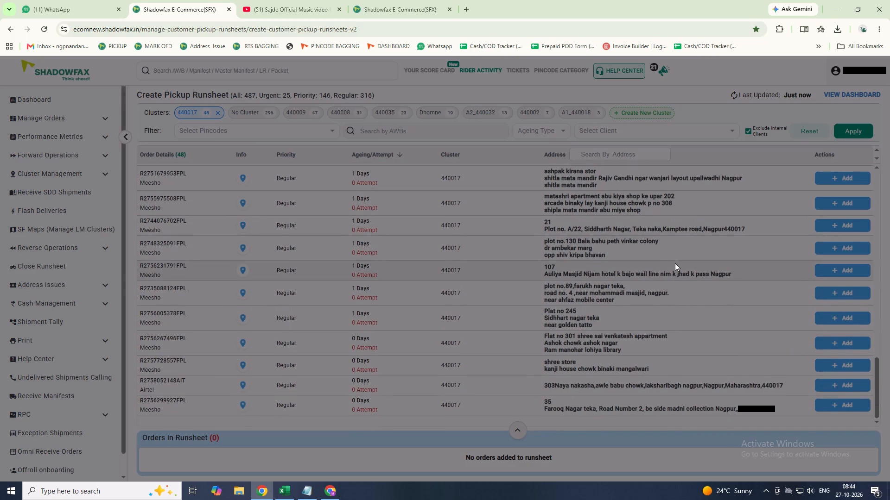
{"action": "scroll", "coordinate": [567, 253], "scroll_direction": "up", "scroll_amount": 5}
{"action": "scroll", "coordinate": [446, 100], "scroll_direction": "up", "scroll_amount": 2}
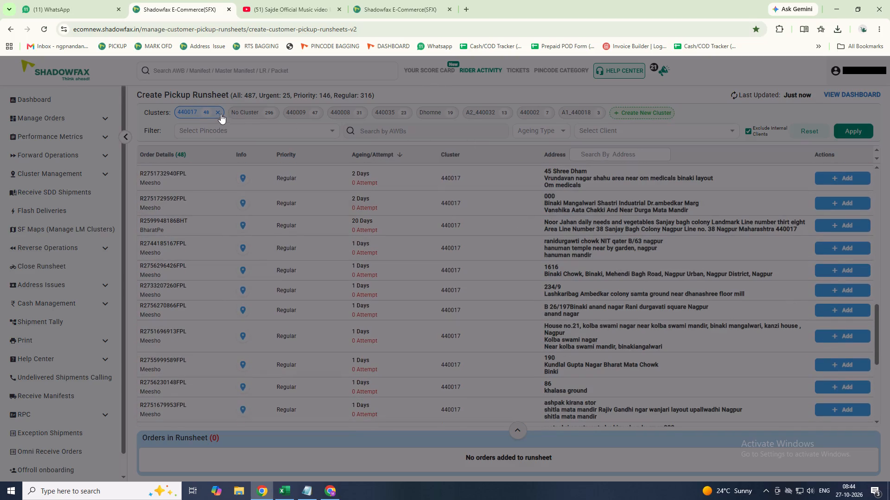
{"action": "left_click", "coordinate": [216, 111]}
{"action": "left_click", "coordinate": [432, 113]}
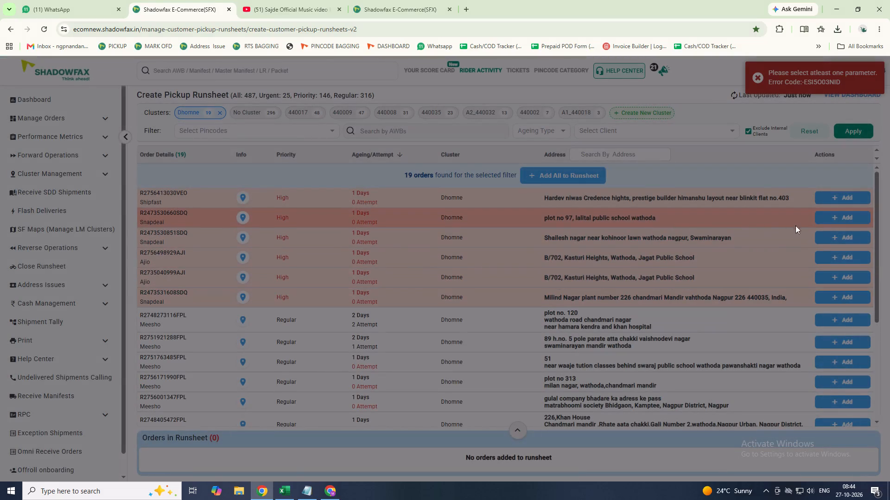
{"action": "left_click", "coordinate": [832, 218]}
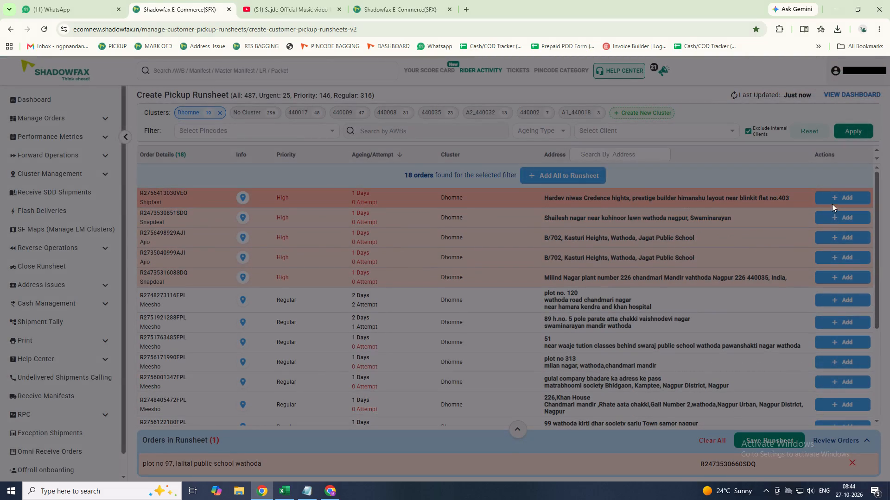
{"action": "left_click", "coordinate": [835, 199]}
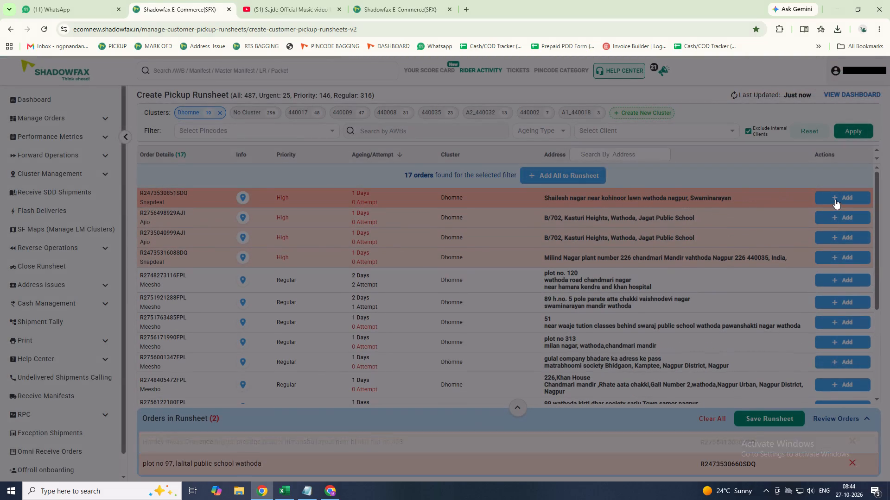
{"action": "left_click", "coordinate": [835, 199]}
{"action": "left_click", "coordinate": [835, 198]}
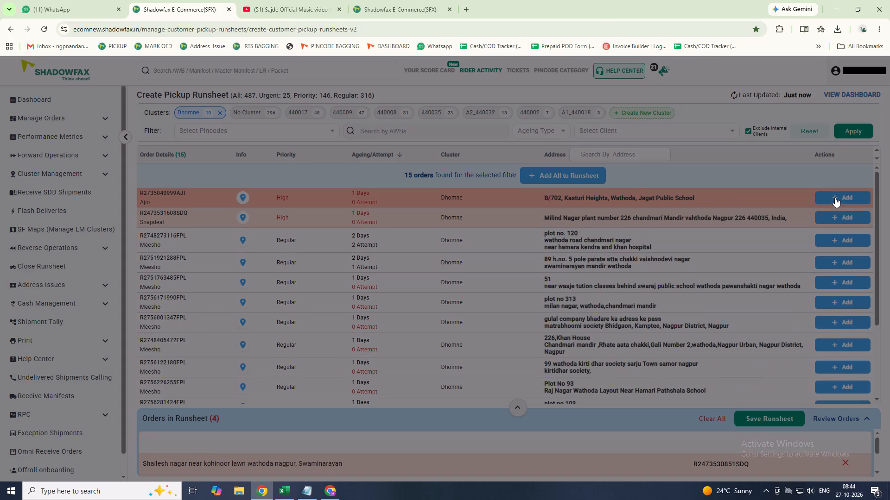
{"action": "left_click", "coordinate": [834, 197]}
{"action": "left_click", "coordinate": [833, 197]}
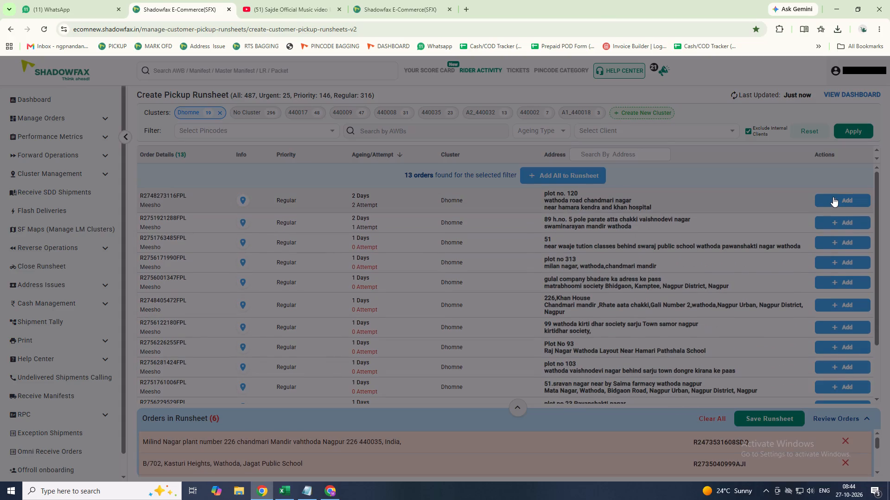
{"action": "left_click", "coordinate": [833, 197]}
{"action": "left_click", "coordinate": [833, 197]}
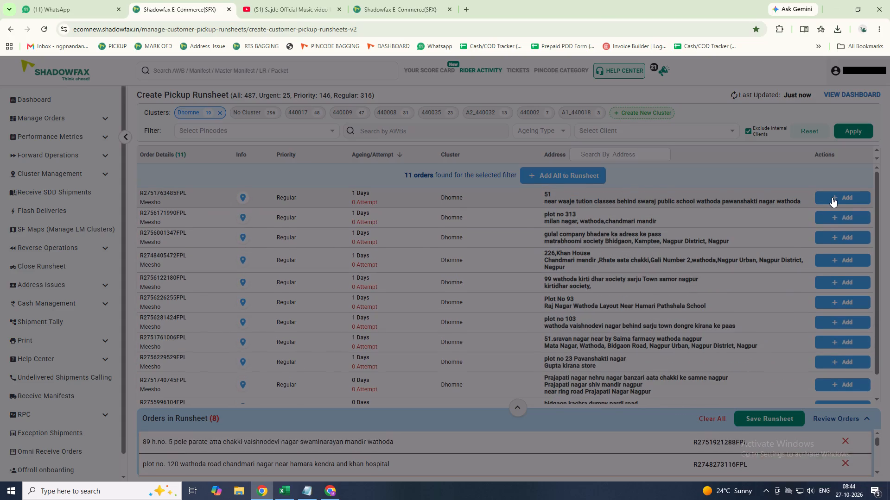
{"action": "left_click", "coordinate": [832, 197]}
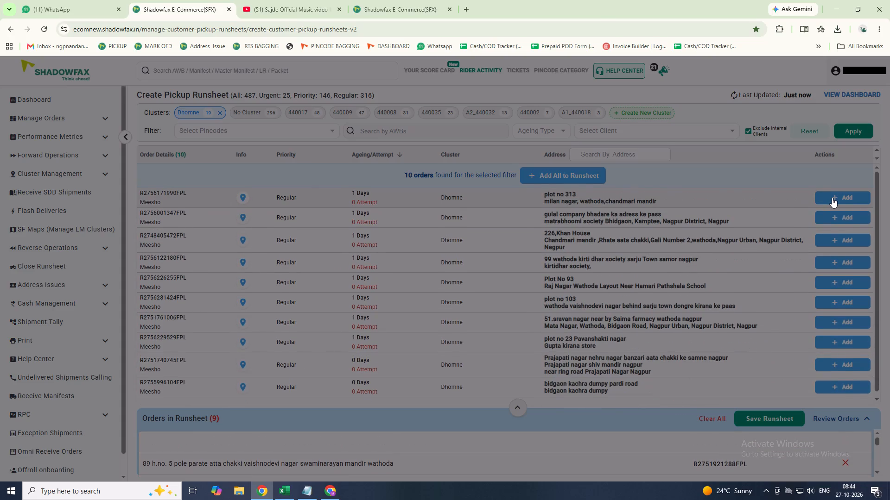
{"action": "left_click", "coordinate": [832, 200]}
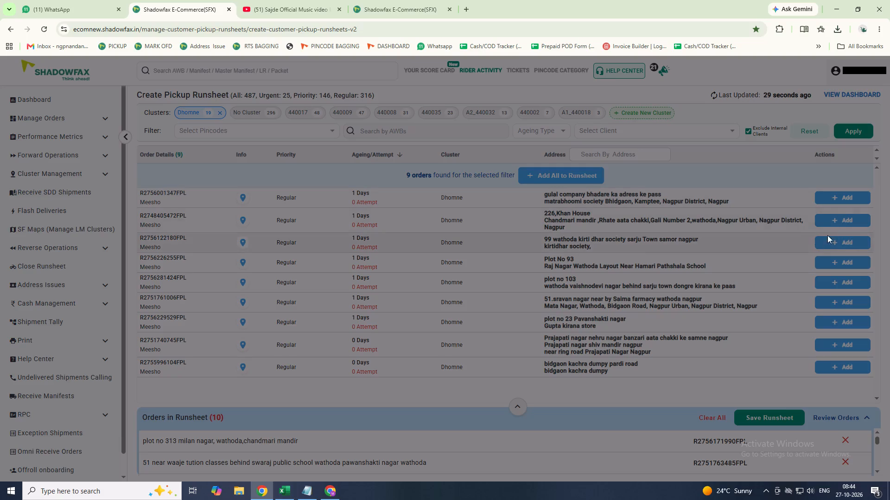
{"action": "left_click", "coordinate": [839, 221]}
{"action": "left_click", "coordinate": [839, 221]}
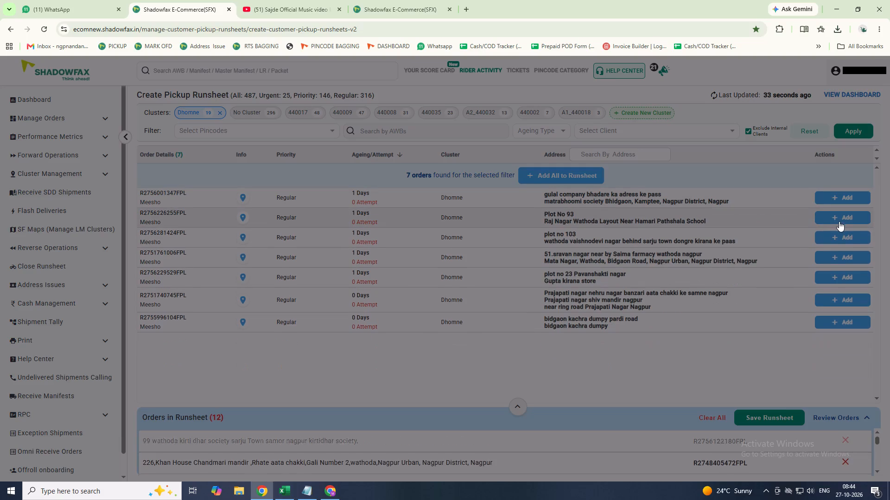
{"action": "left_click", "coordinate": [839, 221]}
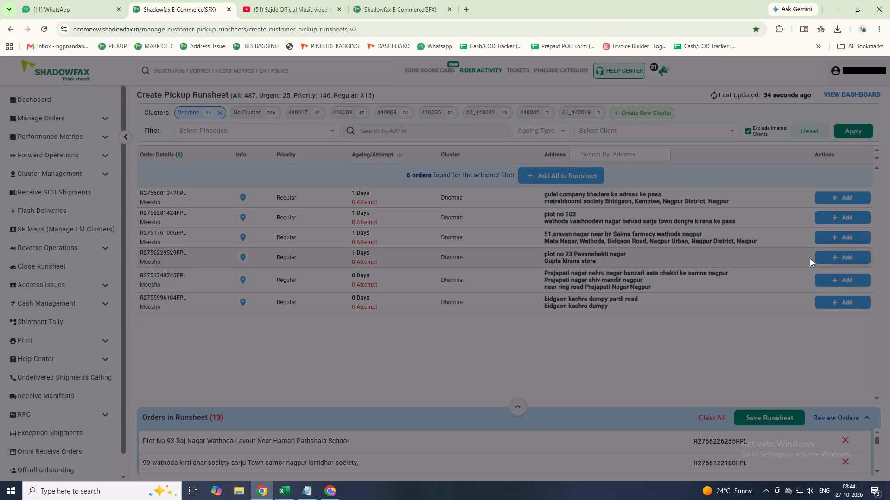
{"action": "left_click", "coordinate": [836, 254]}
{"action": "left_click", "coordinate": [840, 237]}
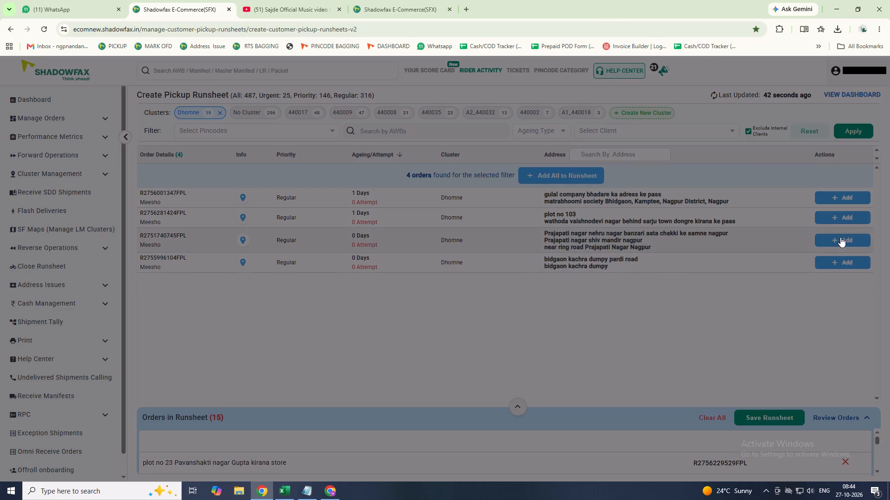
{"action": "left_click", "coordinate": [840, 217]}
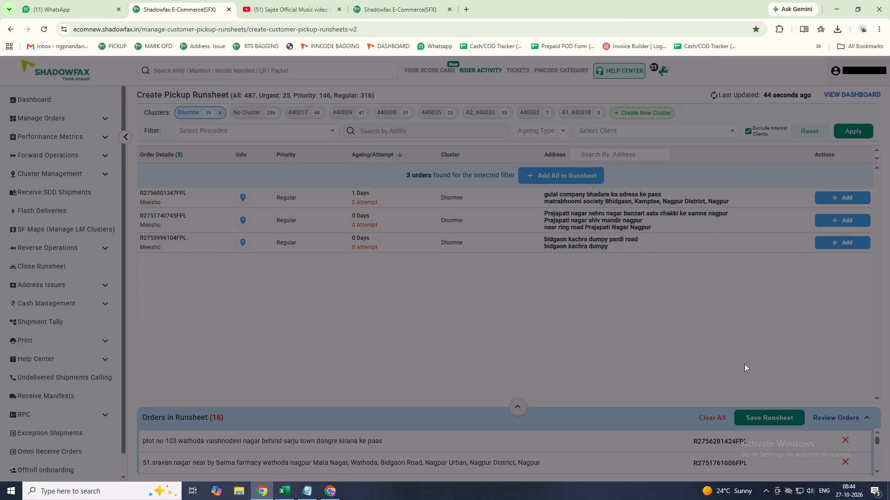
{"action": "left_click", "coordinate": [845, 242]}
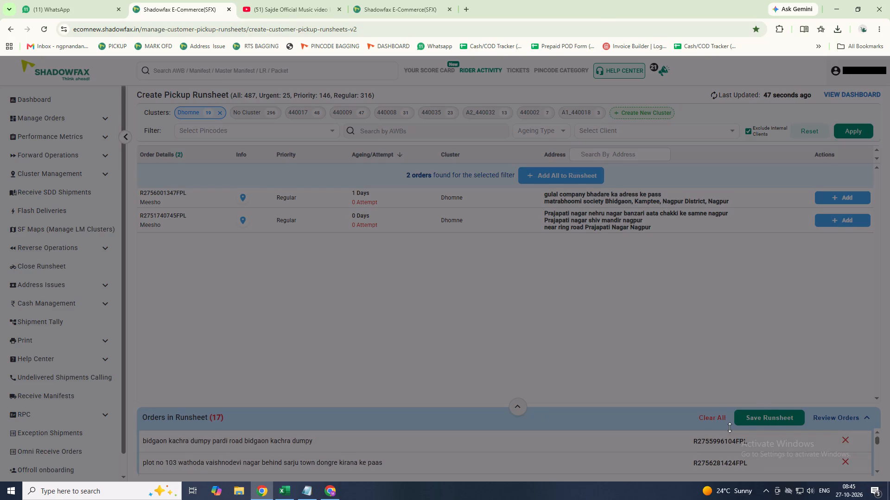
{"action": "left_click", "coordinate": [761, 418]}
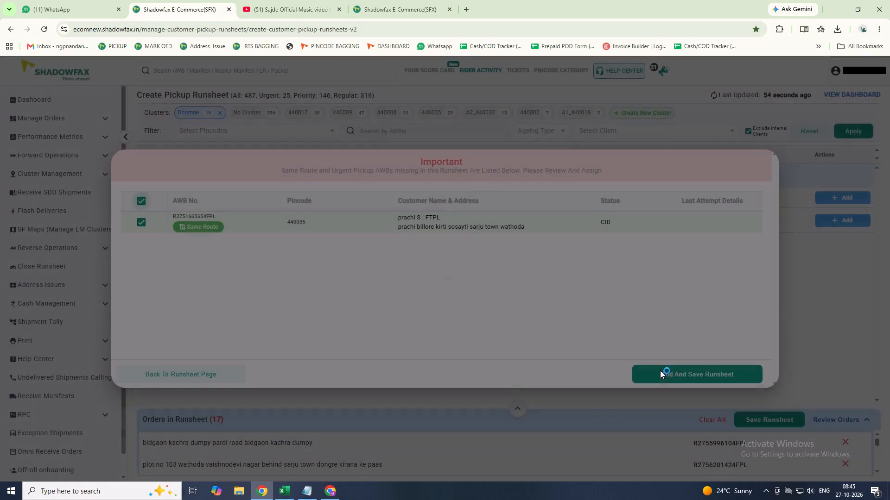
{"action": "left_click", "coordinate": [670, 377]}
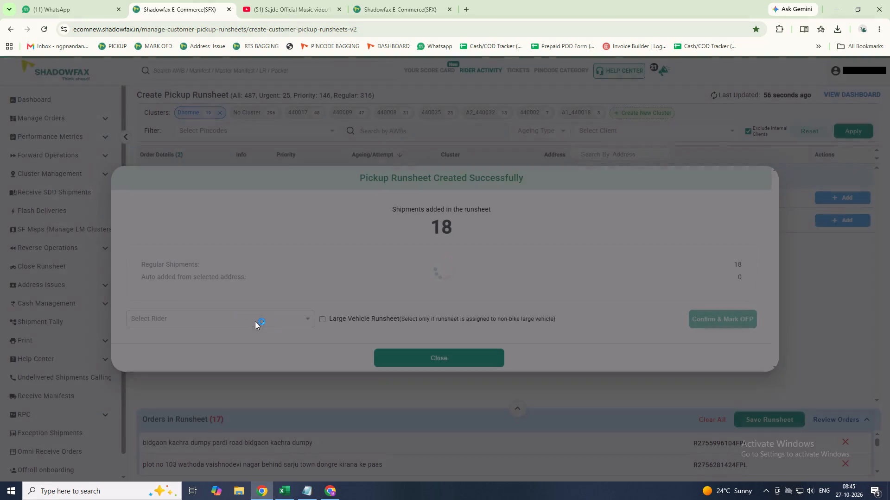
Assign rider Dhomne to the saved Dhomne cluster runsheet and mark it OFP, leaving Large Vehicle unselected.
{"action": "left_click", "coordinate": [255, 321]}
{"action": "type", "text": "dhomne"}
{"action": "key", "text": "Return"}
{"action": "key", "text": "Tab"}
{"action": "key", "text": "Tab"}
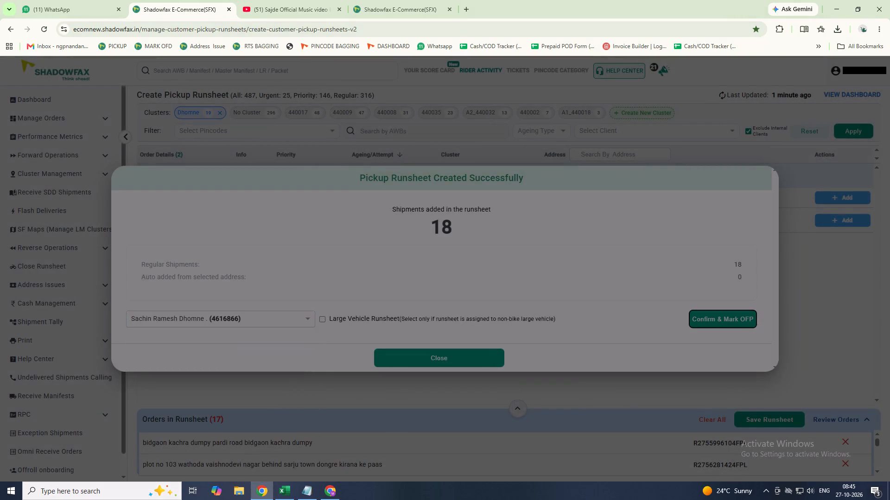
{"action": "key", "text": "Return"}
{"action": "scroll", "coordinate": [392, 362], "scroll_direction": "up", "scroll_amount": 1}
{"action": "double_click", "coordinate": [427, 351]}
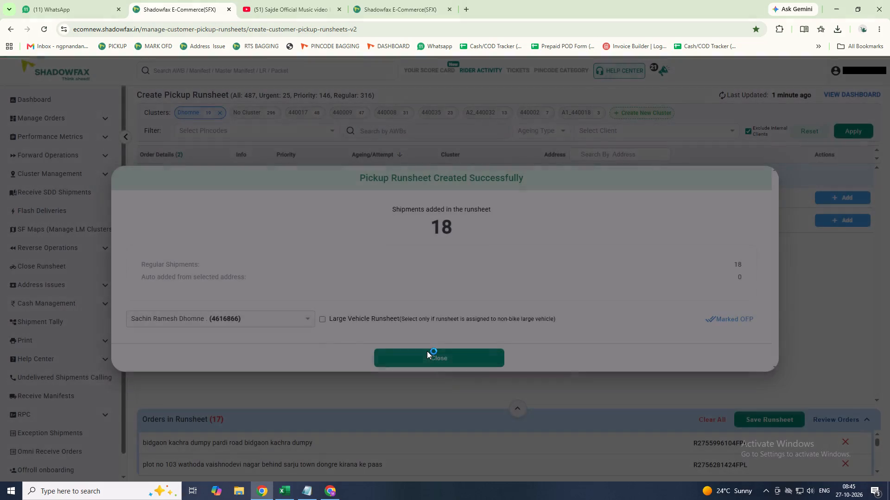
Filter the pickup orders by all pincodes: 440017, 440008, 440035, 440009, 440032 and 440038.
{"action": "left_click", "coordinate": [299, 127]}
{"action": "left_click", "coordinate": [240, 144]}
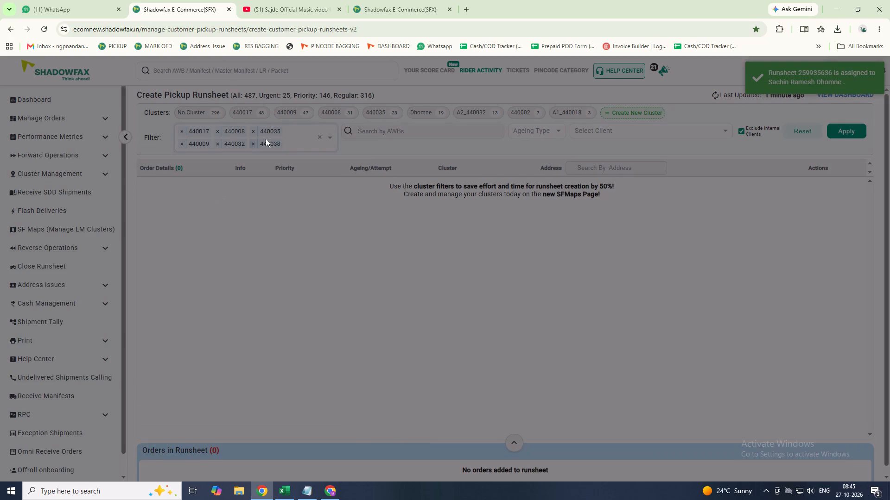
{"action": "left_click", "coordinate": [835, 128]}
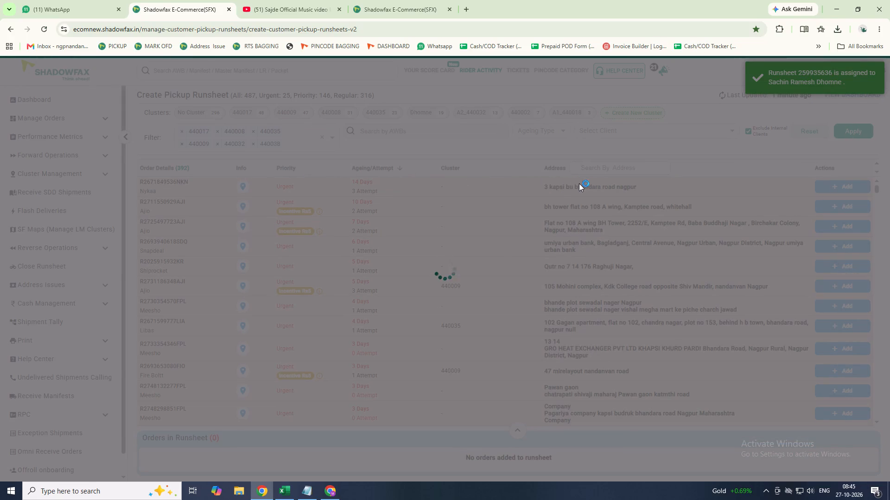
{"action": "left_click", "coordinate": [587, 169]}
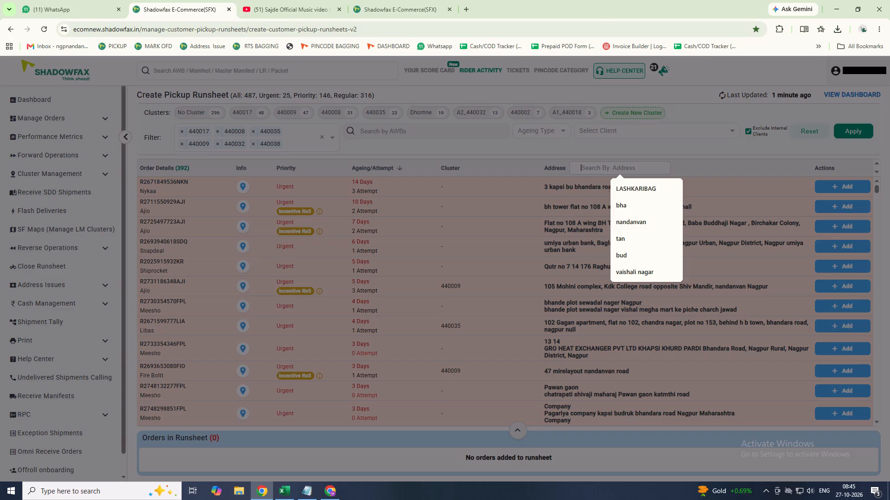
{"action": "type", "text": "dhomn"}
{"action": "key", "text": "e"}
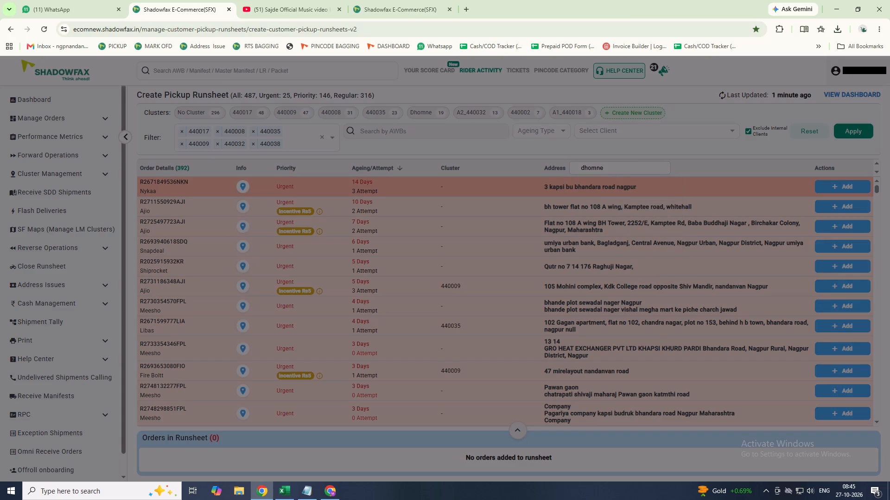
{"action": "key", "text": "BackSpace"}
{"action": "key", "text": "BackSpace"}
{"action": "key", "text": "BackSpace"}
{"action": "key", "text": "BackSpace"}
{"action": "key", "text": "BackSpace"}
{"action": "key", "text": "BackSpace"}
{"action": "type", "text": "wathoda"}
{"action": "key", "text": "Return"}
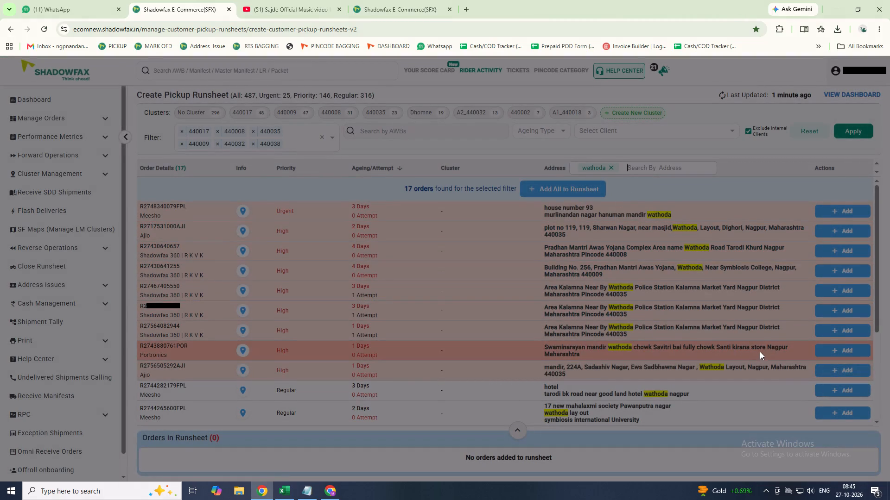
{"action": "scroll", "coordinate": [761, 353], "scroll_direction": "down", "scroll_amount": 5}
{"action": "scroll", "coordinate": [702, 379], "scroll_direction": "down", "scroll_amount": 6}
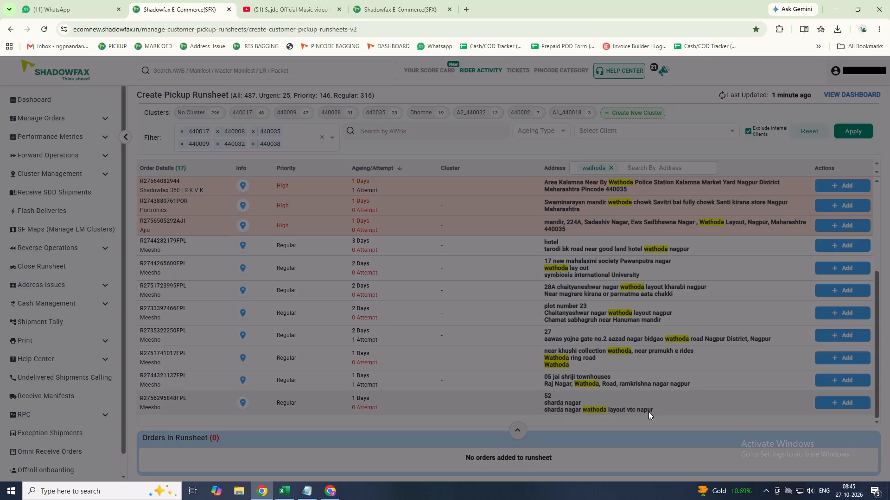
{"action": "left_click", "coordinate": [838, 399]}
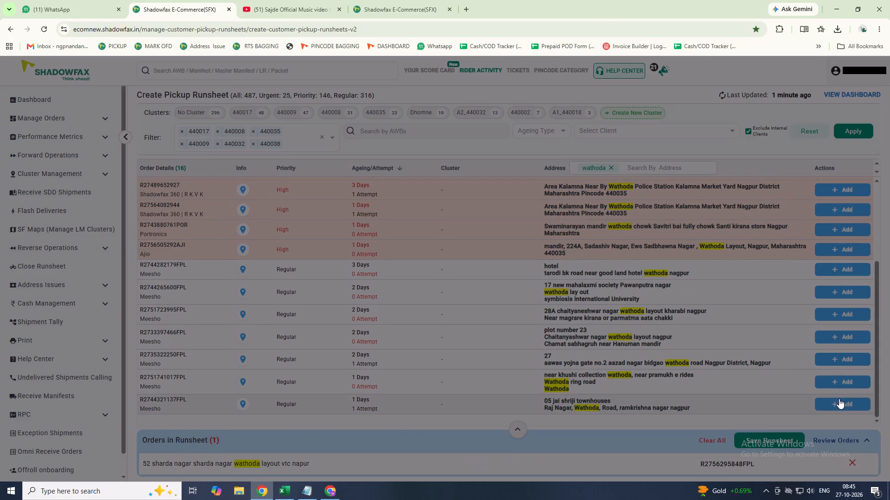
{"action": "left_click", "coordinate": [840, 406]}
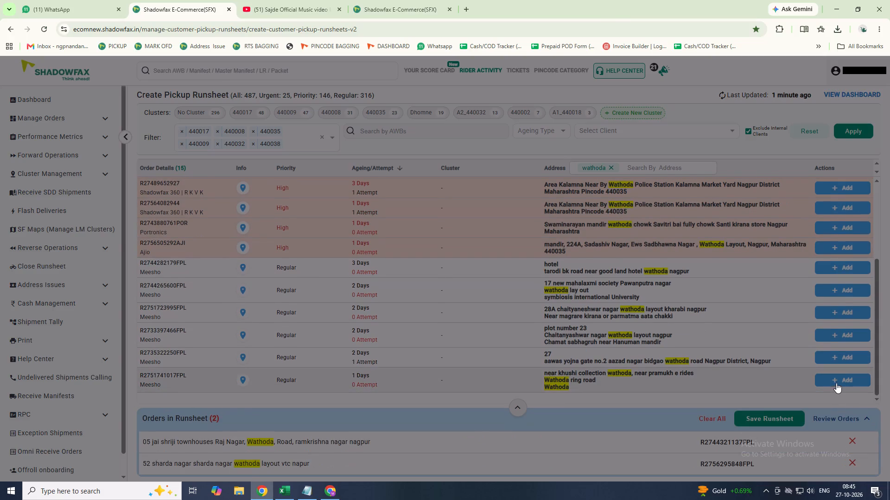
{"action": "left_click", "coordinate": [845, 360]}
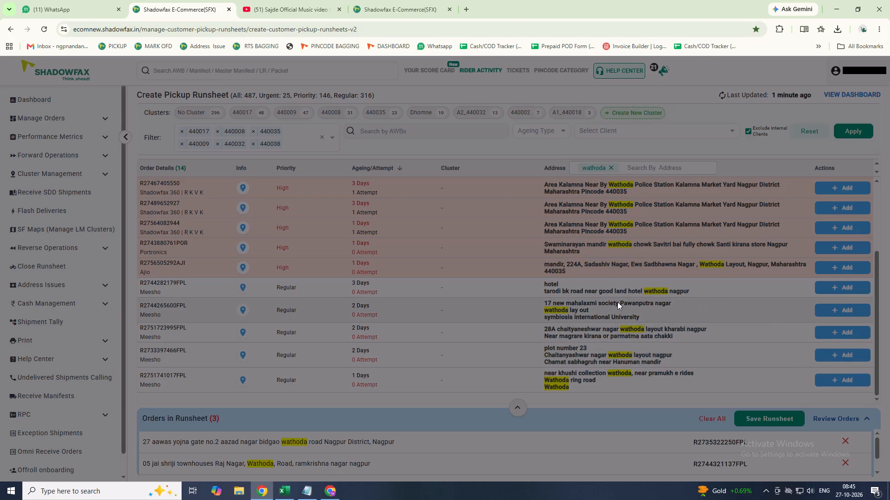
{"action": "left_click", "coordinate": [835, 307]}
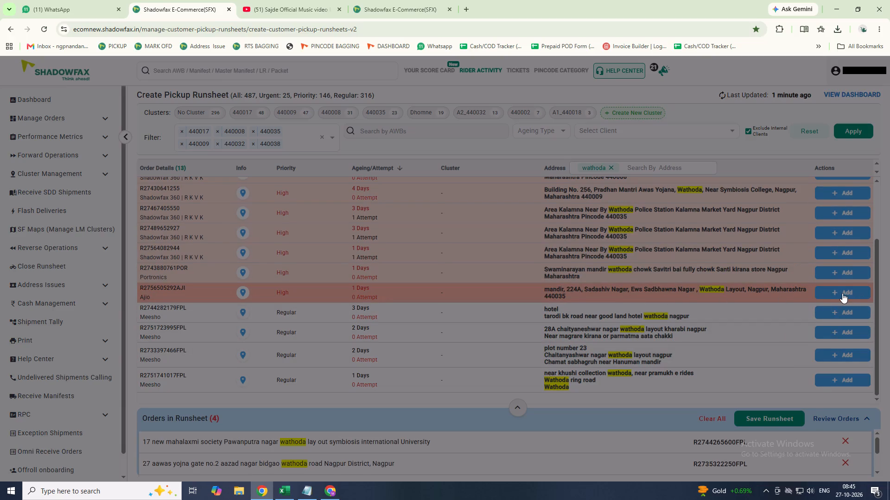
Add all High priority orders with Wathoda addresses to the runsheet, leaving out the Urgent order and the remaining Regular orders.
{"action": "left_click", "coordinate": [842, 293]}
{"action": "left_click", "coordinate": [849, 295]}
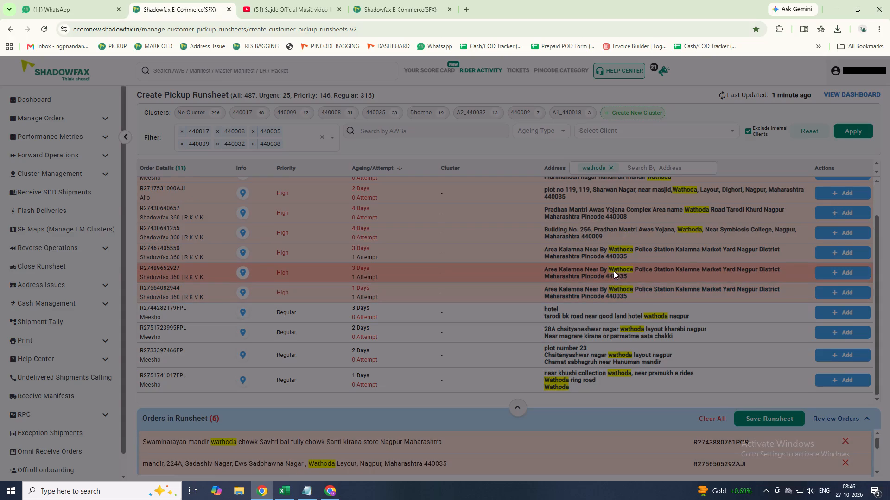
{"action": "left_click", "coordinate": [842, 253]}
{"action": "left_click", "coordinate": [844, 273]}
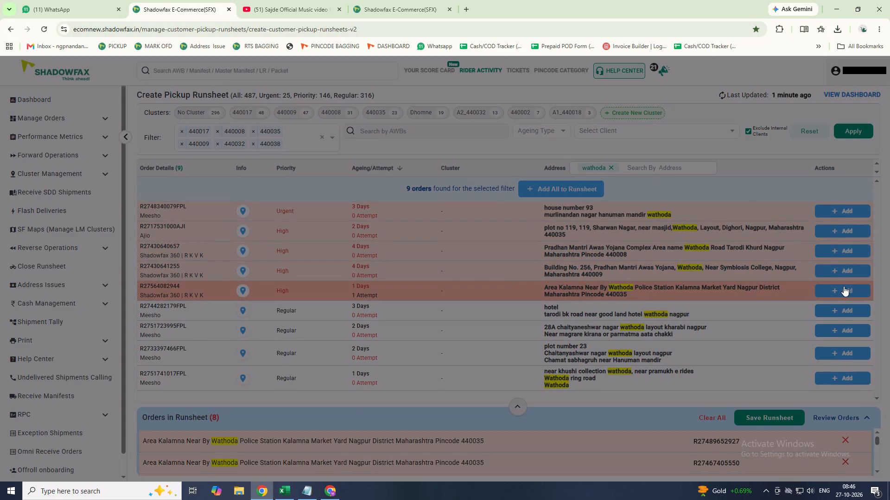
{"action": "left_click", "coordinate": [842, 290]}
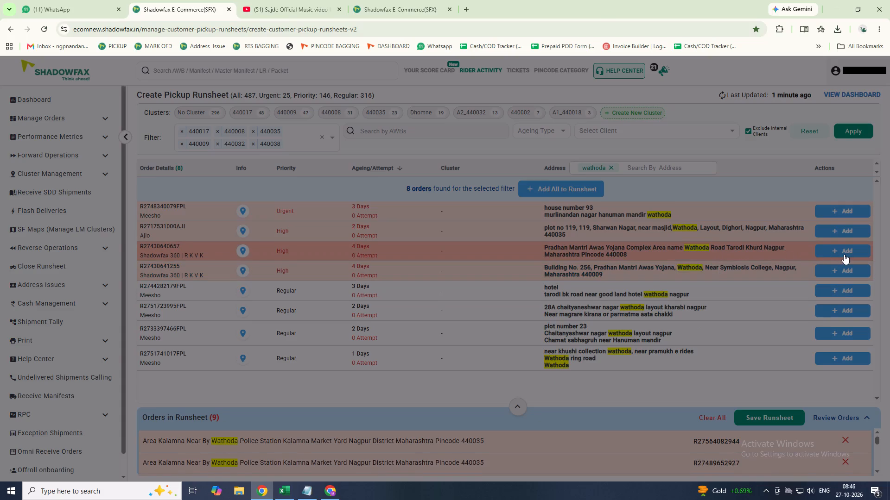
{"action": "left_click", "coordinate": [844, 253]}
{"action": "left_click", "coordinate": [845, 253]}
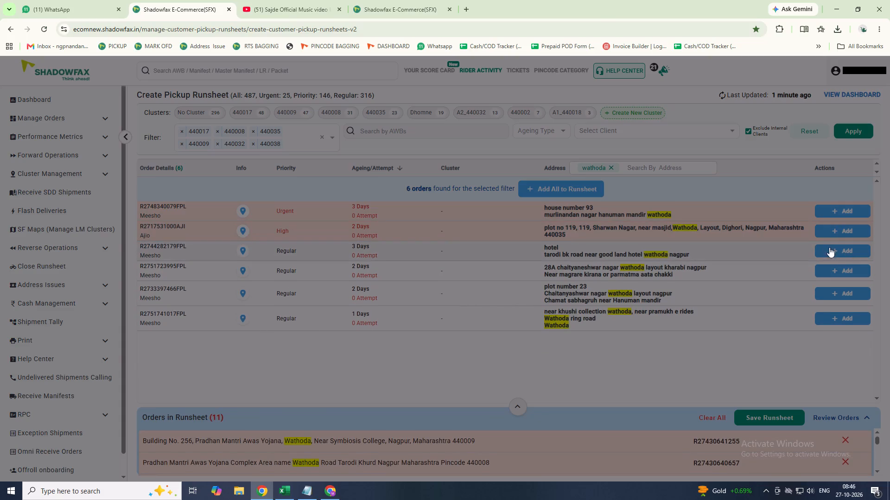
{"action": "left_click", "coordinate": [843, 229]}
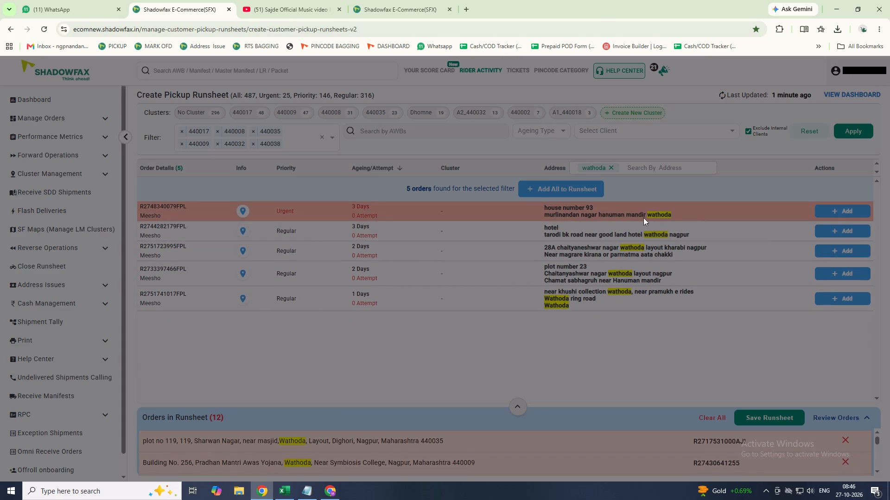
Save the Wathoda pickup runsheet without adding any further suggested orders.
{"action": "left_click", "coordinate": [767, 416]}
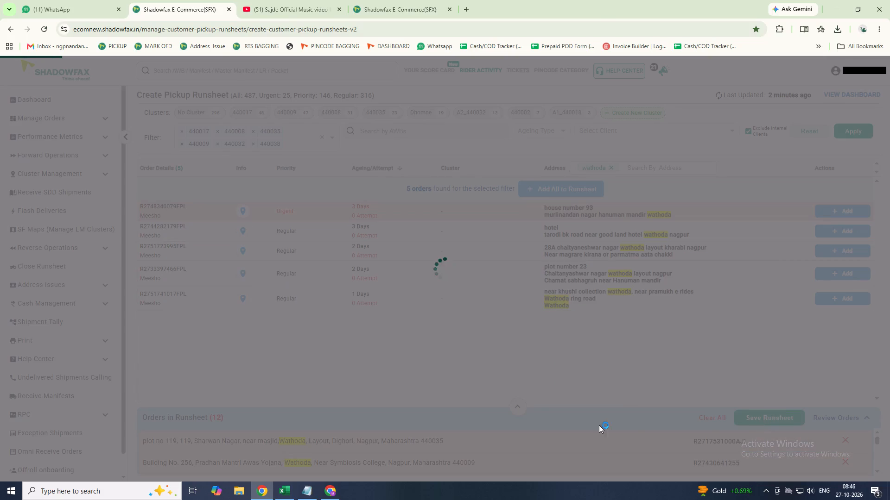
{"action": "left_click", "coordinate": [680, 375]}
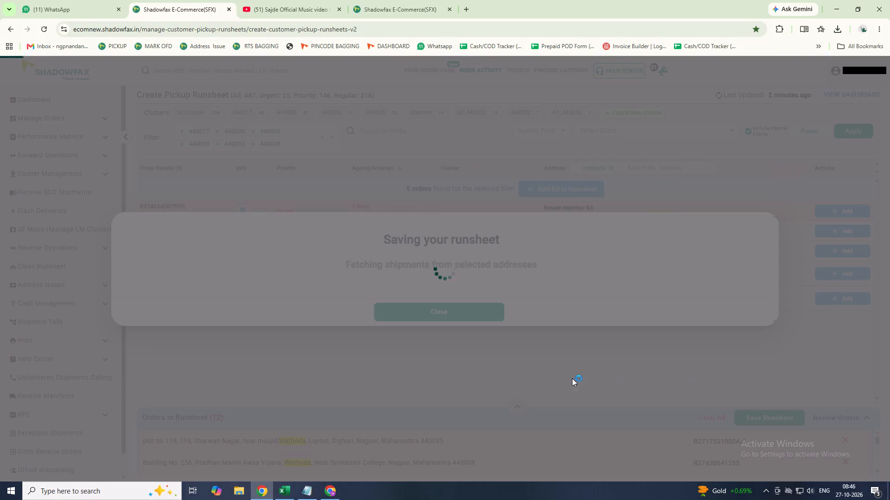
Assign rider Dhomne to the saved Wathoda runsheet and mark it OFP, leaving Large Vehicle unselected.
{"action": "left_click", "coordinate": [285, 318]}
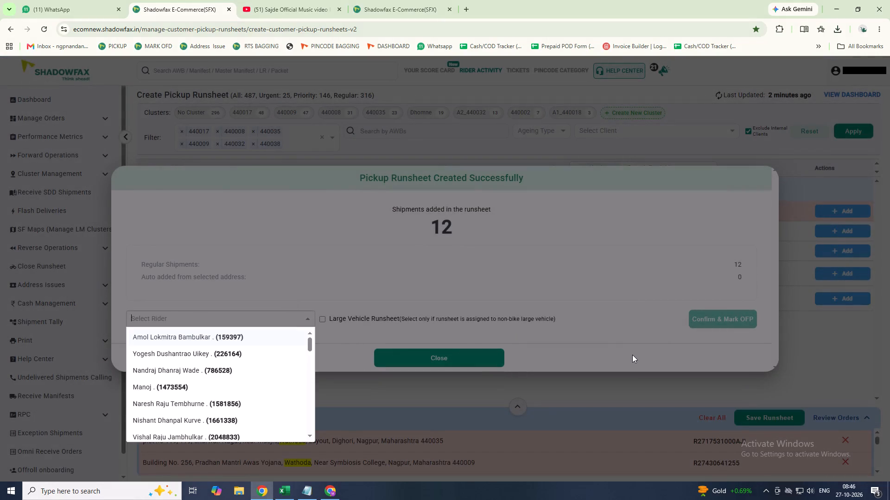
{"action": "type", "text": "bhojwa"}
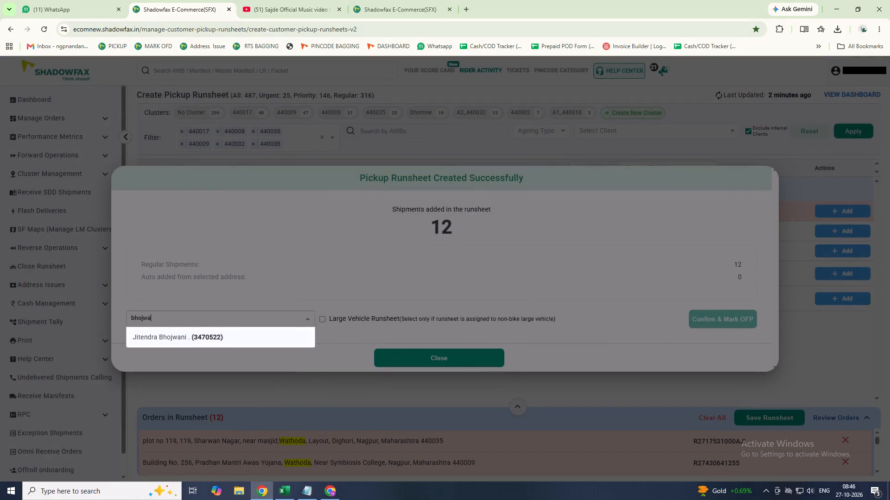
{"action": "key", "text": "Return"}
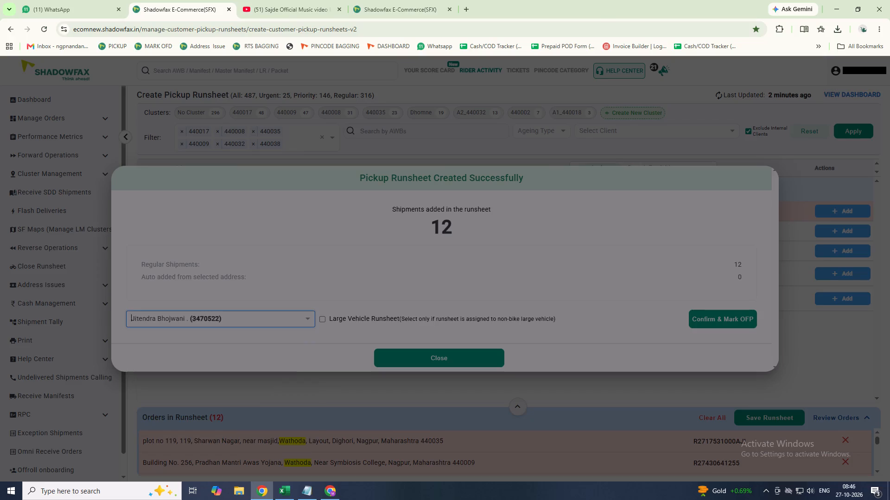
{"action": "type", "text": "dhom"}
{"action": "key", "text": "Return"}
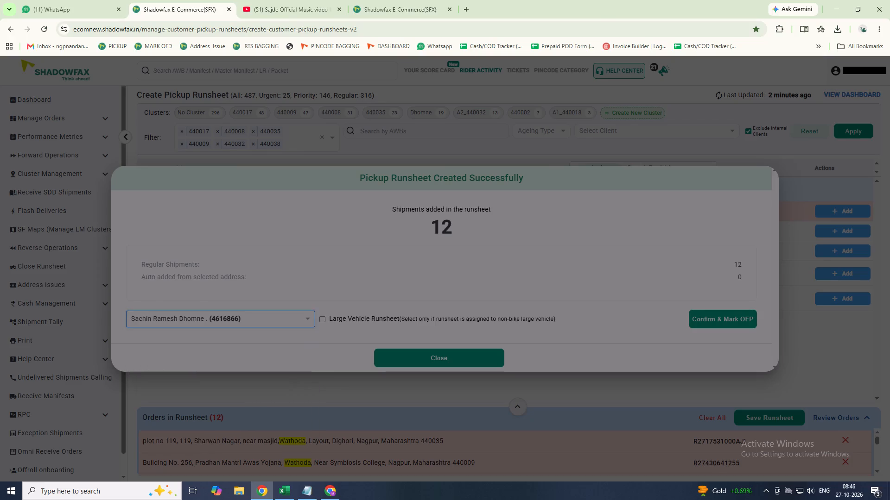
{"action": "key", "text": "Tab"}
{"action": "key", "text": "Tab"}
{"action": "key", "text": "Return"}
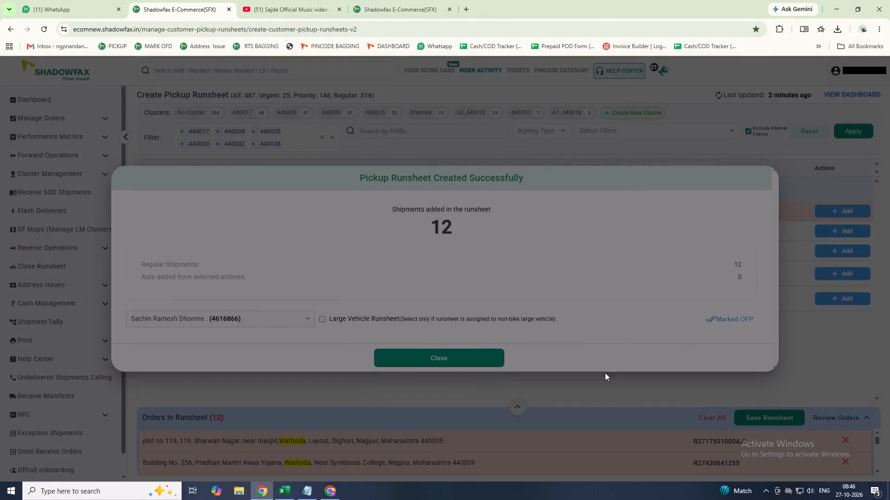
{"action": "left_click", "coordinate": [431, 357]}
Filter the pickup orders by all pincodes: 440017, 440008, 440035, 440009, 440032 and 440038.
{"action": "left_click", "coordinate": [310, 129]}
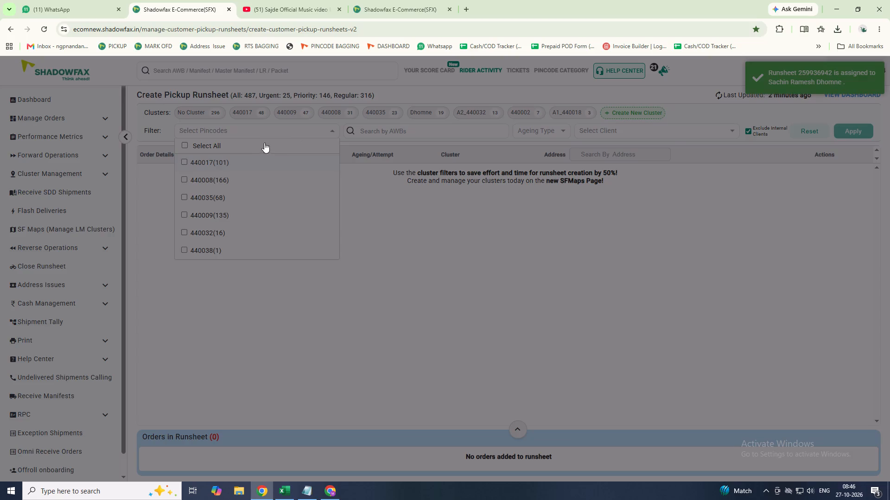
{"action": "left_click", "coordinate": [263, 140]}
{"action": "left_click", "coordinate": [258, 146]}
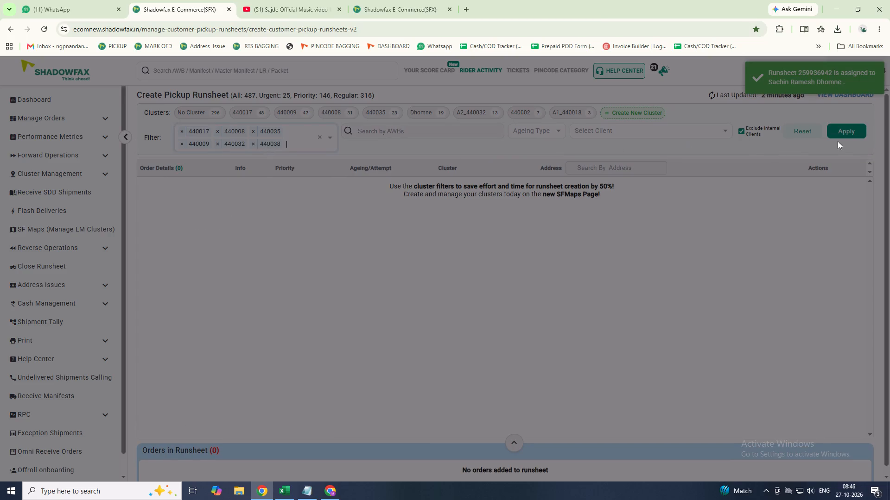
{"action": "left_click", "coordinate": [840, 131]}
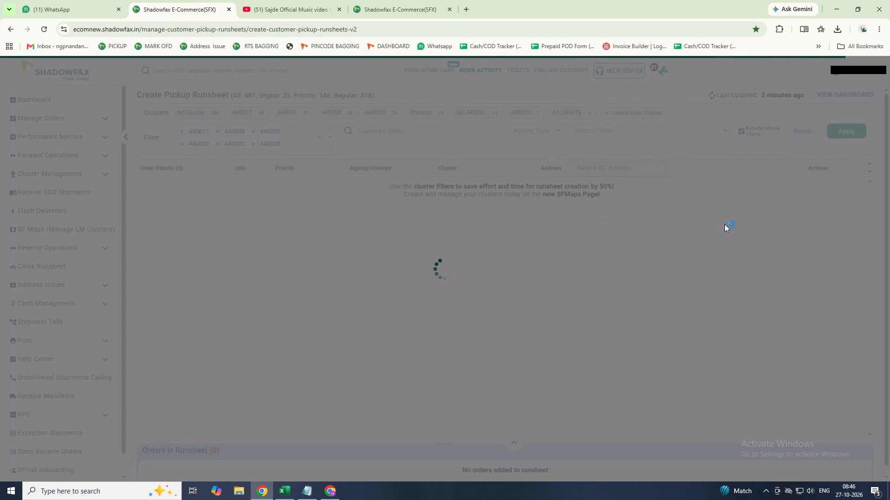
{"action": "scroll", "coordinate": [761, 225], "scroll_direction": "down", "scroll_amount": 1}
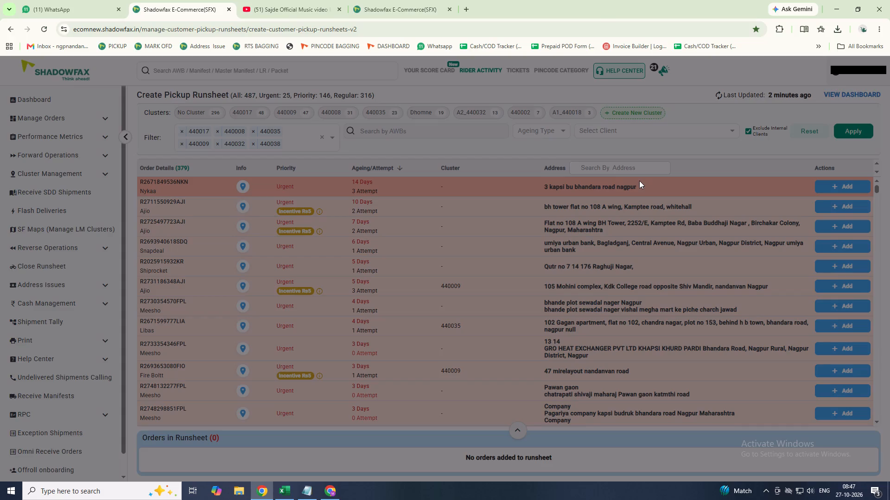
{"action": "left_click", "coordinate": [633, 172]}
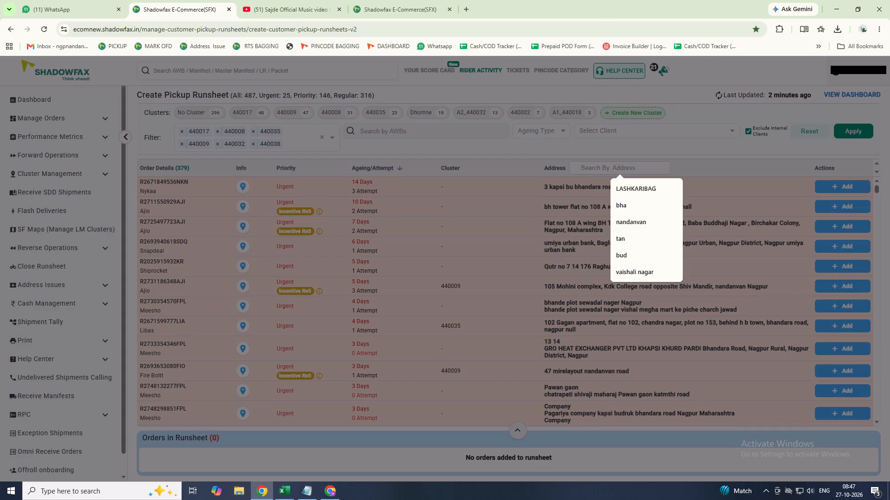
{"action": "type", "text": "wat"}
{"action": "type", "text": "ho"}
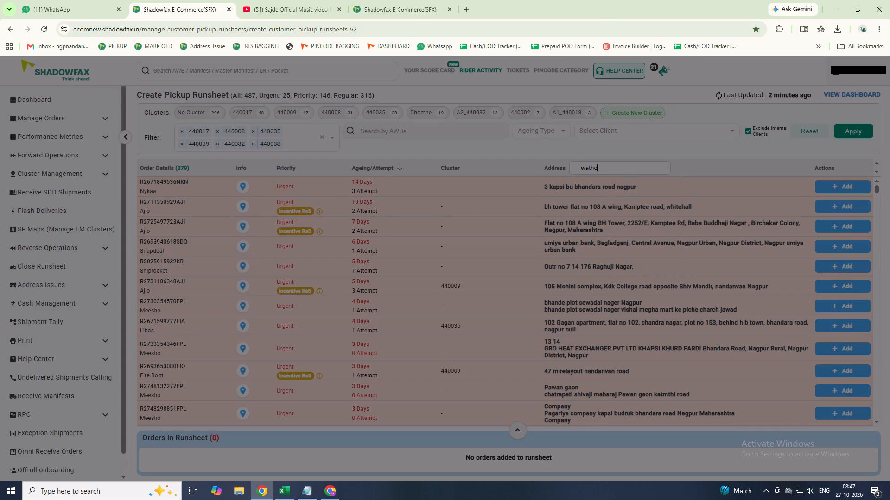
{"action": "type", "text": "da"}
{"action": "key", "text": "Return"}
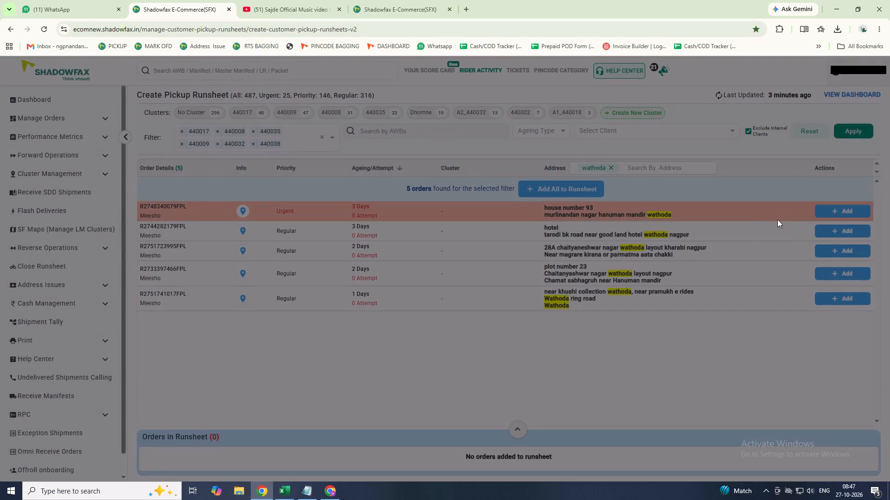
{"action": "left_click", "coordinate": [836, 211]}
{"action": "left_click", "coordinate": [838, 277]}
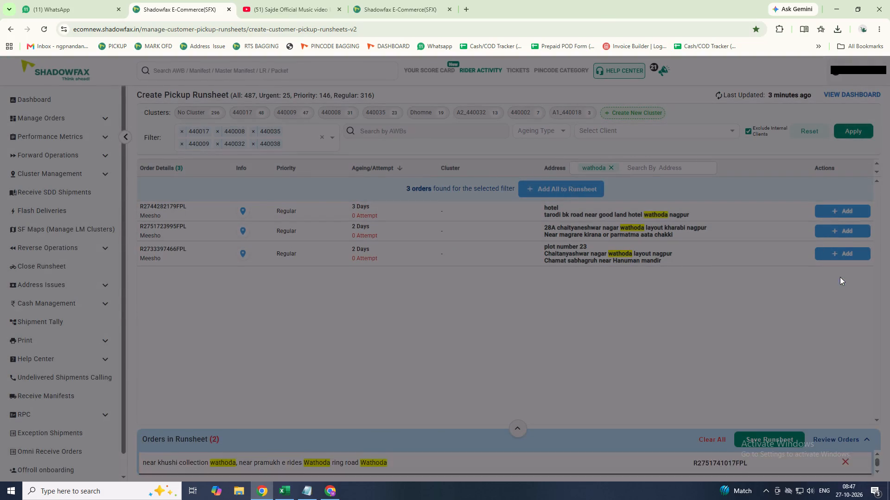
Save the two-order Wathoda runsheet without selecting any of the suggested same-route or urgent pickups.
{"action": "left_click", "coordinate": [766, 418]}
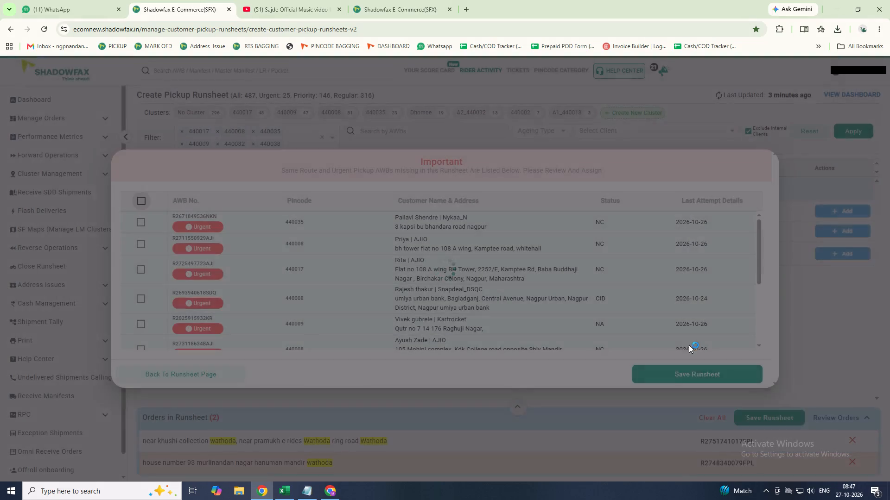
{"action": "left_click", "coordinate": [680, 376]}
Assign rider Bhojwani to the saved two-order Wathoda runsheet and mark it OFP, leaving Large Vehicle unselected.
{"action": "left_click", "coordinate": [258, 330]}
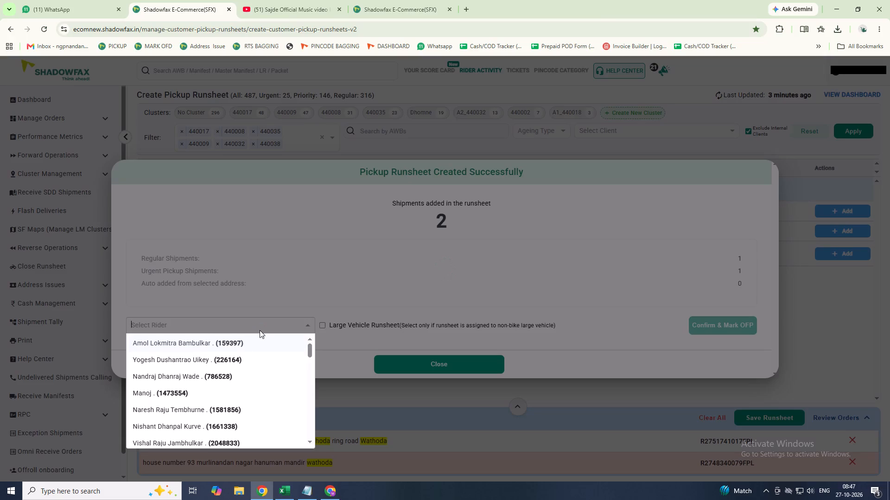
{"action": "type", "text": "bhojwani"}
{"action": "key", "text": "Return"}
{"action": "key", "text": "Tab"}
{"action": "key", "text": "Tab"}
{"action": "key", "text": "Return"}
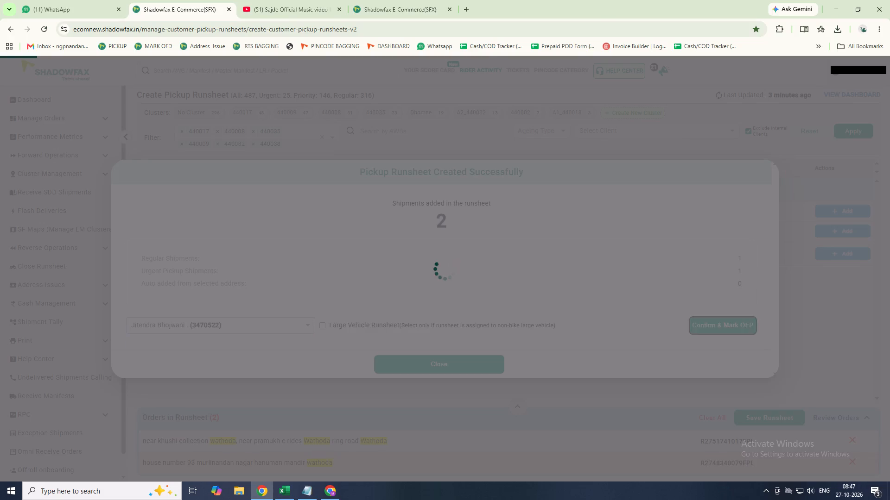
{"action": "left_click", "coordinate": [421, 367]}
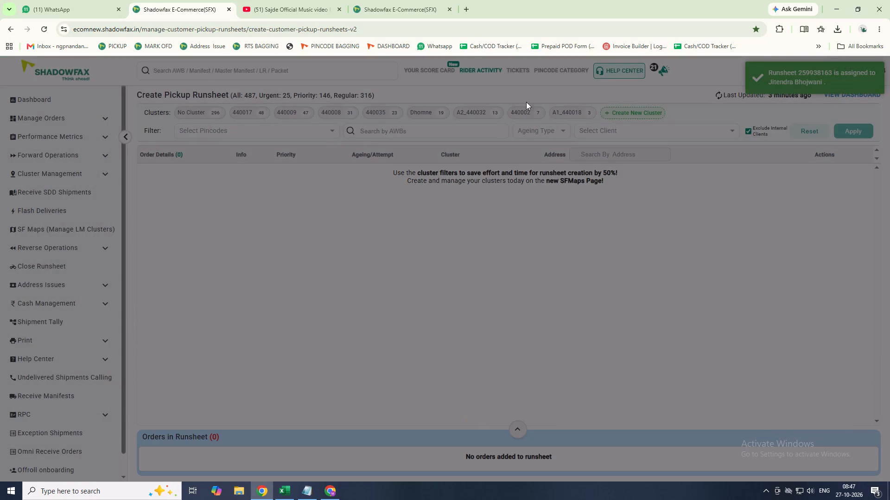
Refresh the pickup order data and filter the orders by cluster 440002.
{"action": "triple_click", "coordinate": [718, 95]}
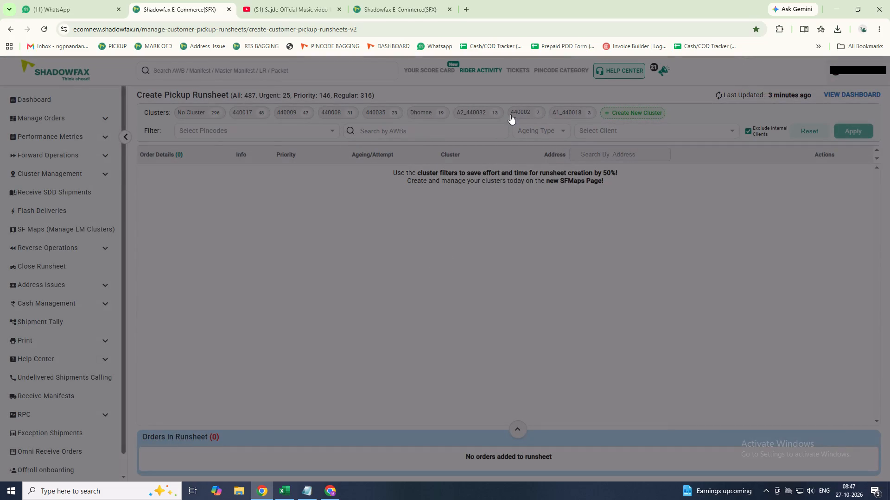
{"action": "triple_click", "coordinate": [720, 96]}
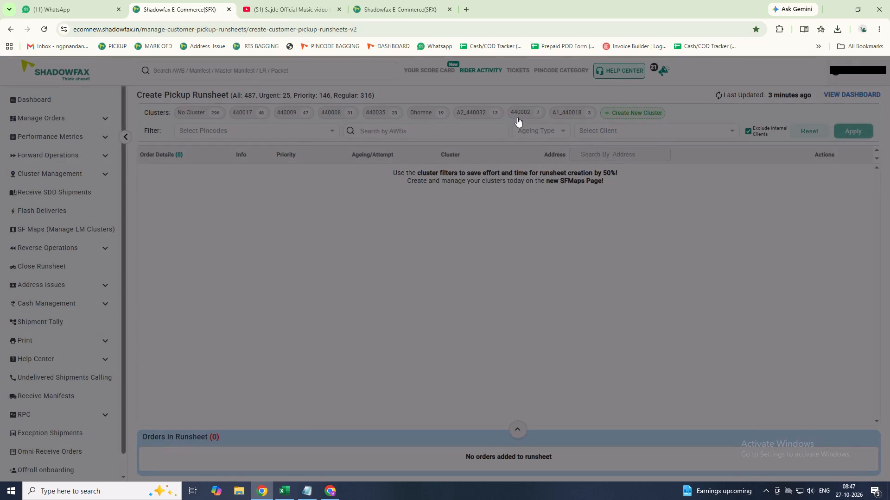
{"action": "left_click", "coordinate": [525, 112]}
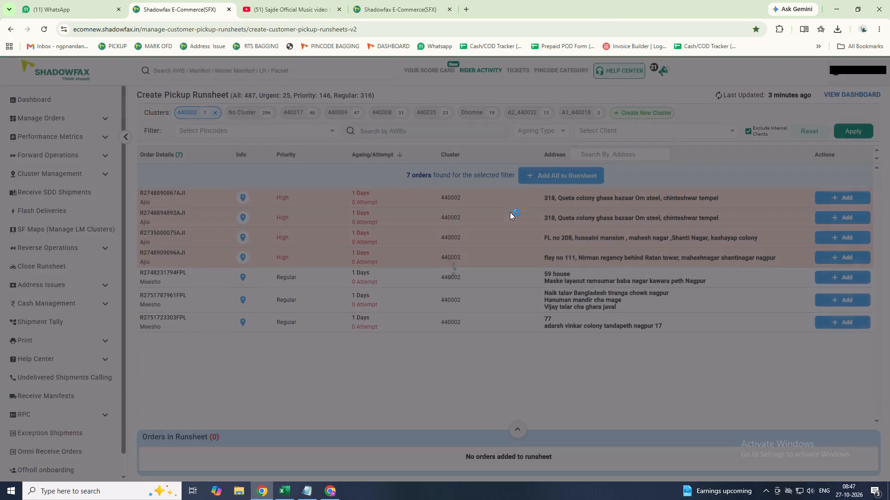
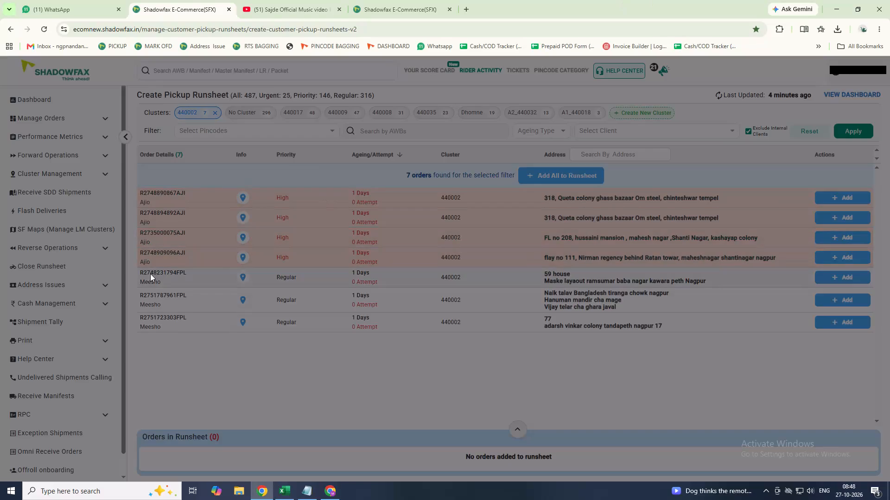
{"action": "left_click", "coordinate": [43, 263]}
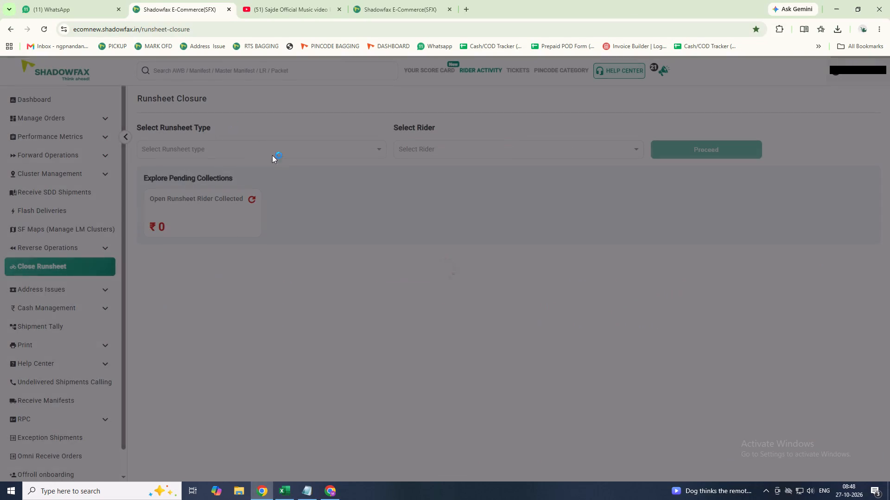
{"action": "left_click", "coordinate": [309, 152]}
{"action": "left_click", "coordinate": [174, 169]}
{"action": "left_click", "coordinate": [483, 155]}
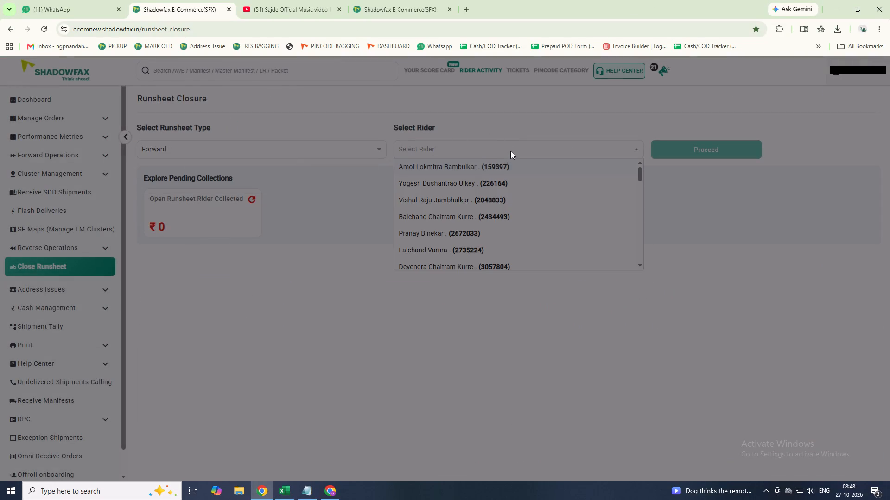
{"action": "type", "text": "nare"}
{"action": "key", "text": "Down"}
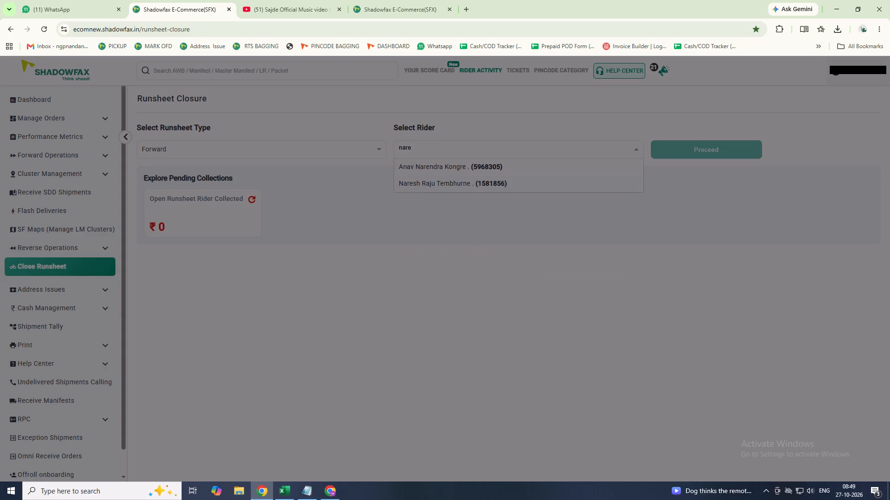
{"action": "key", "text": "Return"}
{"action": "key", "text": "Tab"}
{"action": "key", "text": "Return"}
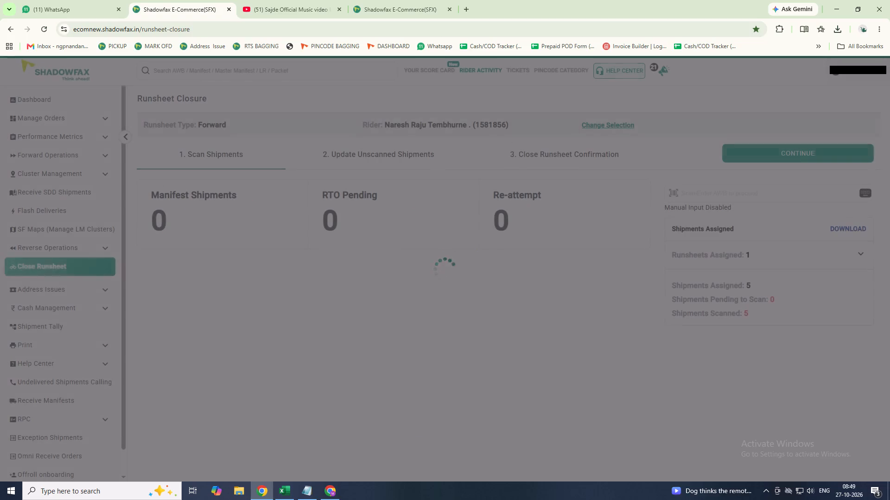
{"action": "left_click", "coordinate": [799, 152]}
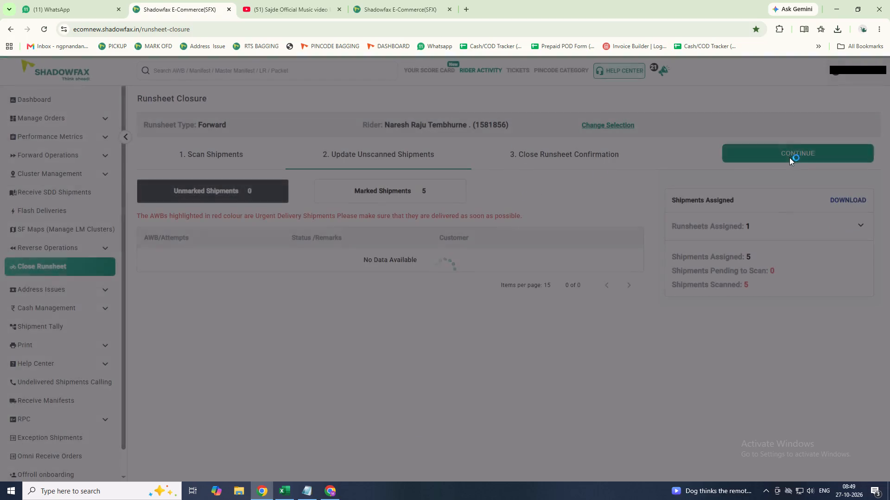
{"action": "left_click", "coordinate": [791, 158]}
Record ₹136 as cash in hand collected from rider Naresh and close the rider's runsheet.
{"action": "left_click", "coordinate": [572, 312]}
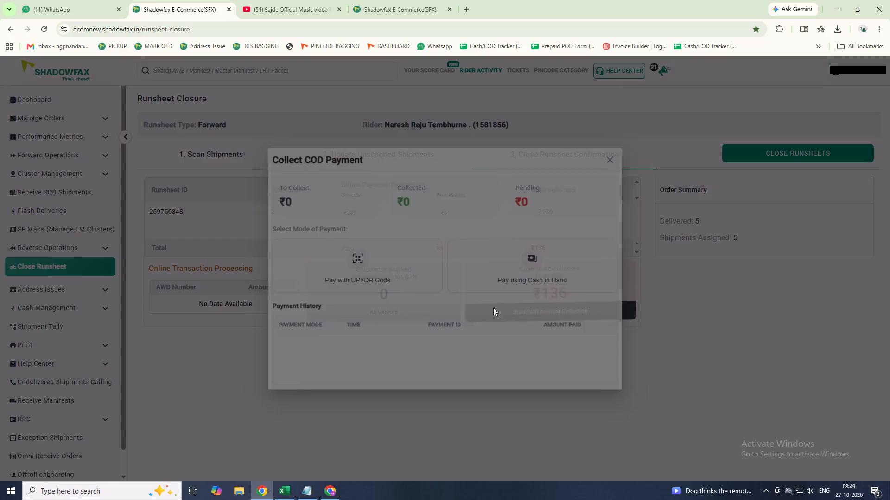
{"action": "left_click", "coordinate": [528, 269]}
{"action": "left_click", "coordinate": [532, 261]}
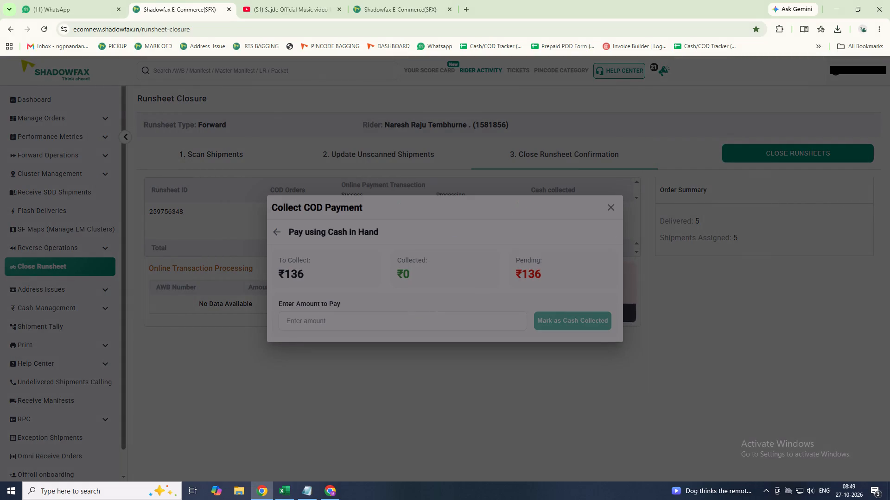
{"action": "left_click", "coordinate": [386, 318]}
{"action": "type", "text": "136"}
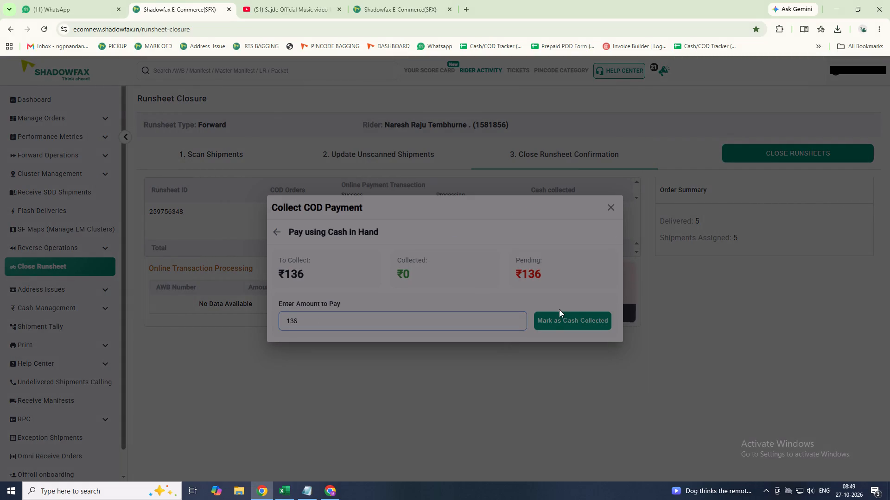
{"action": "left_click", "coordinate": [561, 310]}
{"action": "left_click", "coordinate": [556, 317]}
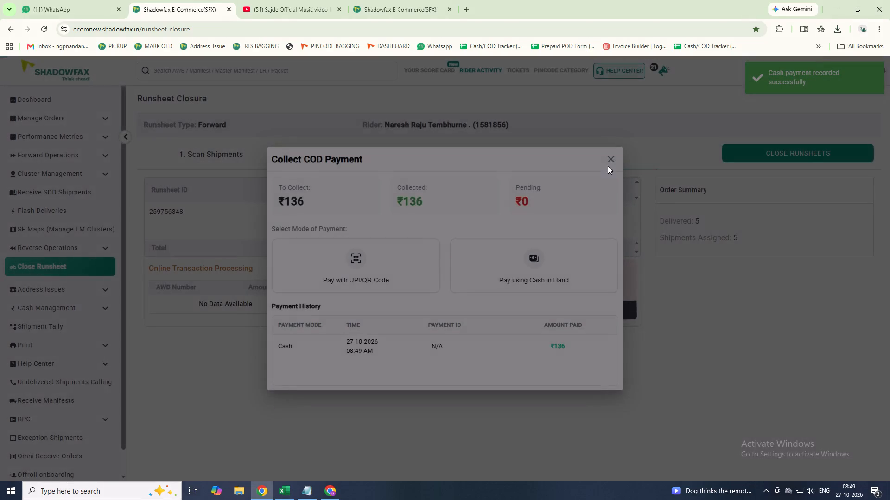
{"action": "left_click", "coordinate": [608, 161]}
{"action": "left_click", "coordinate": [547, 310]}
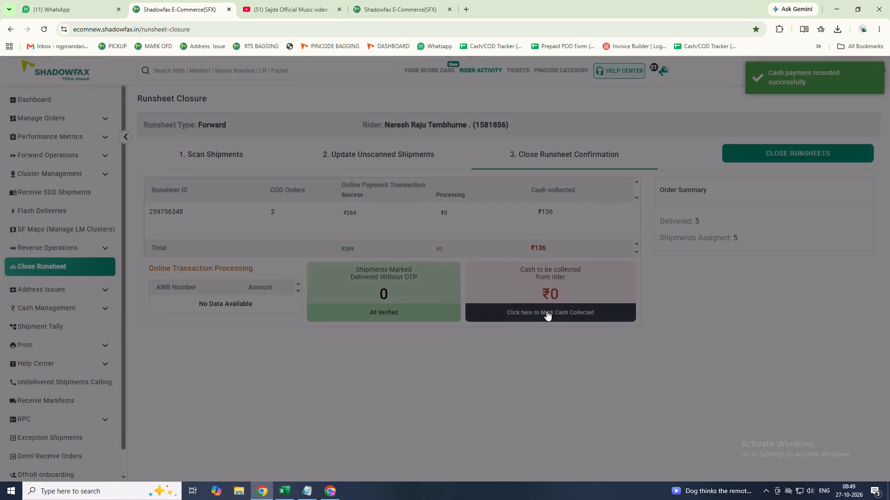
{"action": "left_click", "coordinate": [790, 151]}
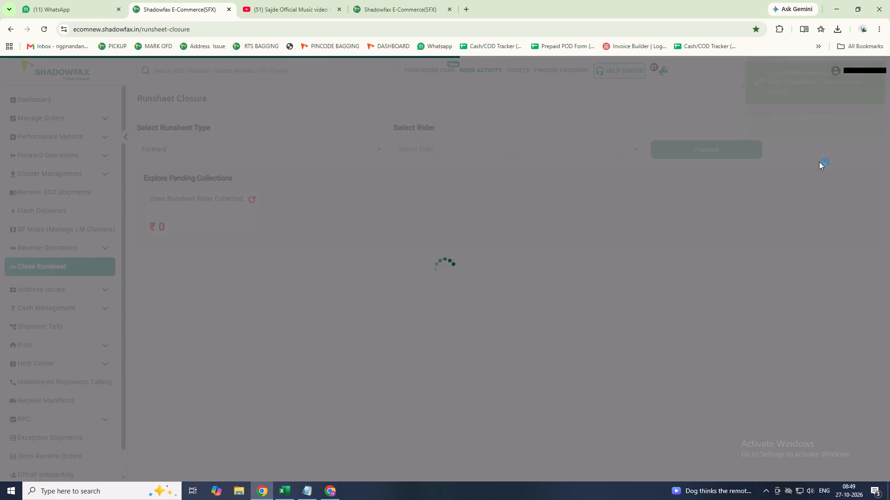
Refresh the dashboard counts and review the first two pages of OFD runsheets awaiting closure.
{"action": "left_click", "coordinate": [43, 99]}
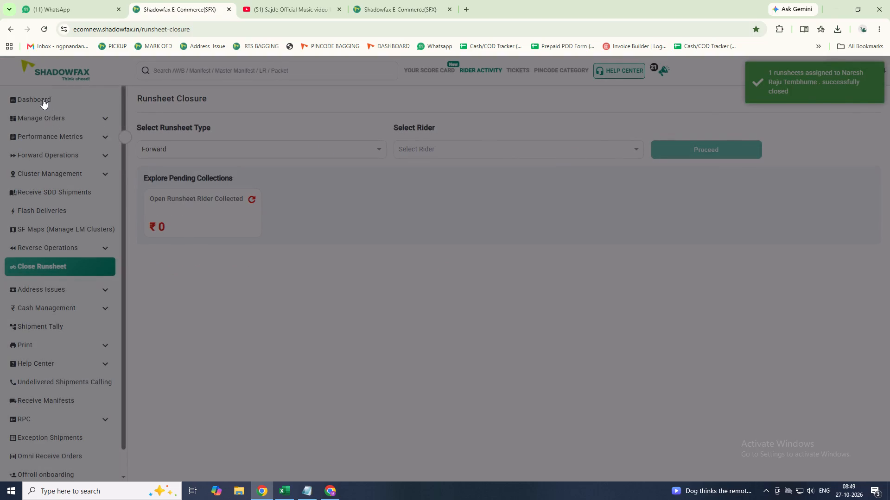
{"action": "triple_click", "coordinate": [332, 173]}
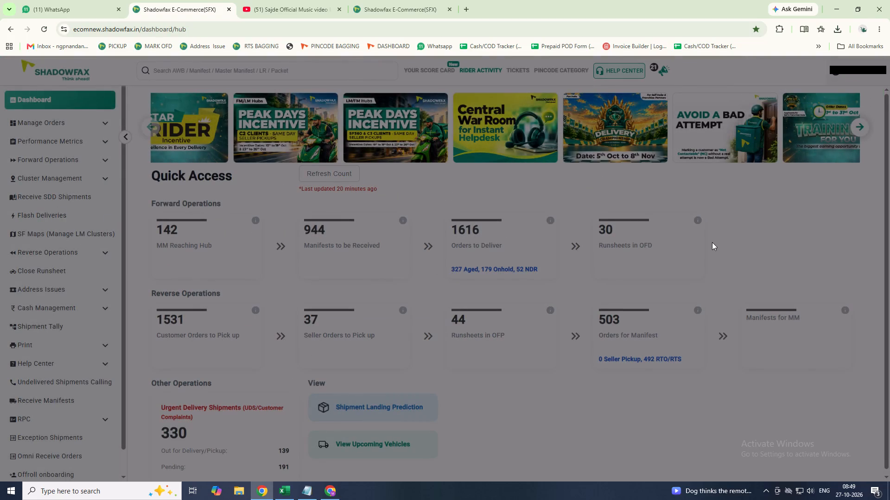
{"action": "left_click", "coordinate": [612, 243]}
{"action": "scroll", "coordinate": [642, 357], "scroll_direction": "down", "scroll_amount": 2}
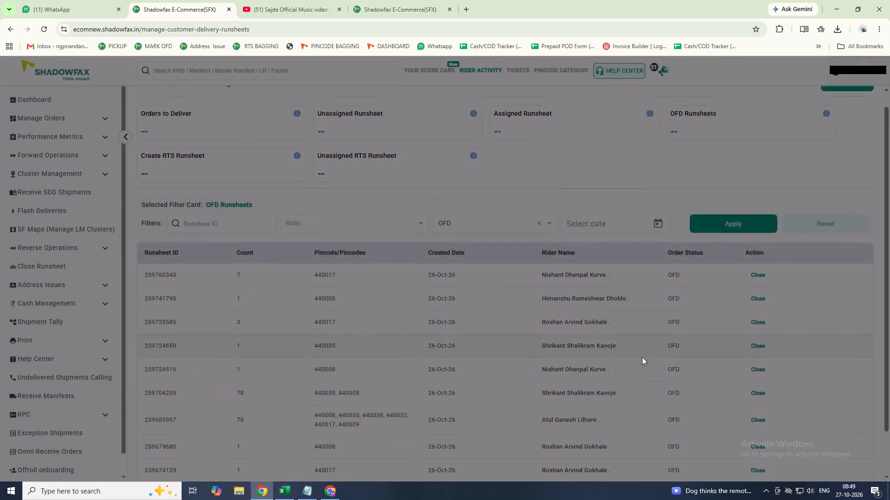
{"action": "scroll", "coordinate": [642, 357], "scroll_direction": "down", "scroll_amount": 5}
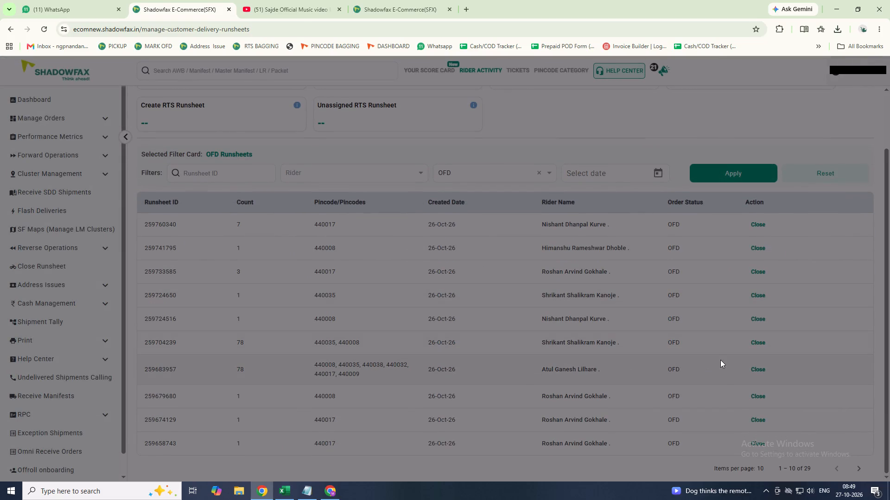
{"action": "scroll", "coordinate": [718, 362], "scroll_direction": "down", "scroll_amount": 5}
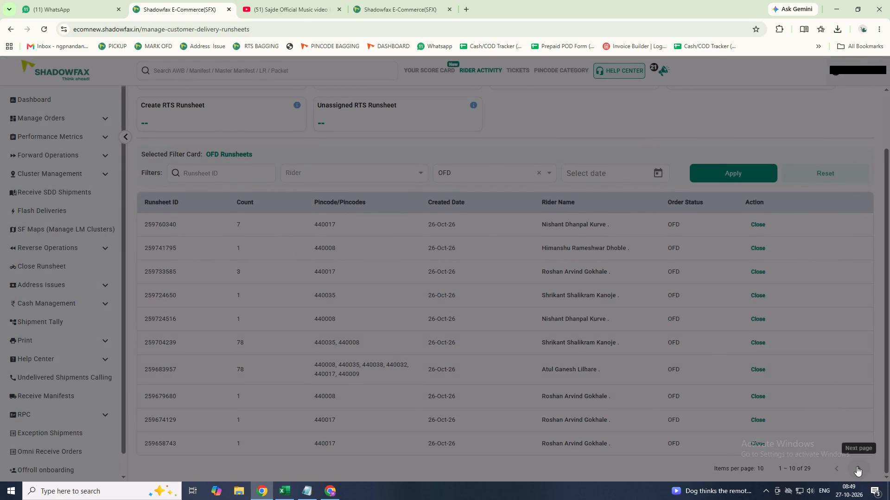
{"action": "left_click", "coordinate": [858, 466]}
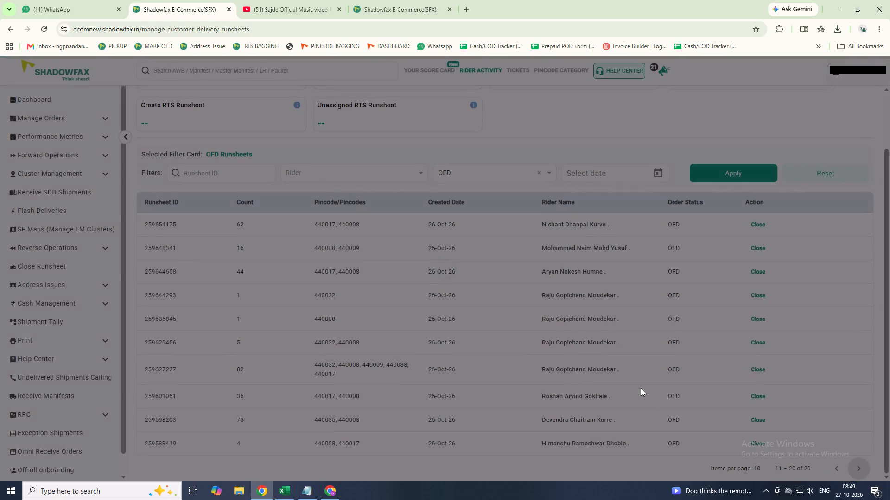
{"action": "scroll", "coordinate": [635, 346], "scroll_direction": "down", "scroll_amount": 4}
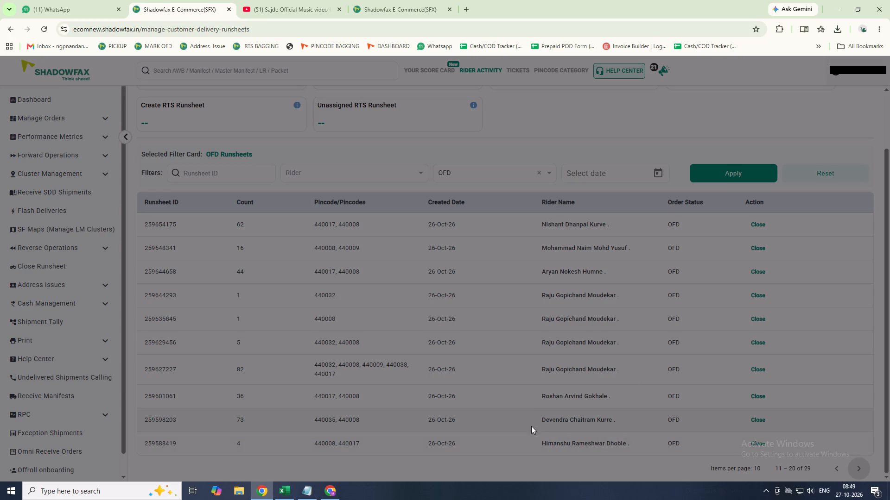
{"action": "scroll", "coordinate": [575, 351], "scroll_direction": "down", "scroll_amount": 8}
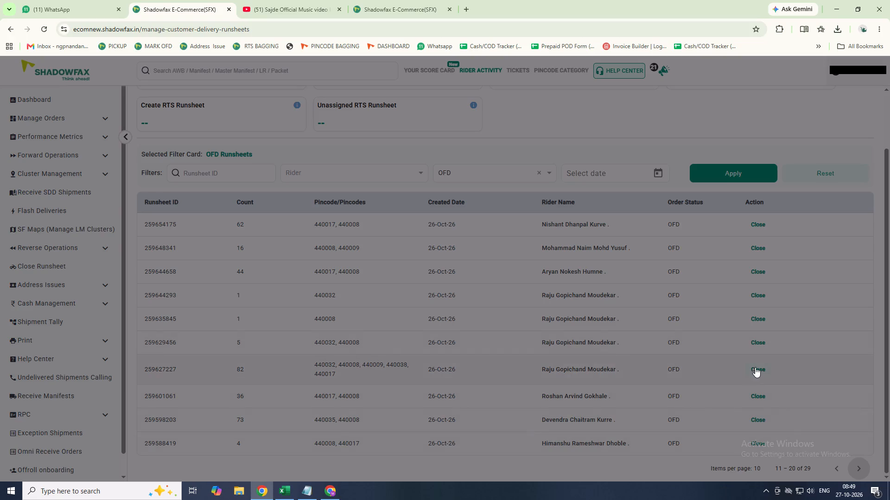
Open the closure for runsheet 259627227, examine rider Raju's unmarked shipments, and return to the scan stage.
{"action": "left_click", "coordinate": [758, 368]}
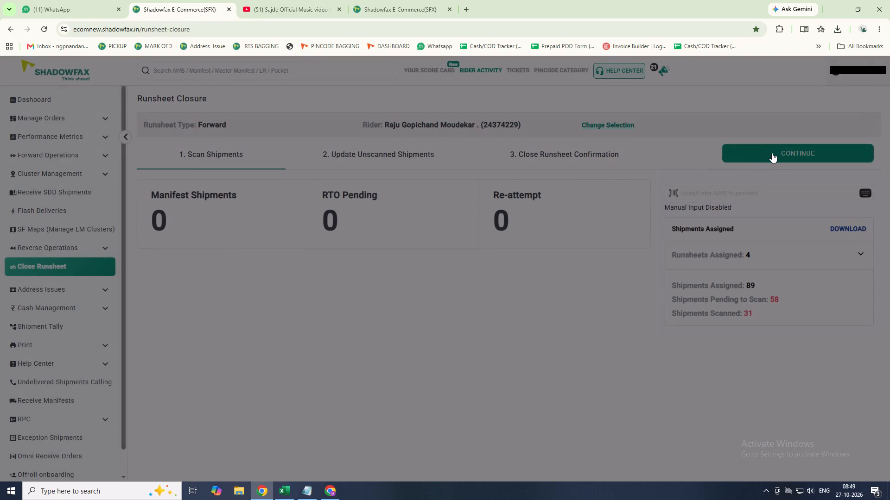
{"action": "left_click", "coordinate": [773, 155]}
{"action": "scroll", "coordinate": [286, 296], "scroll_direction": "down", "scroll_amount": 10}
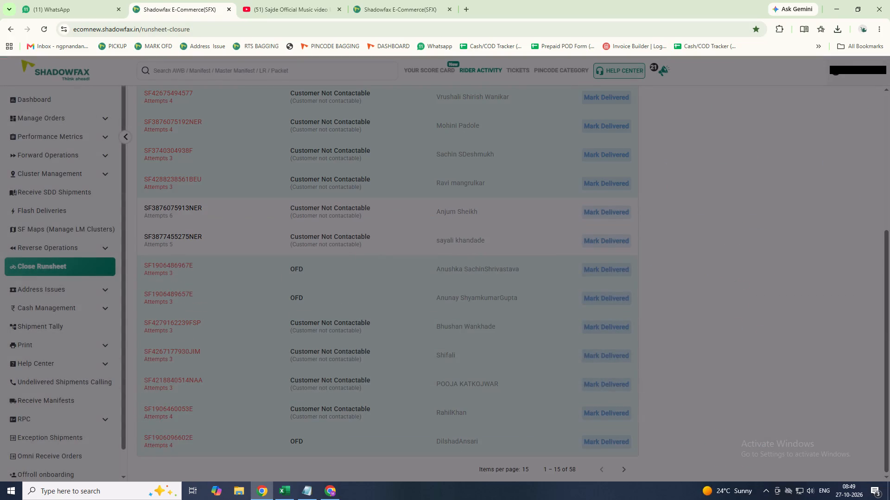
{"action": "scroll", "coordinate": [295, 293], "scroll_direction": "down", "scroll_amount": 4}
{"action": "scroll", "coordinate": [407, 290], "scroll_direction": "up", "scroll_amount": 7}
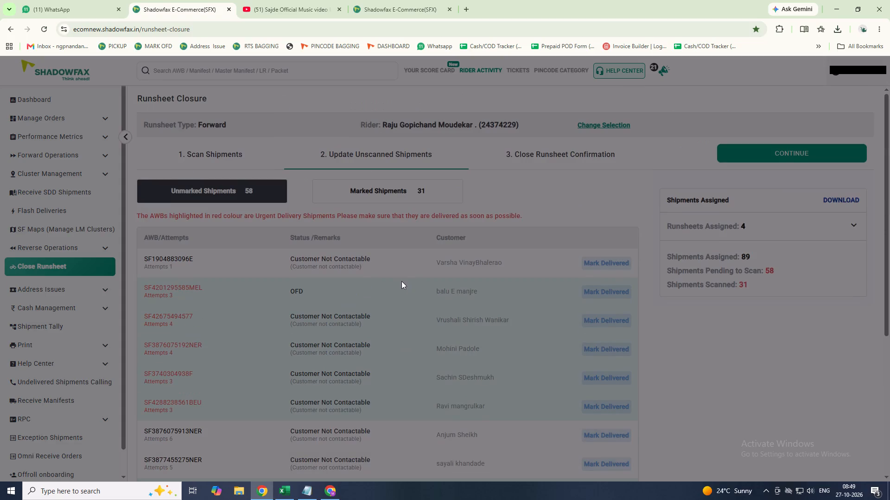
{"action": "scroll", "coordinate": [401, 281], "scroll_direction": "up", "scroll_amount": 7}
{"action": "left_click", "coordinate": [206, 152]}
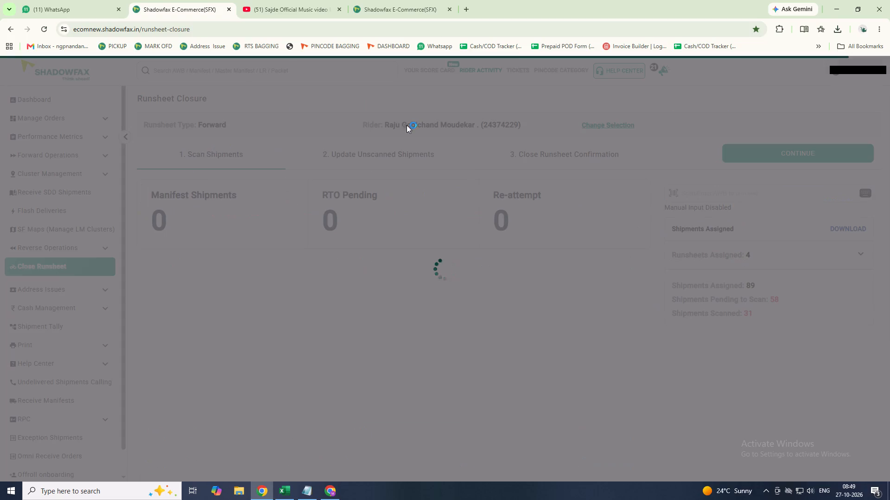
{"action": "left_click", "coordinate": [29, 97]}
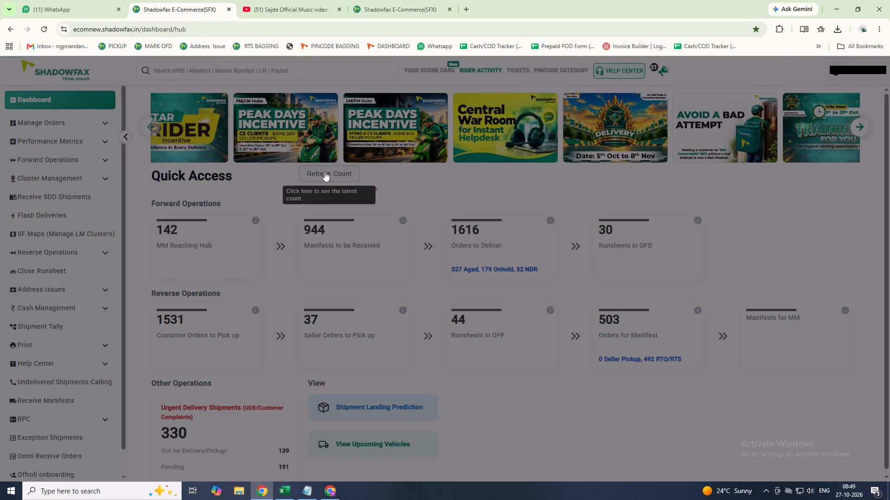
{"action": "triple_click", "coordinate": [326, 171]}
{"action": "left_click", "coordinate": [326, 175]}
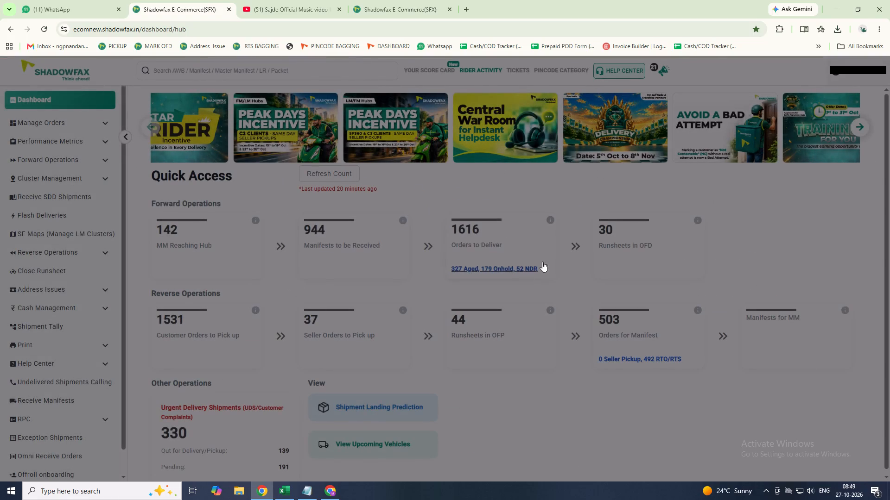
{"action": "left_click", "coordinate": [638, 230]}
{"action": "scroll", "coordinate": [579, 310], "scroll_direction": "down", "scroll_amount": 14}
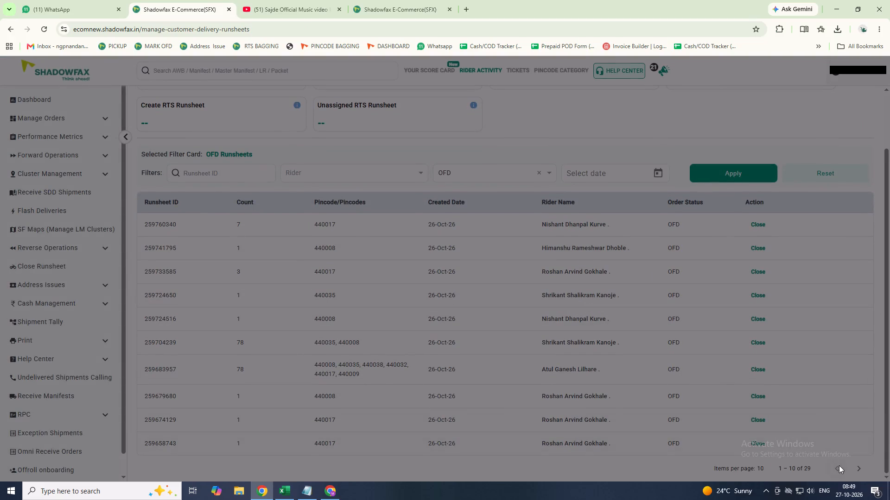
{"action": "left_click", "coordinate": [858, 468]}
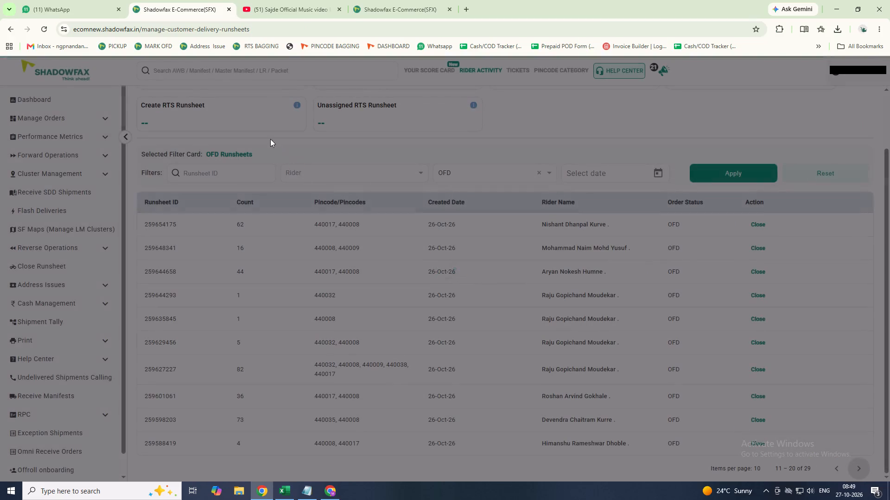
{"action": "scroll", "coordinate": [388, 285], "scroll_direction": "down", "scroll_amount": 7}
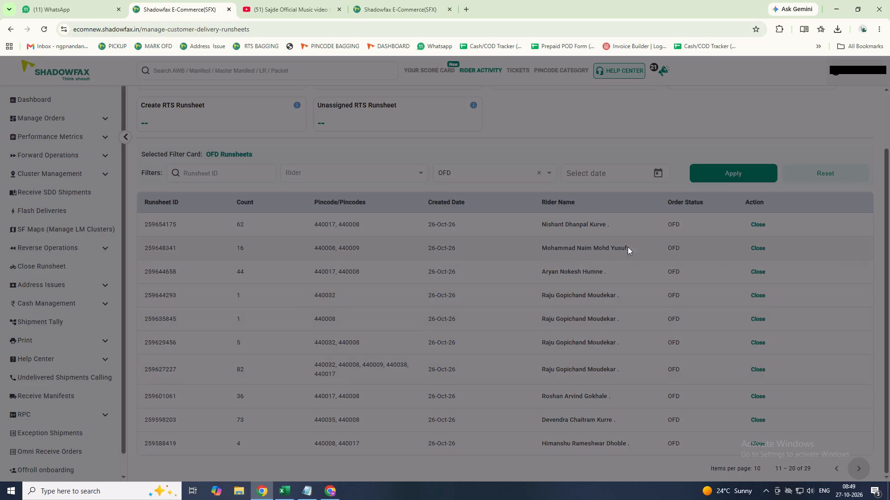
{"action": "scroll", "coordinate": [547, 347], "scroll_direction": "down", "scroll_amount": 7}
{"action": "left_click", "coordinate": [866, 468]}
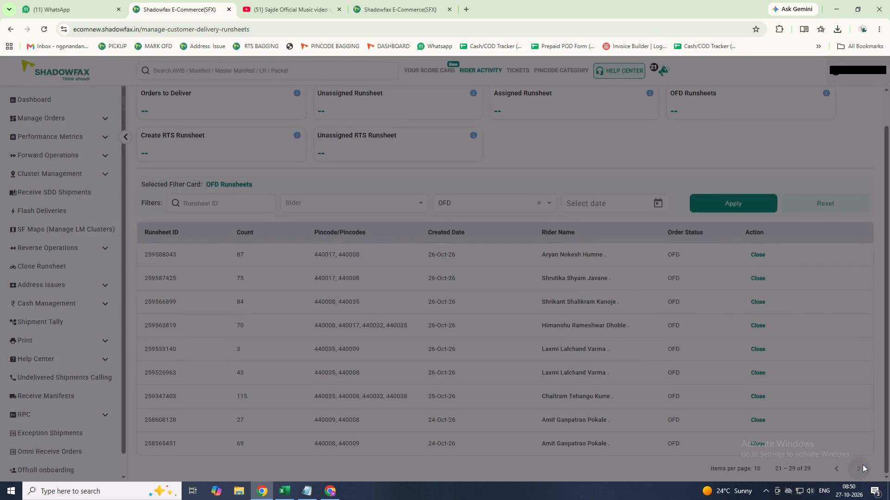
{"action": "left_click", "coordinate": [859, 466]}
{"action": "left_click", "coordinate": [757, 348]}
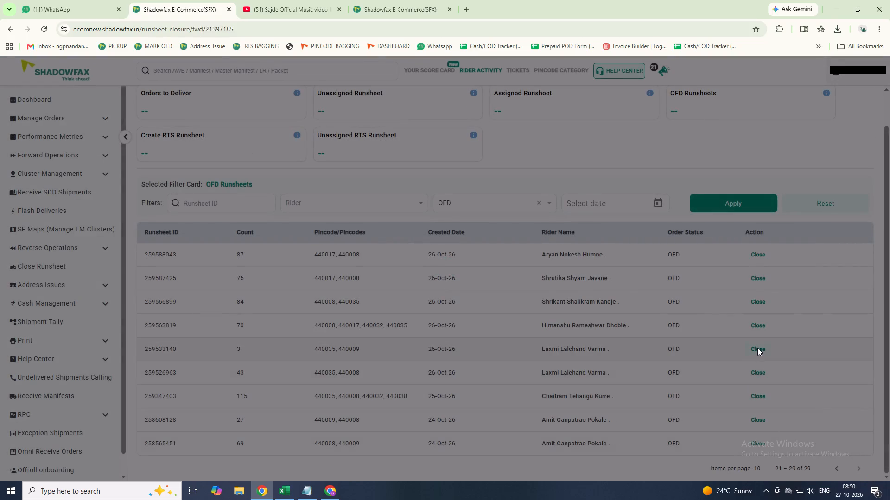
{"action": "left_click", "coordinate": [786, 157]}
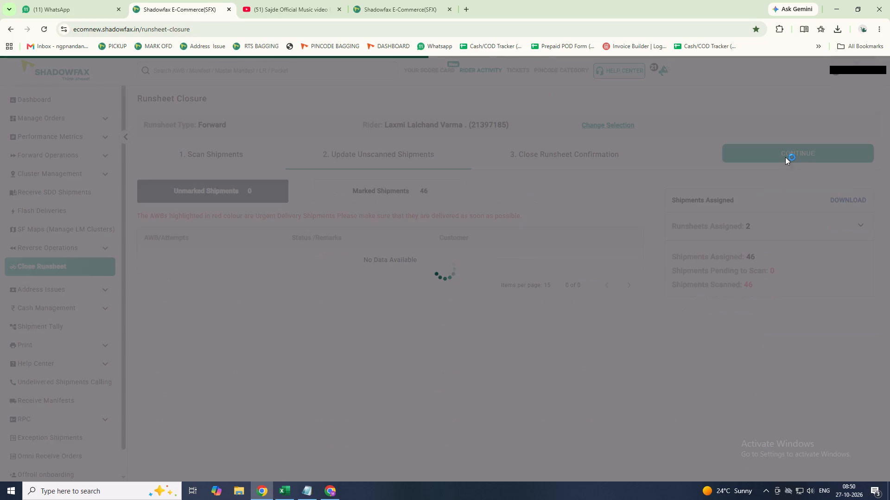
{"action": "left_click", "coordinate": [783, 157]}
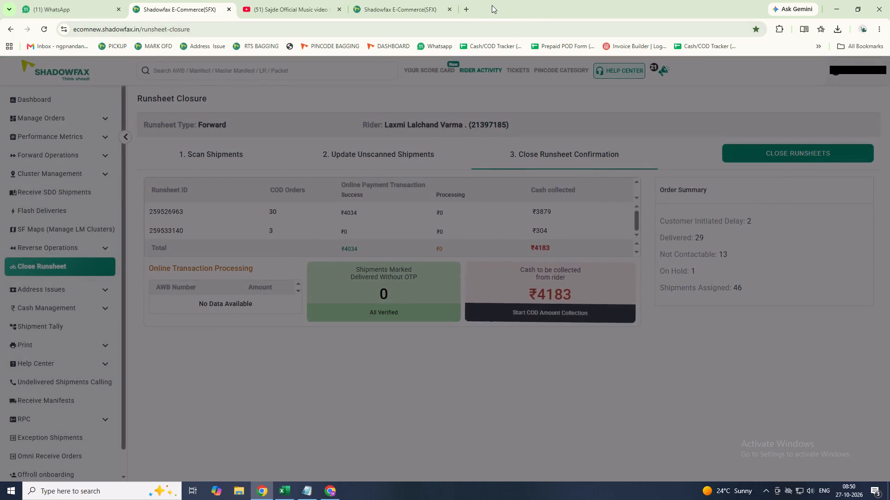
Open the Cash/COD Tracker spreadsheet in a new browser tab and show its October sheet.
{"action": "left_click", "coordinate": [468, 7]}
{"action": "left_click", "coordinate": [419, 26]}
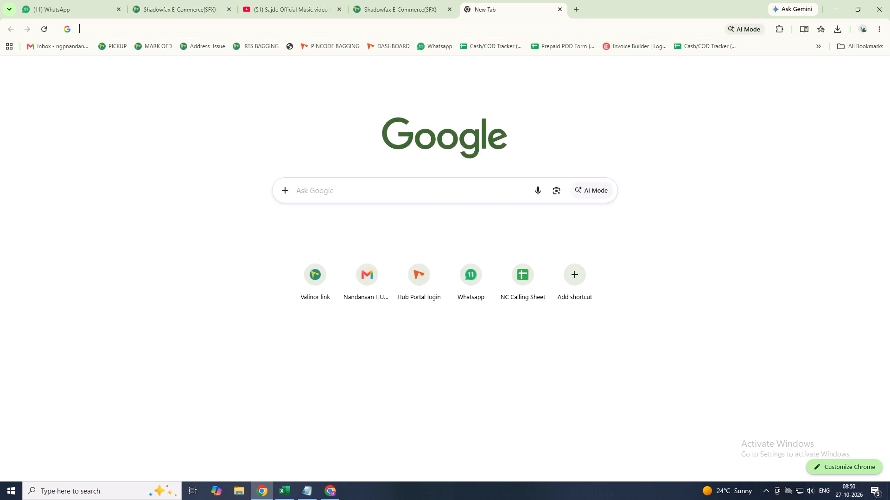
{"action": "left_click", "coordinate": [175, 319]}
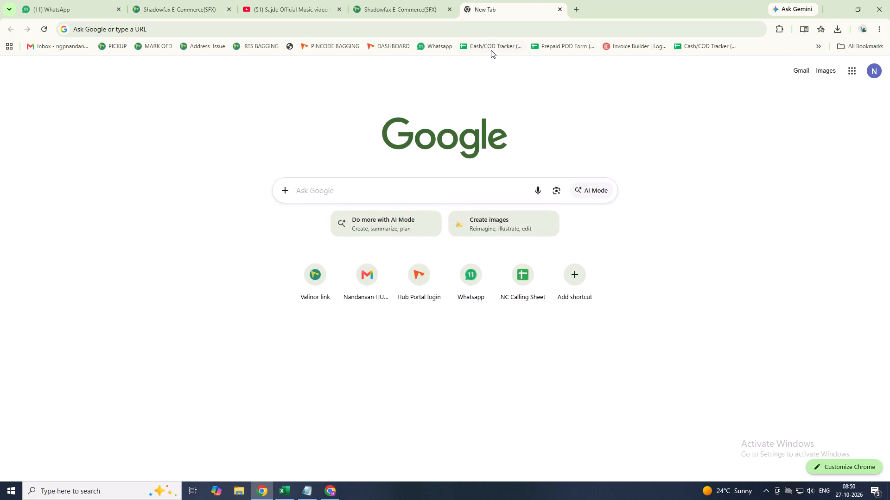
{"action": "left_click", "coordinate": [491, 50]}
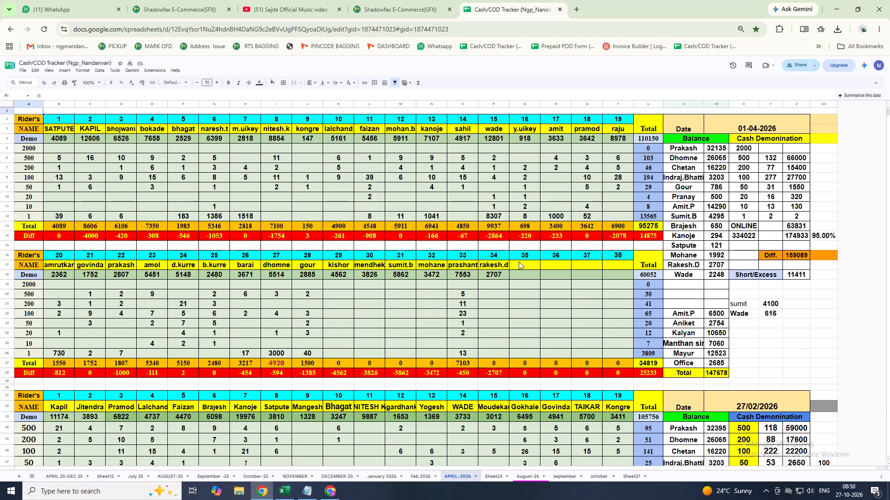
{"action": "scroll", "coordinate": [741, 381], "scroll_direction": "down", "scroll_amount": 1}
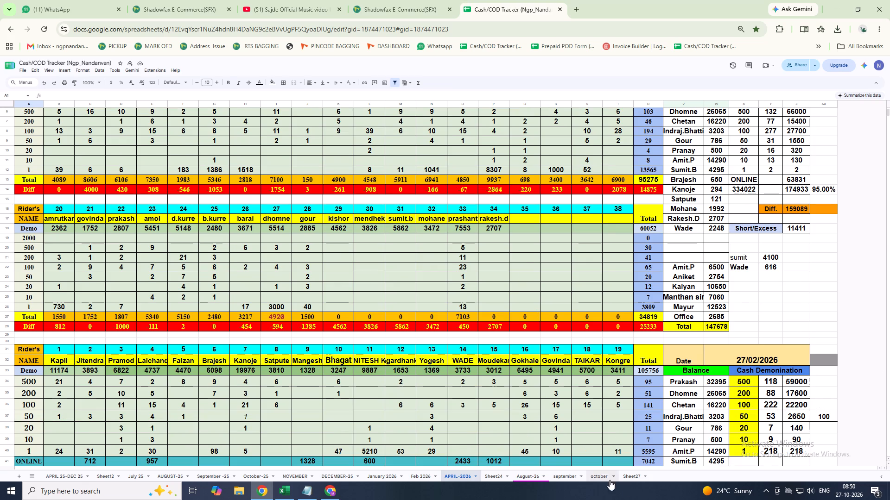
{"action": "left_click", "coordinate": [603, 476]}
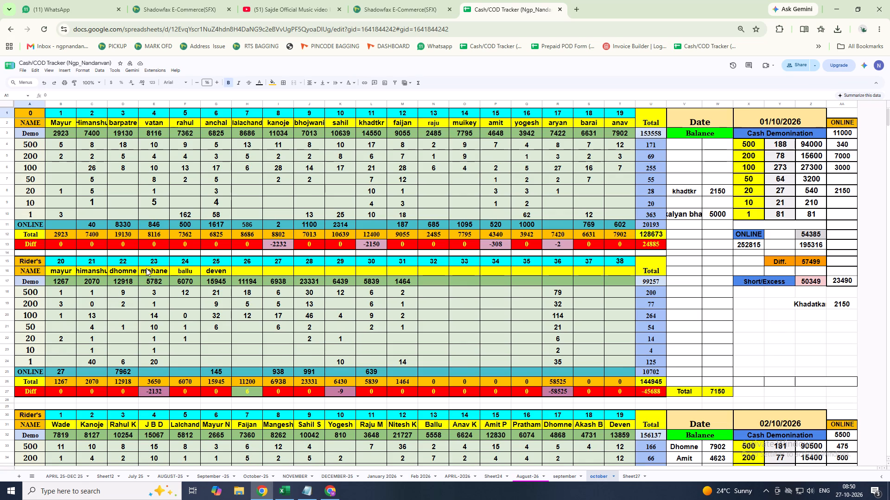
In the 26-10-2026 block, enter demo amount 4183 and the name Lalchand for rider 20.
{"action": "scroll", "coordinate": [146, 269], "scroll_direction": "down", "scroll_amount": 4}
{"action": "scroll", "coordinate": [143, 275], "scroll_direction": "down", "scroll_amount": 20}
{"action": "scroll", "coordinate": [143, 275], "scroll_direction": "down", "scroll_amount": 6}
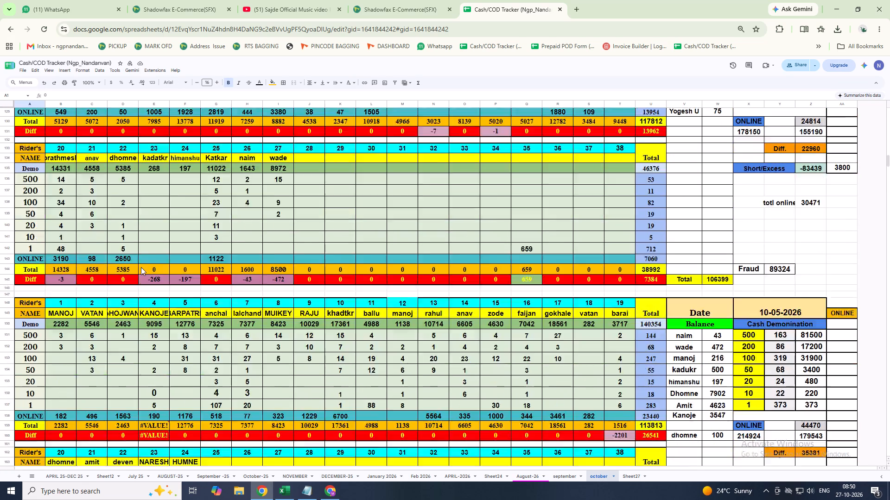
{"action": "scroll", "coordinate": [141, 267], "scroll_direction": "down", "scroll_amount": 6}
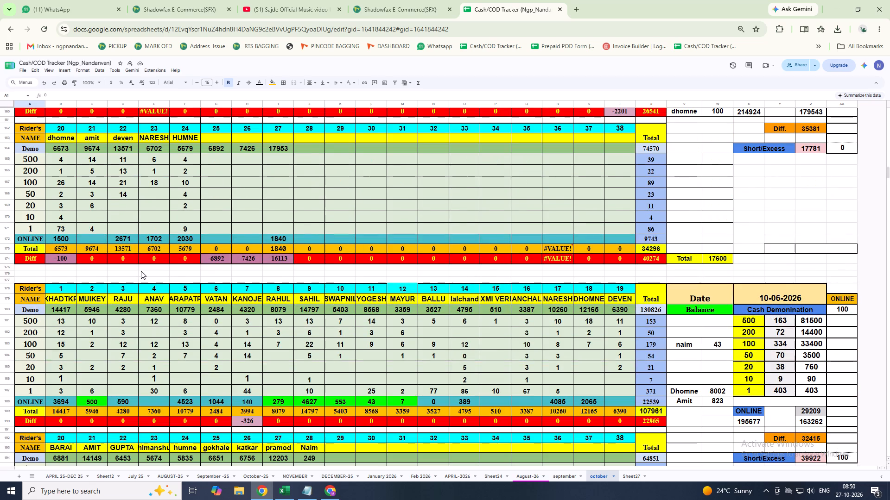
{"action": "scroll", "coordinate": [141, 271], "scroll_direction": "down", "scroll_amount": 17}
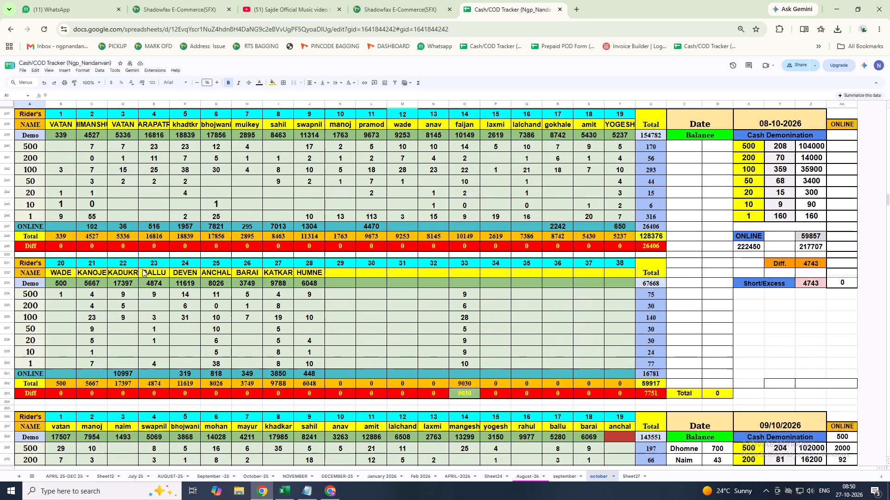
{"action": "scroll", "coordinate": [142, 269], "scroll_direction": "down", "scroll_amount": 17}
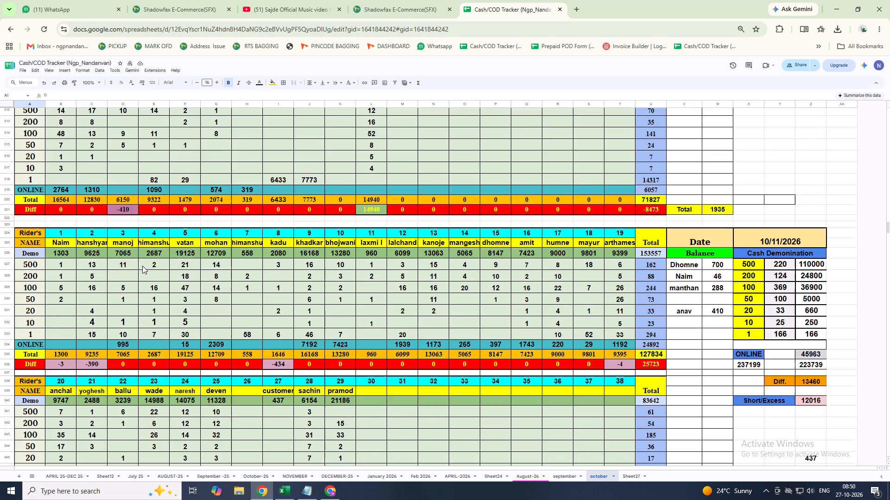
{"action": "scroll", "coordinate": [142, 264], "scroll_direction": "down", "scroll_amount": 20}
{"action": "scroll", "coordinate": [142, 264], "scroll_direction": "down", "scroll_amount": 14}
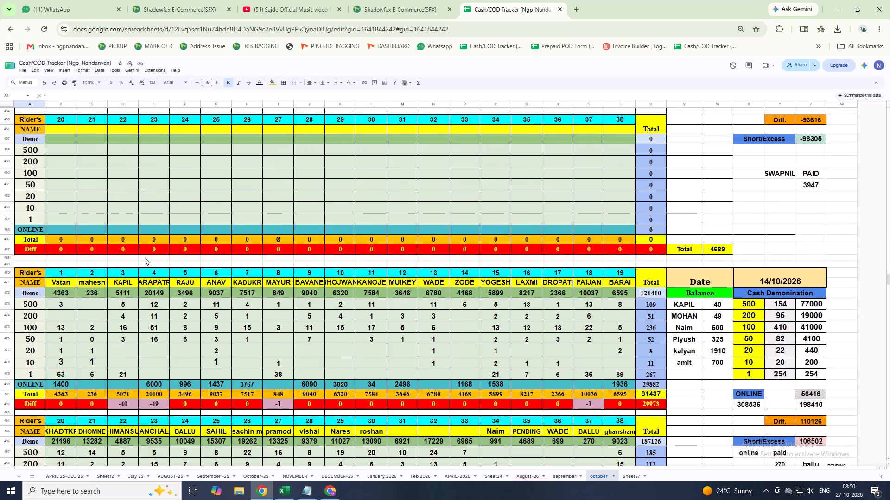
{"action": "scroll", "coordinate": [145, 256], "scroll_direction": "down", "scroll_amount": 20}
{"action": "scroll", "coordinate": [145, 256], "scroll_direction": "down", "scroll_amount": 20}
{"action": "scroll", "coordinate": [145, 256], "scroll_direction": "down", "scroll_amount": 13}
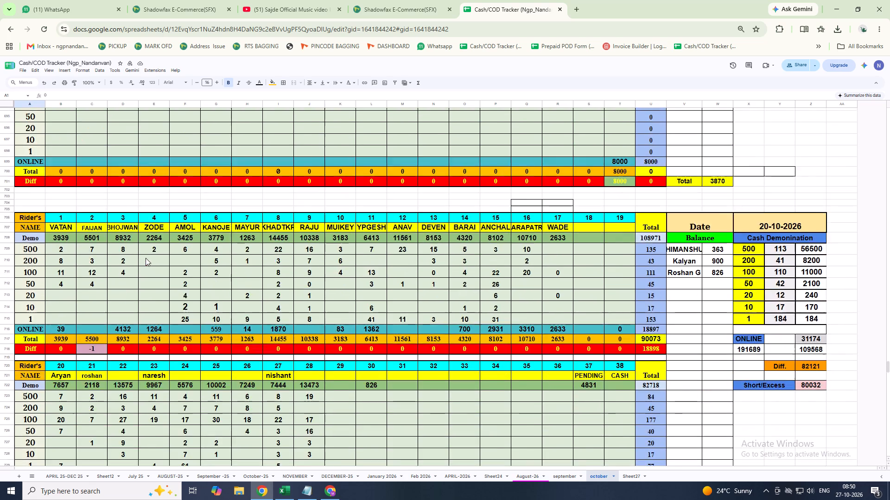
{"action": "scroll", "coordinate": [146, 258], "scroll_direction": "down", "scroll_amount": 20}
{"action": "scroll", "coordinate": [146, 258], "scroll_direction": "down", "scroll_amount": 20}
{"action": "scroll", "coordinate": [146, 258], "scroll_direction": "down", "scroll_amount": 9}
{"action": "scroll", "coordinate": [151, 258], "scroll_direction": "up", "scroll_amount": 5}
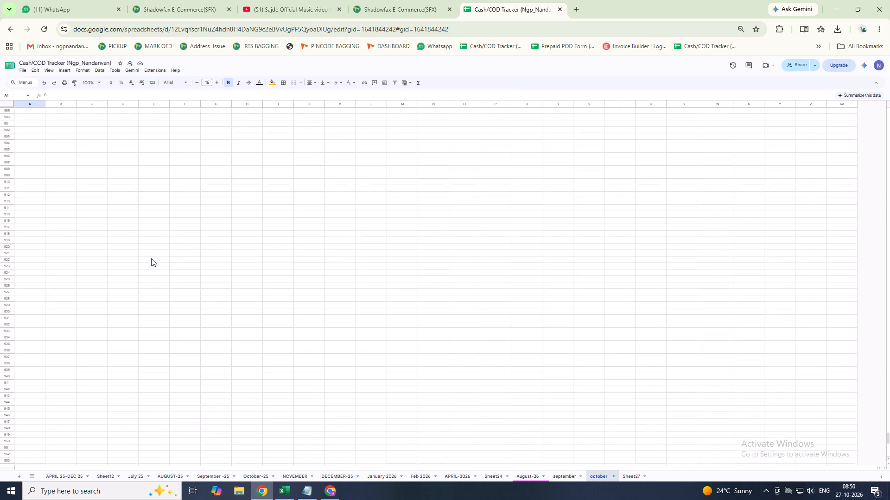
{"action": "scroll", "coordinate": [151, 258], "scroll_direction": "up", "scroll_amount": 10}
{"action": "left_click", "coordinate": [178, 3]}
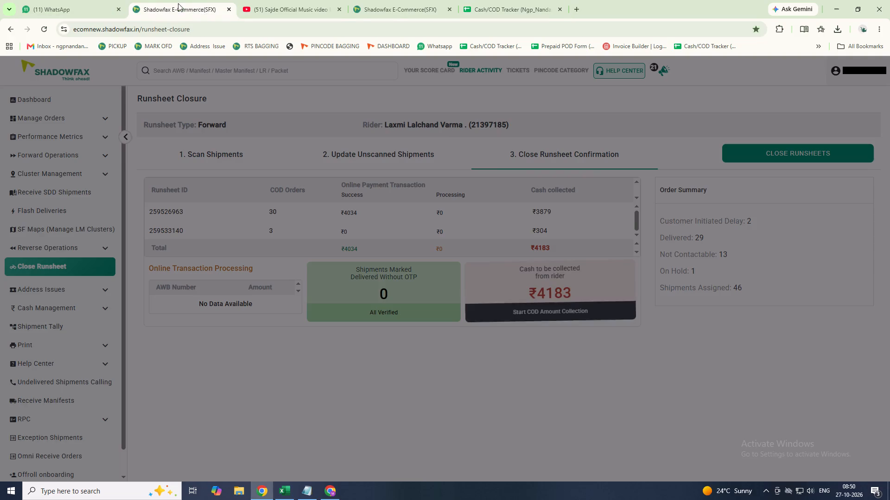
{"action": "left_click", "coordinate": [511, 3]}
{"action": "left_click", "coordinate": [58, 286]}
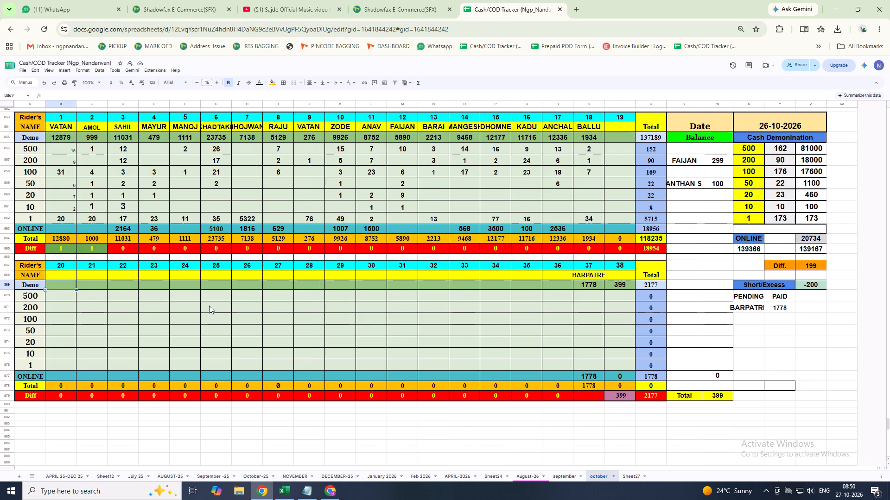
{"action": "key", "text": "4"}
{"action": "type", "text": "183"}
{"action": "key", "text": "Up"}
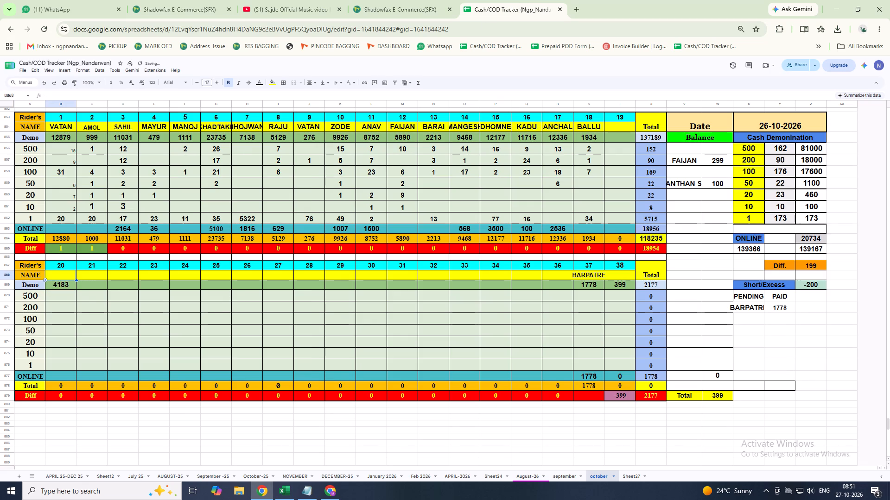
{"action": "type", "text": "Lal"}
{"action": "type", "text": "chand"}
{"action": "key", "text": "Down"}
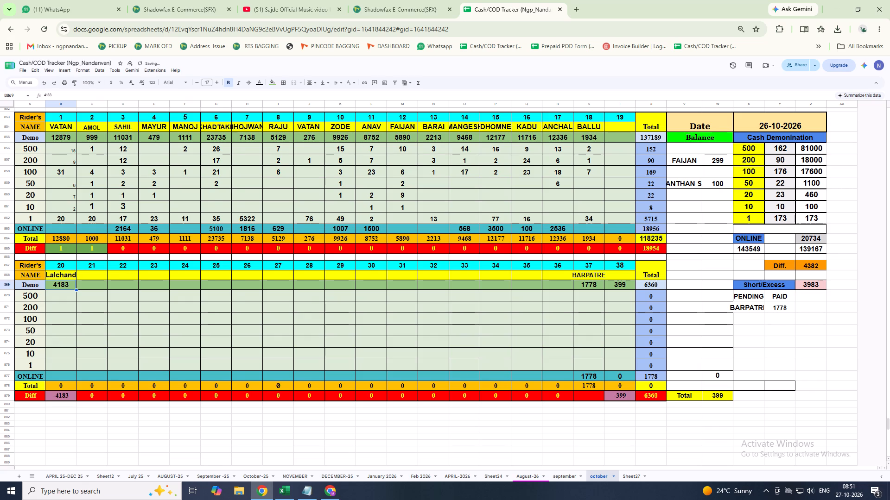
Fill in Lalchand's cash denominations: 5 of 500, 2 of 200, 12 of 100, 1 of 50 and 1 of 20.
{"action": "scroll", "coordinate": [296, 292], "scroll_direction": "up", "scroll_amount": 1}
{"action": "left_click", "coordinate": [55, 341]}
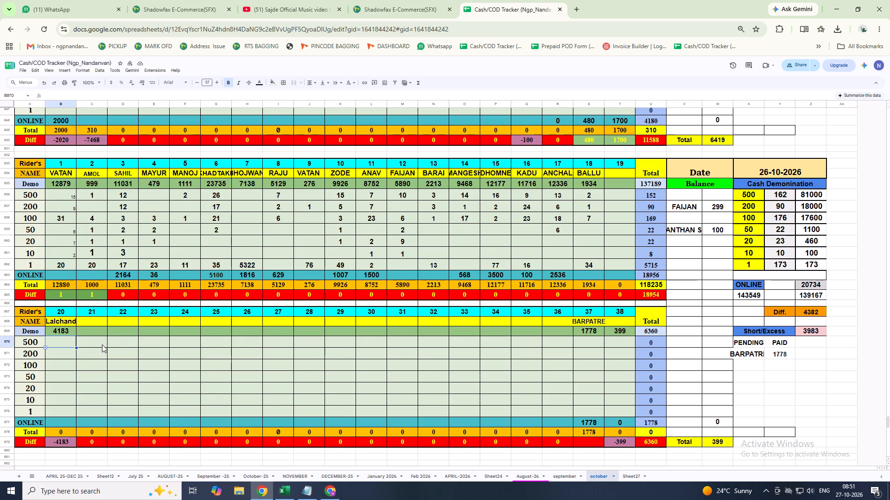
{"action": "key", "text": "5"}
{"action": "key", "text": "Down"}
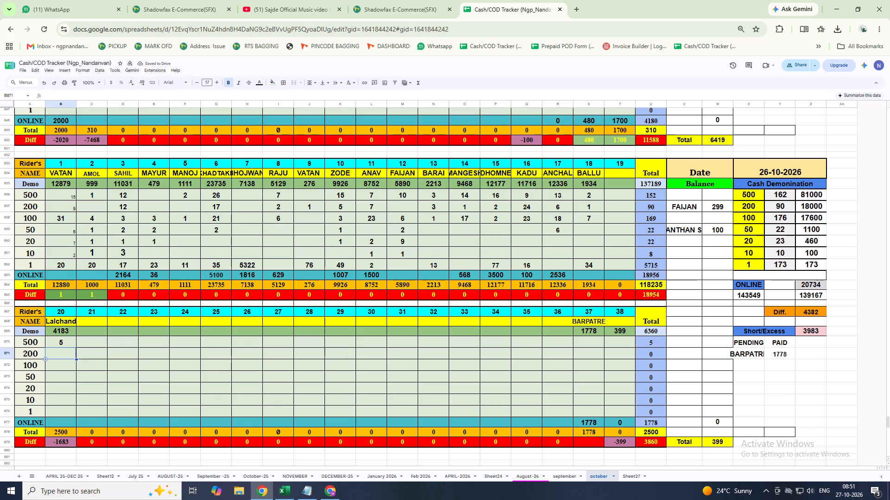
{"action": "key", "text": "2"}
{"action": "key", "text": "Down"}
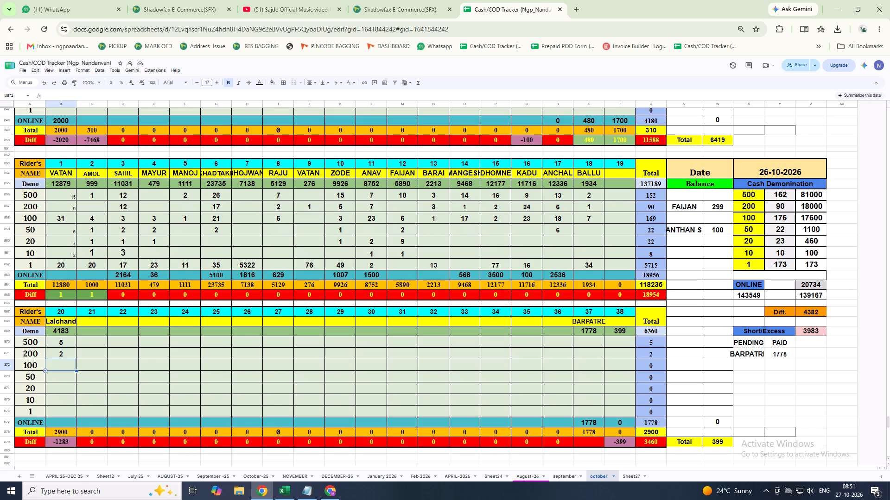
{"action": "type", "text": "12"}
{"action": "key", "text": "Down"}
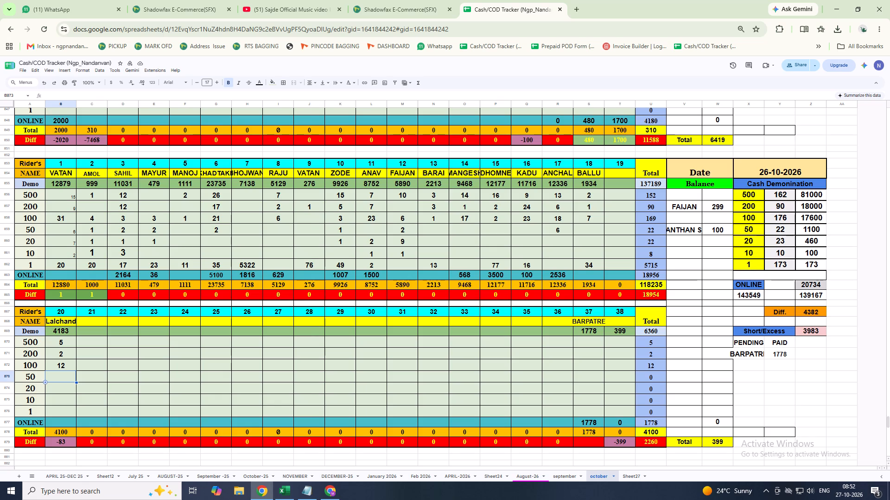
{"action": "key", "text": "1"}
{"action": "key", "text": "Down"}
{"action": "key", "text": "2"}
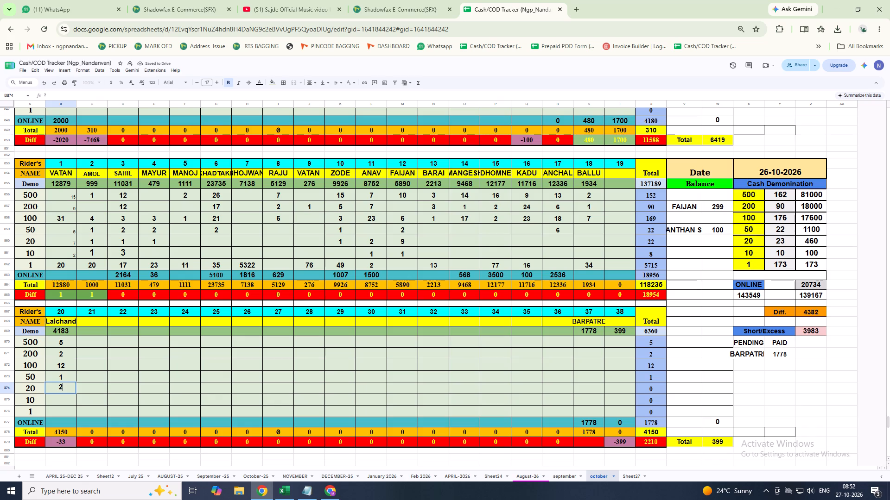
{"action": "key", "text": "BackSpace"}
{"action": "key", "text": "1"}
{"action": "key", "text": "Down"}
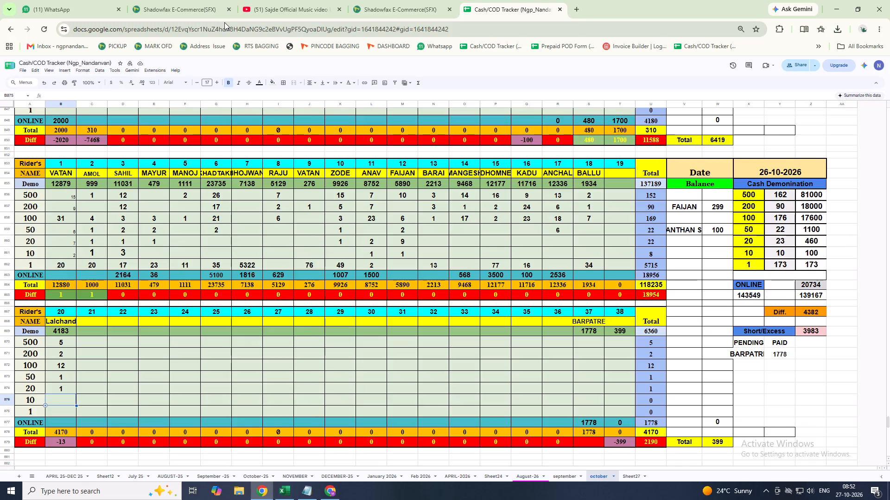
Back in Shadowfax, record ₹4183 as cash in hand collected from rider Laxmi and close the rider's runsheets.
{"action": "left_click", "coordinate": [173, 1]}
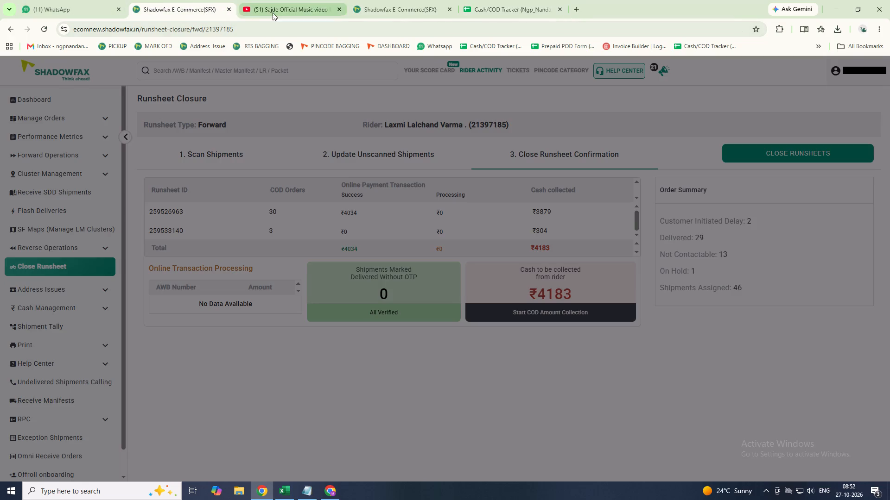
{"action": "left_click", "coordinate": [541, 312]}
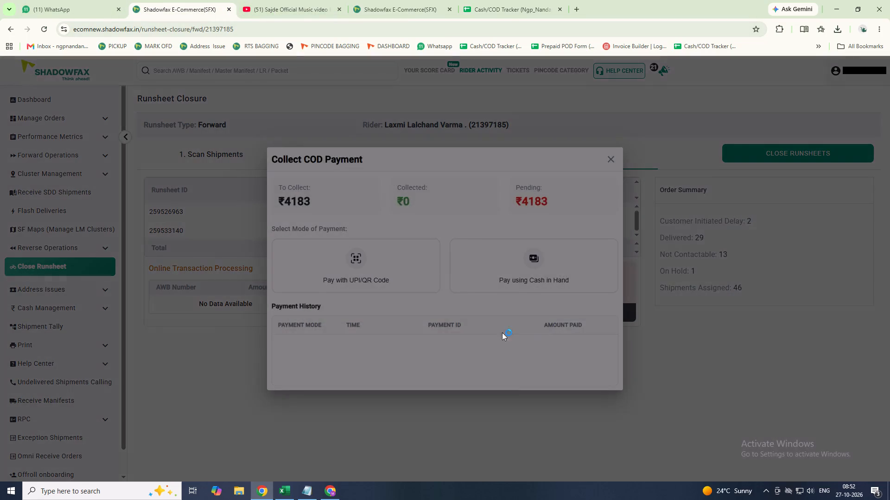
{"action": "left_click", "coordinate": [533, 262]}
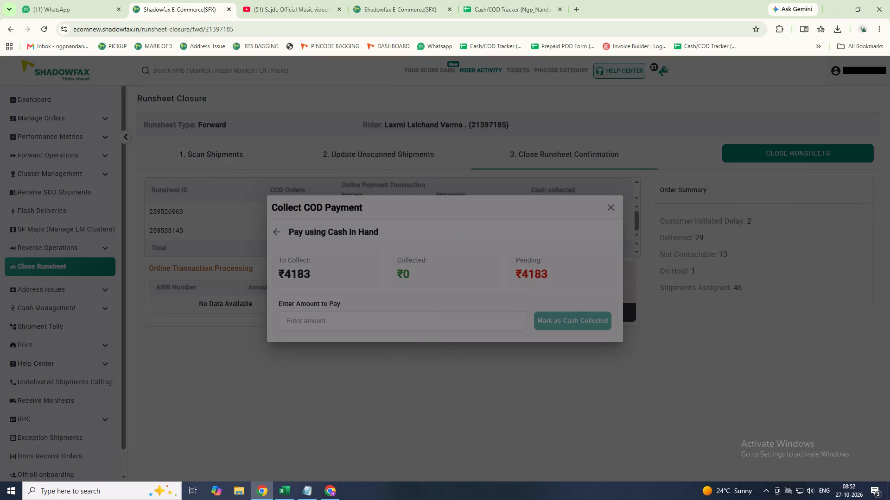
{"action": "left_click", "coordinate": [402, 323]}
{"action": "type", "text": "4183"}
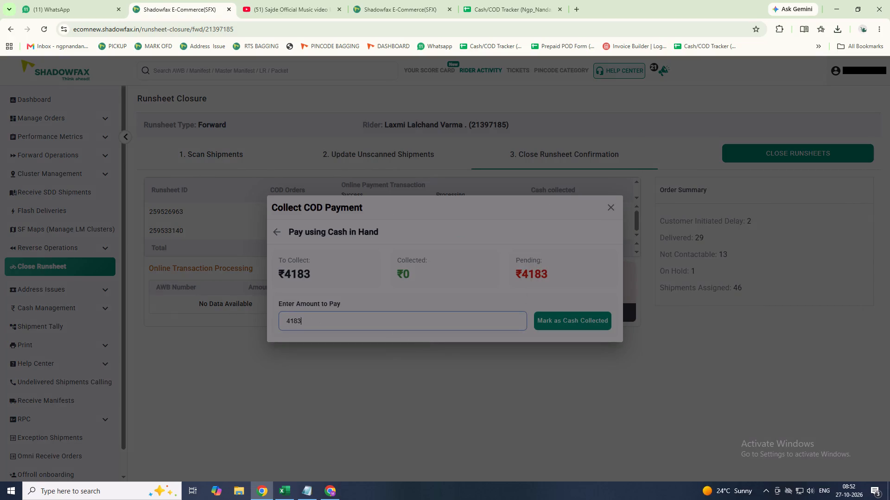
{"action": "left_click", "coordinate": [581, 319]}
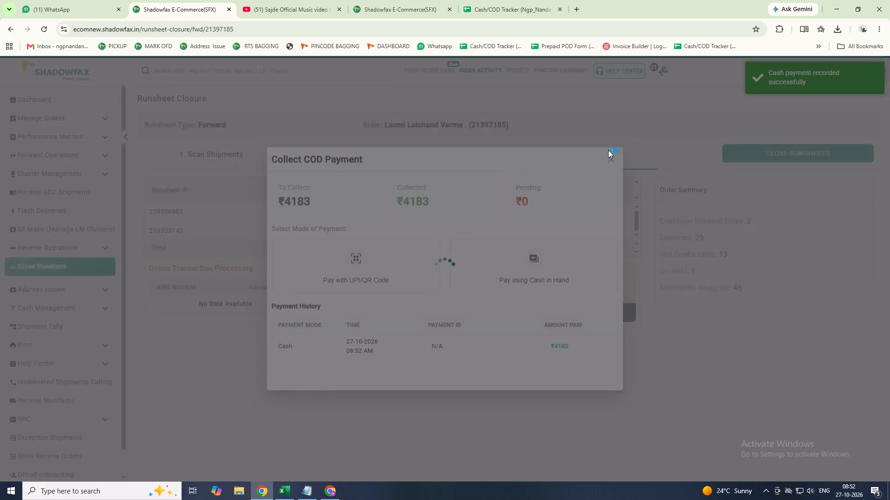
{"action": "left_click", "coordinate": [612, 156]}
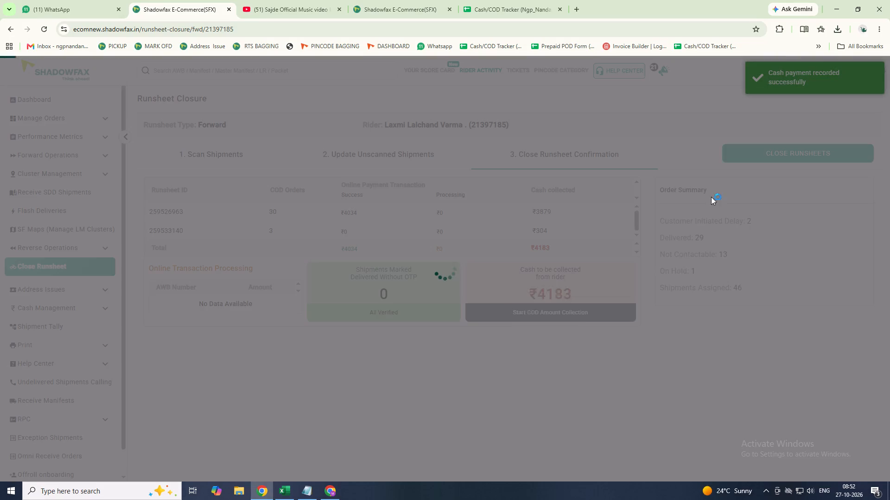
{"action": "left_click", "coordinate": [566, 315]}
{"action": "left_click", "coordinate": [566, 315]}
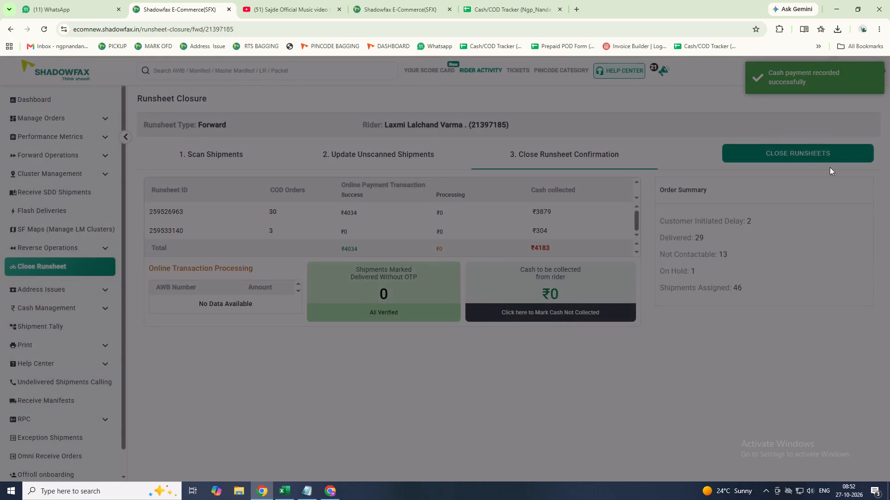
{"action": "left_click", "coordinate": [806, 149]}
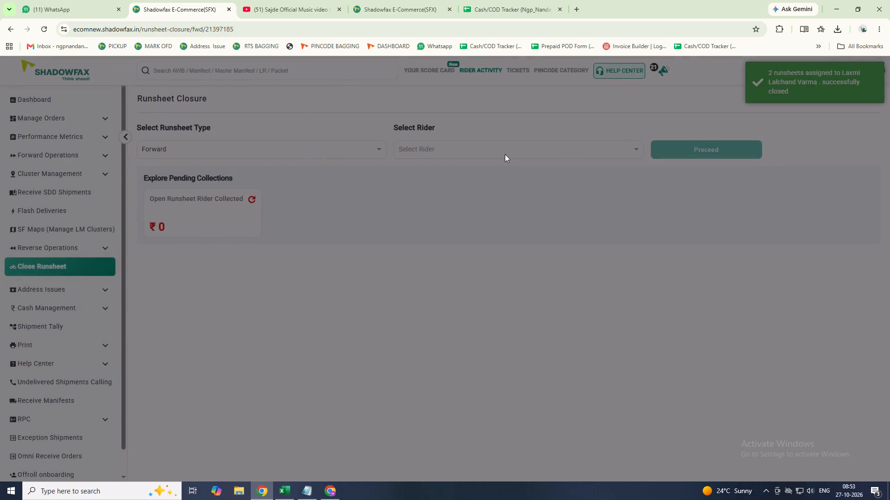
Open the forward runsheet closure for rider Himanshu, examine the unmarked shipments, and return to the scan stage.
{"action": "left_click", "coordinate": [492, 152]}
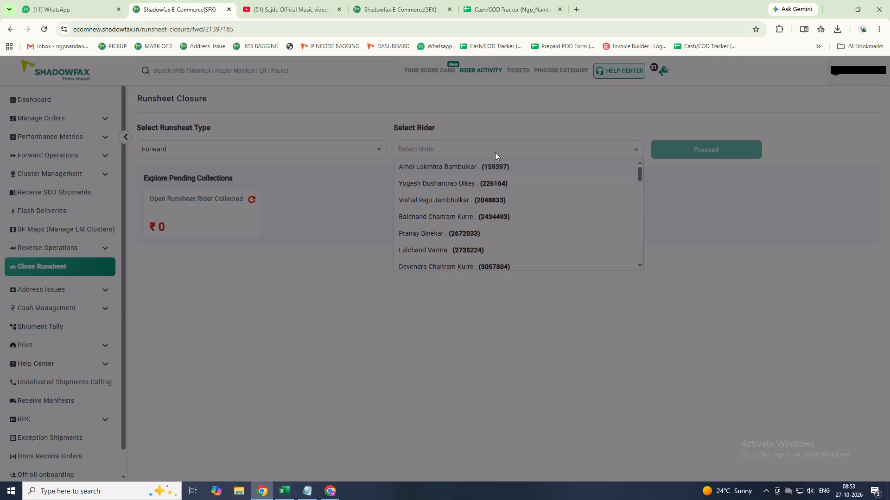
{"action": "type", "text": "himan"}
{"action": "key", "text": "Return"}
{"action": "key", "text": "Tab"}
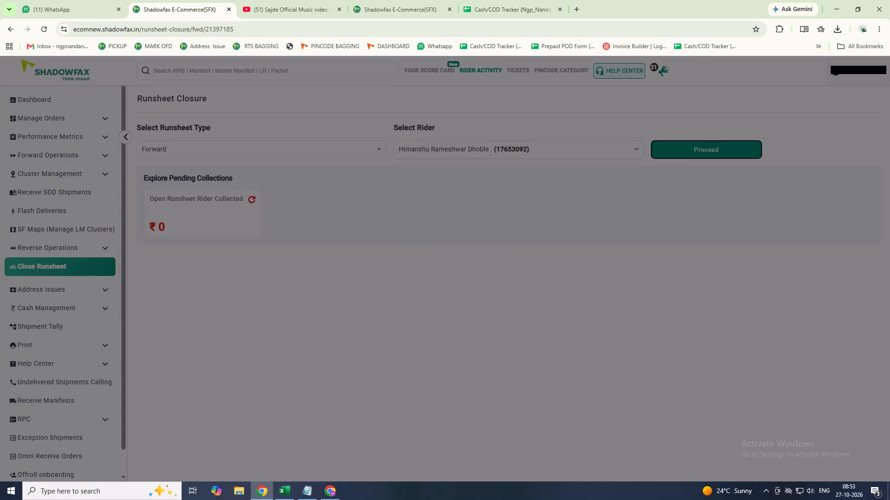
{"action": "key", "text": "Return"}
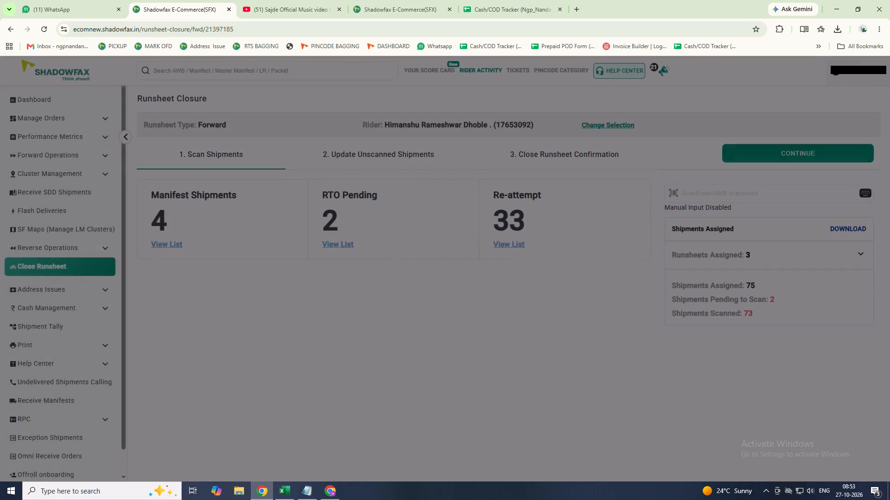
{"action": "left_click", "coordinate": [409, 156]}
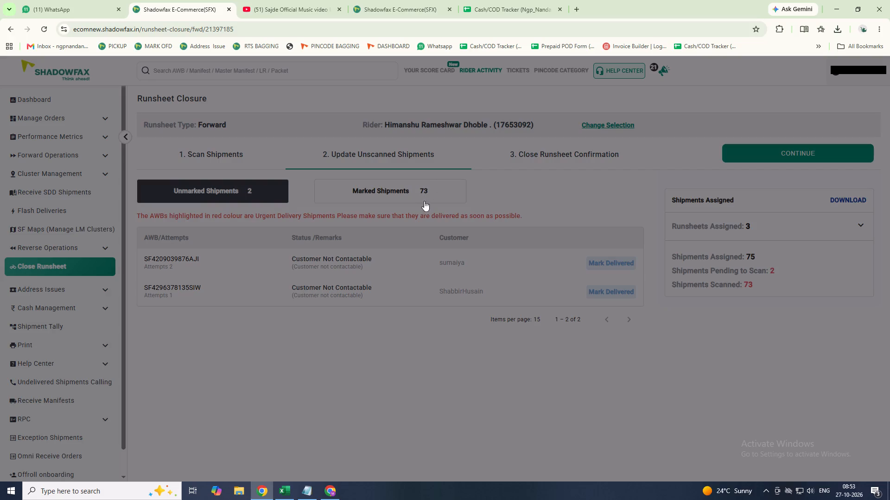
{"action": "left_click", "coordinate": [196, 158]}
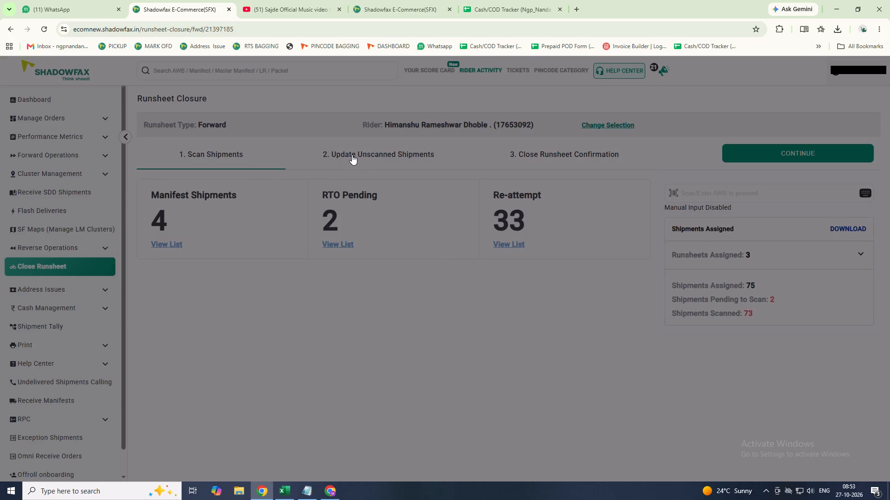
Examine the AWB numbers and remarks of Himanshu's unmarked shipments, comparing them with the scan stage of the forward runsheet closure.
{"action": "left_click", "coordinate": [404, 149]}
{"action": "left_click_drag", "start_coordinate": [173, 262], "coordinate": [221, 271]}
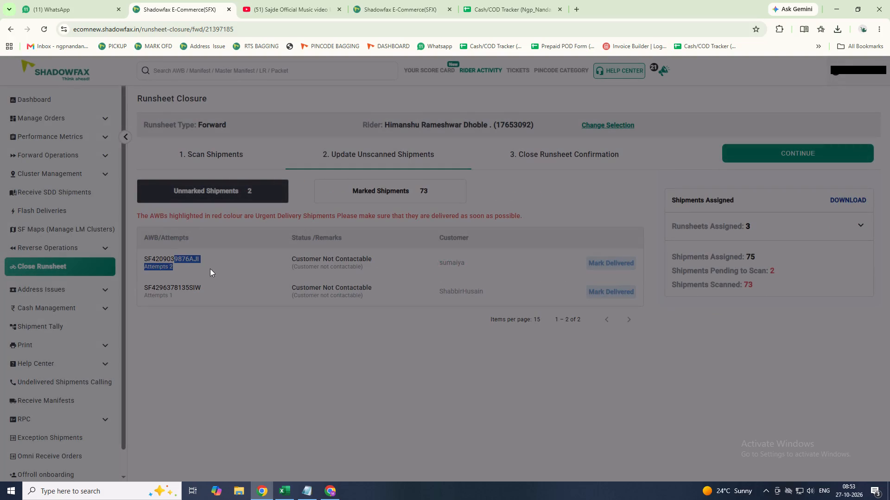
{"action": "left_click", "coordinate": [202, 257]}
{"action": "left_click_drag", "start_coordinate": [238, 275], "coordinate": [227, 274]}
{"action": "left_click", "coordinate": [213, 156]}
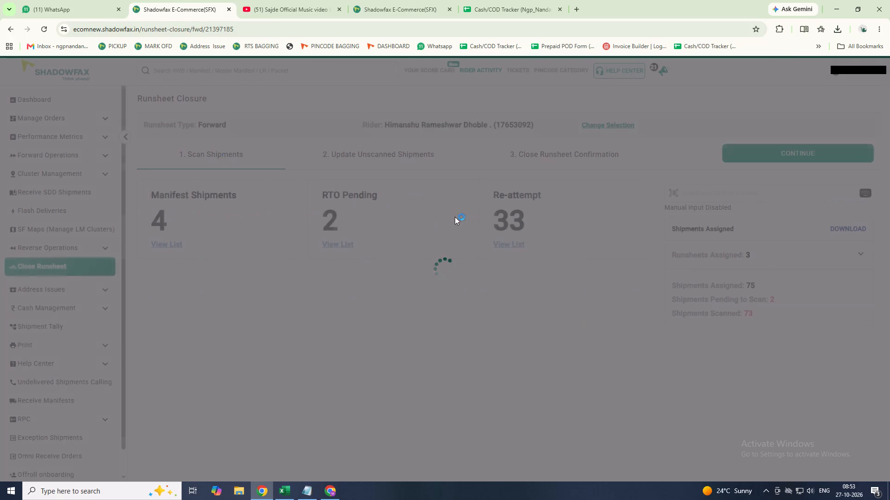
{"action": "left_click", "coordinate": [396, 159]}
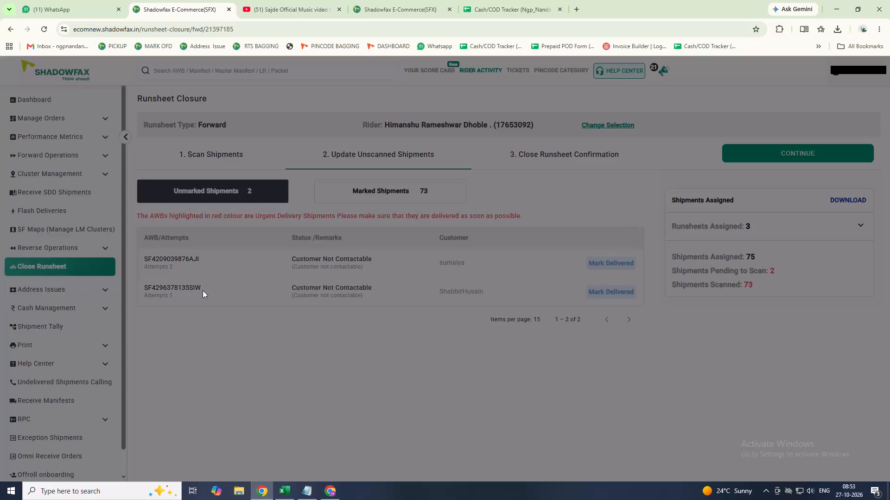
{"action": "left_click_drag", "start_coordinate": [214, 288], "coordinate": [132, 286]}
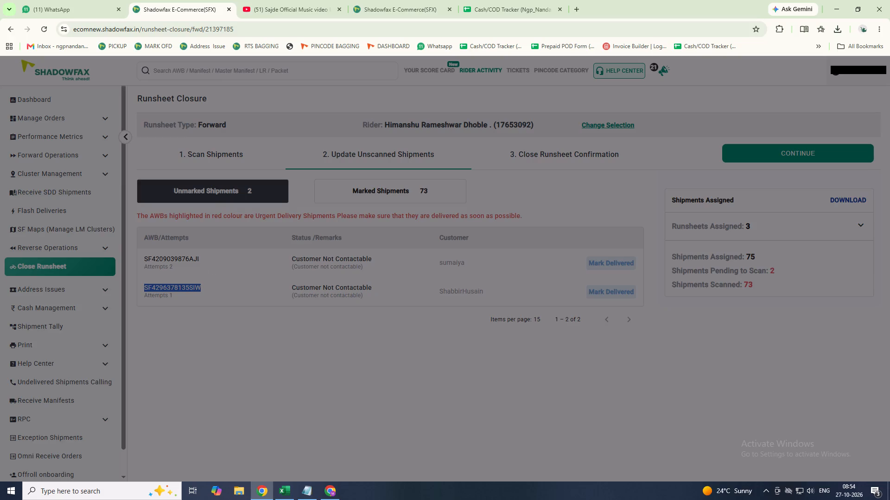
{"action": "scroll", "coordinate": [180, 261], "scroll_direction": "down", "scroll_amount": 18}
{"action": "scroll", "coordinate": [177, 252], "scroll_direction": "down", "scroll_amount": 10}
{"action": "left_click", "coordinate": [209, 158]}
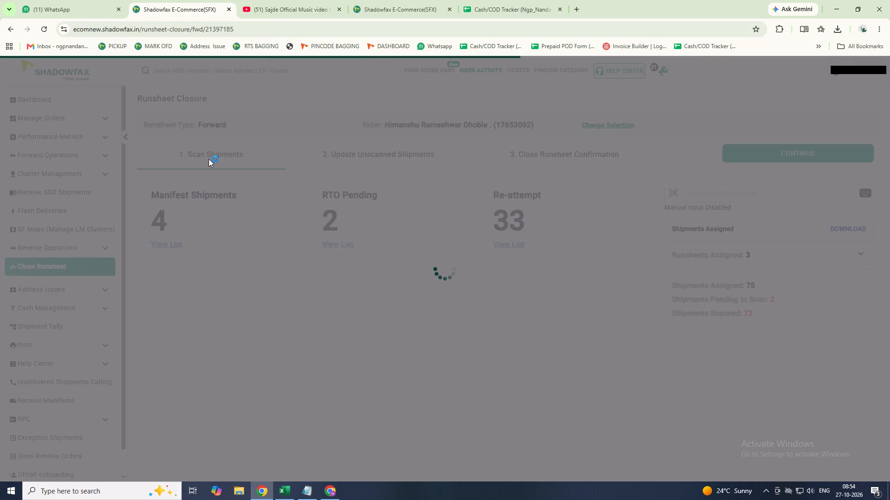
{"action": "left_click", "coordinate": [771, 154]}
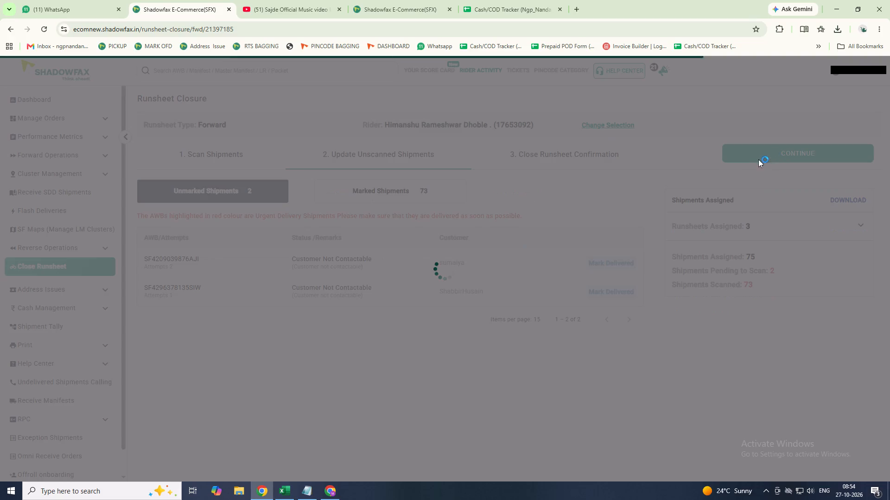
Return to the hub dashboard and refresh the Quick Access counts.
{"action": "left_click", "coordinate": [37, 98]}
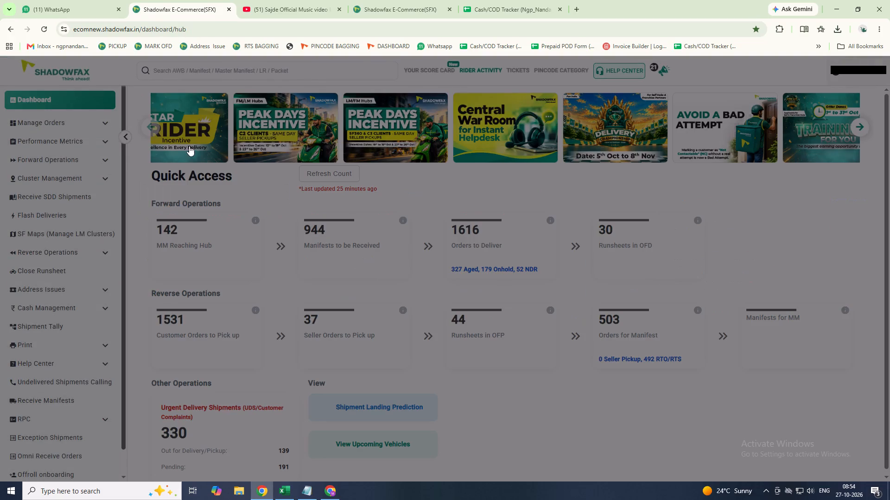
{"action": "left_click", "coordinate": [347, 174]}
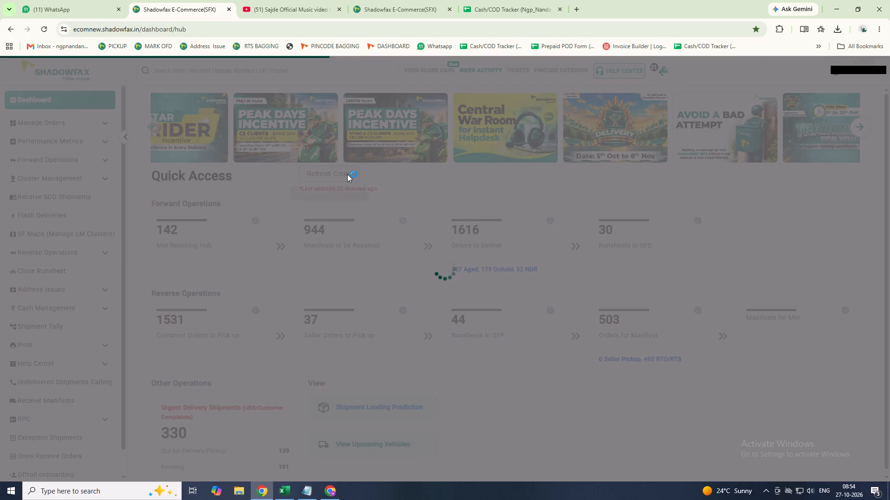
{"action": "left_click", "coordinate": [483, 234]}
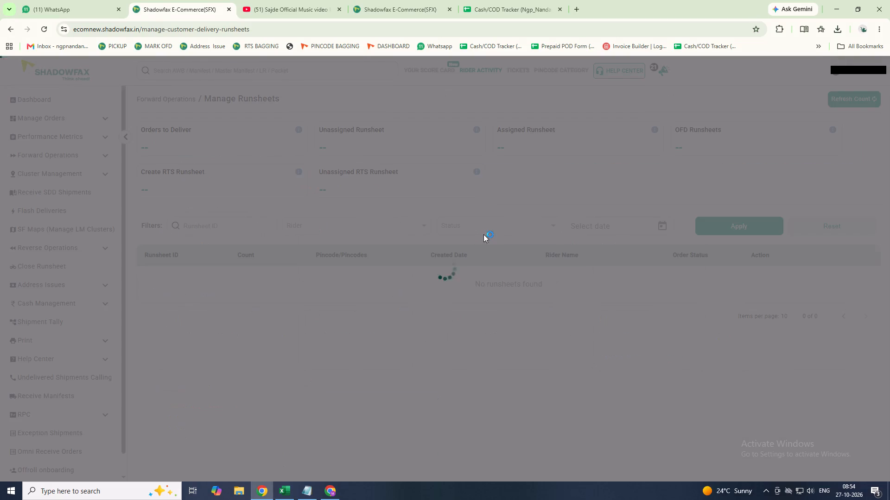
{"action": "left_click", "coordinate": [34, 100]}
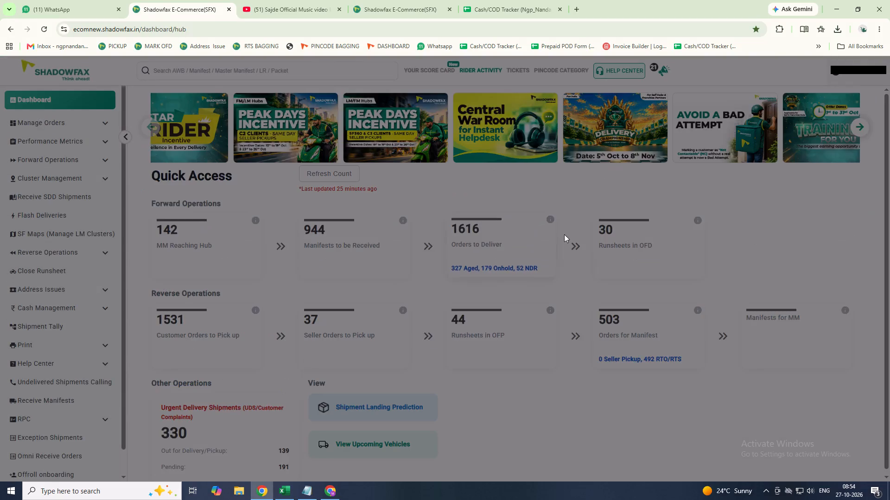
{"action": "left_click", "coordinate": [626, 237]}
{"action": "scroll", "coordinate": [536, 344], "scroll_direction": "down", "scroll_amount": 6}
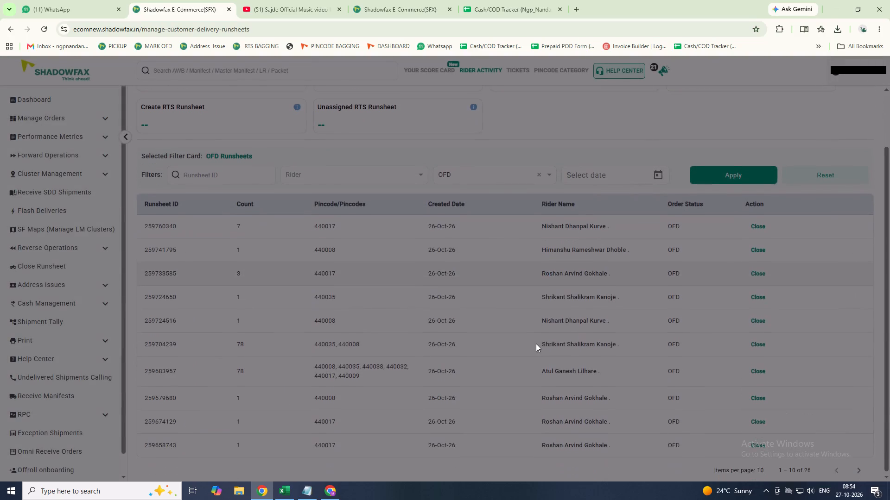
{"action": "scroll", "coordinate": [536, 344], "scroll_direction": "down", "scroll_amount": 9}
{"action": "left_click", "coordinate": [859, 467]}
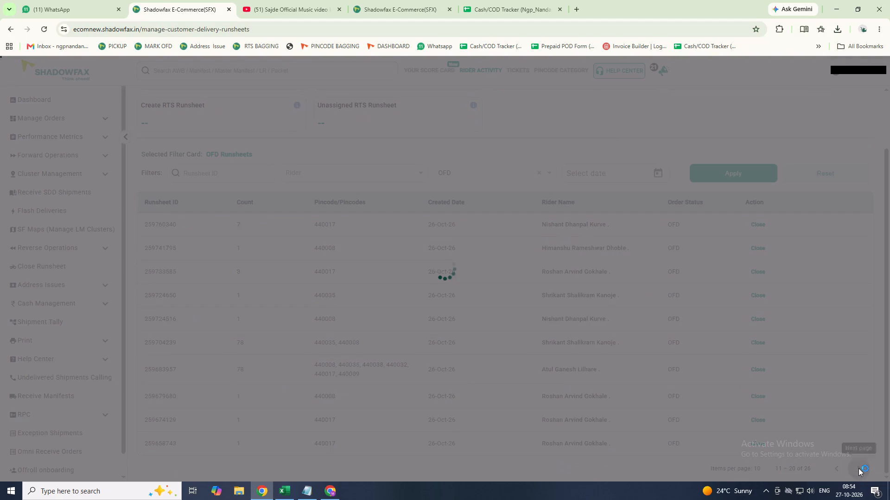
{"action": "scroll", "coordinate": [477, 337], "scroll_direction": "down", "scroll_amount": 3}
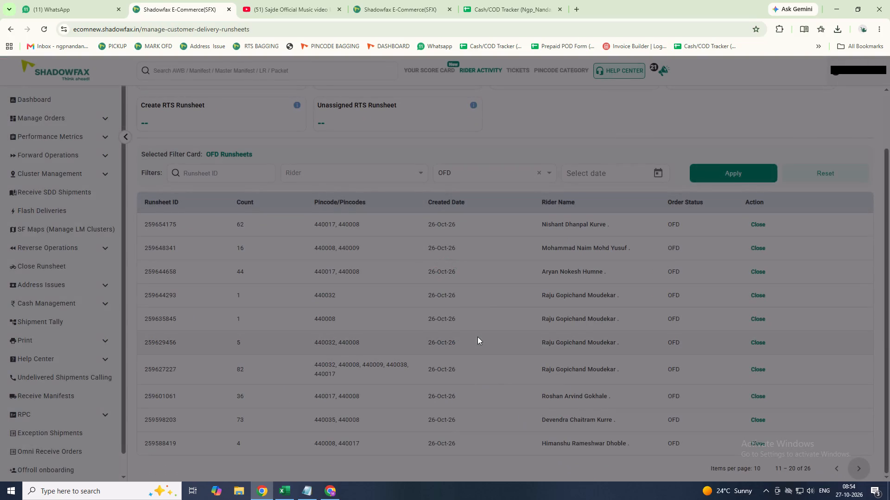
{"action": "scroll", "coordinate": [477, 337], "scroll_direction": "down", "scroll_amount": 1}
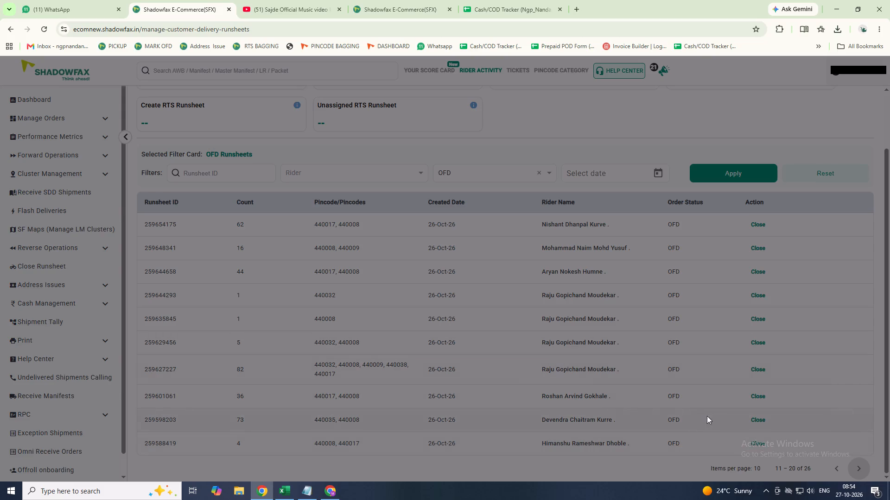
{"action": "left_click", "coordinate": [753, 444]}
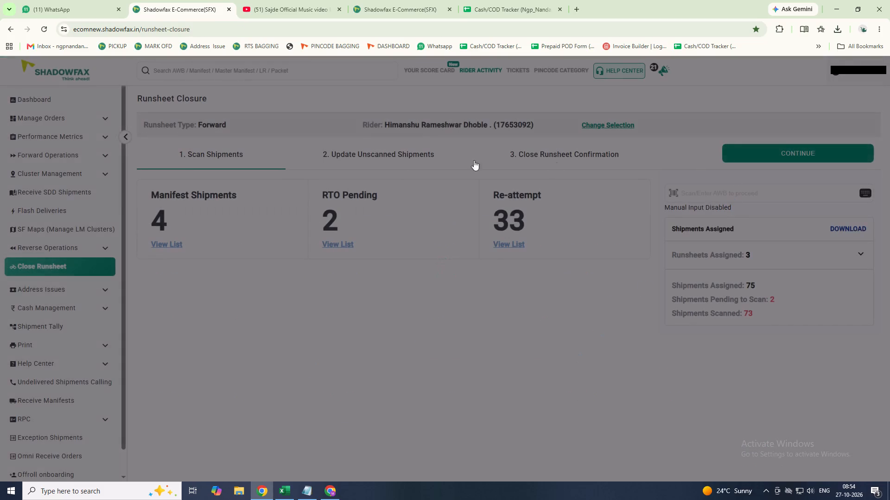
{"action": "left_click", "coordinate": [32, 100]}
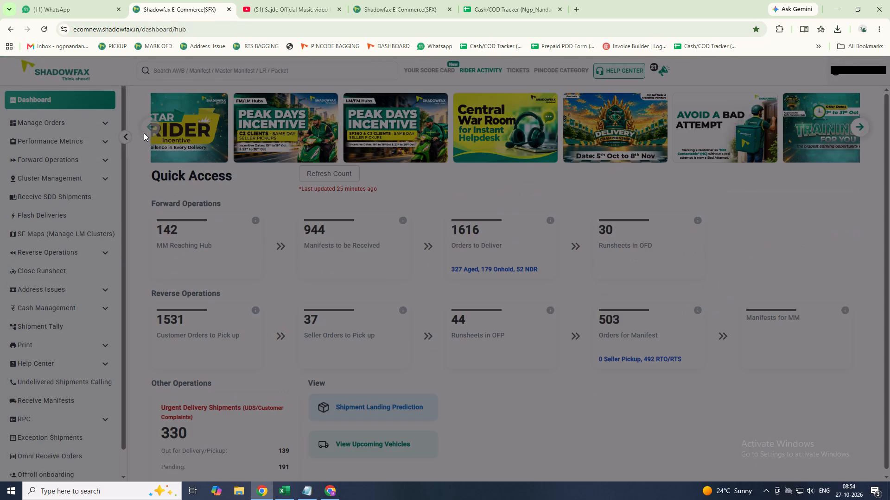
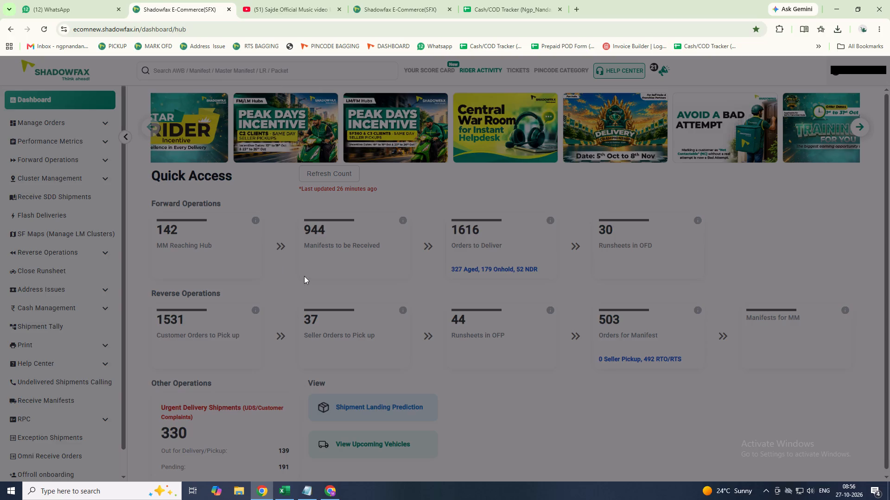
Open the customer pickup runsheets in OFP, go to the last page and view the details of runsheet 259387966.
{"action": "left_click", "coordinate": [44, 269]}
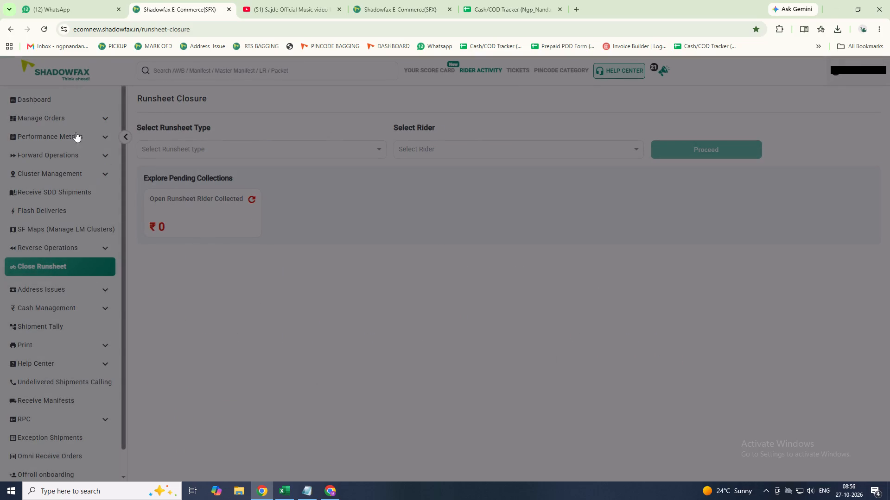
{"action": "left_click", "coordinate": [41, 100]}
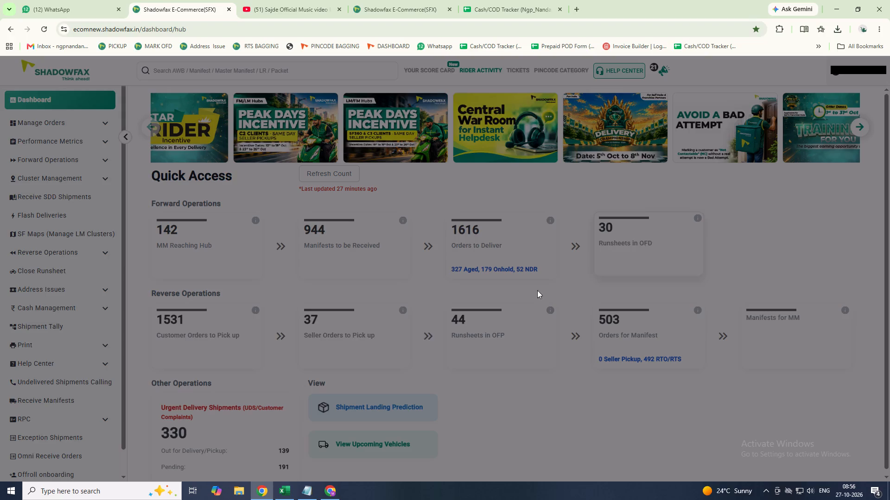
{"action": "left_click", "coordinate": [208, 333]}
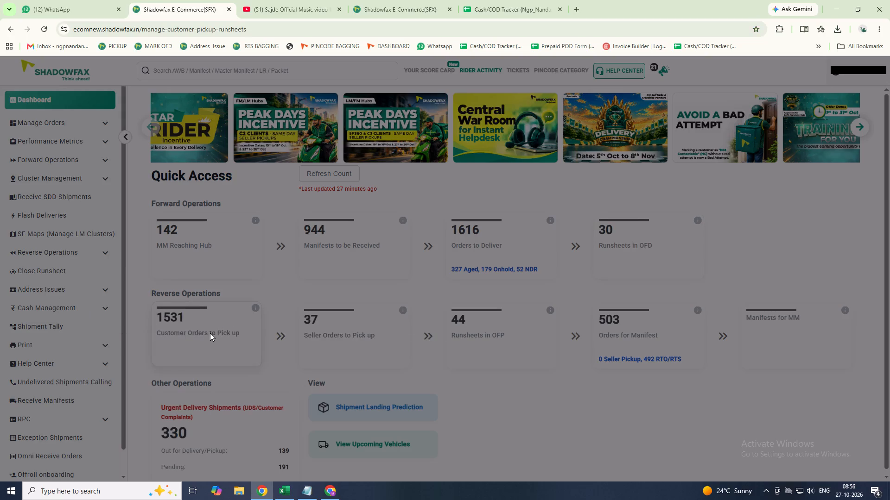
{"action": "left_click", "coordinate": [591, 101]}
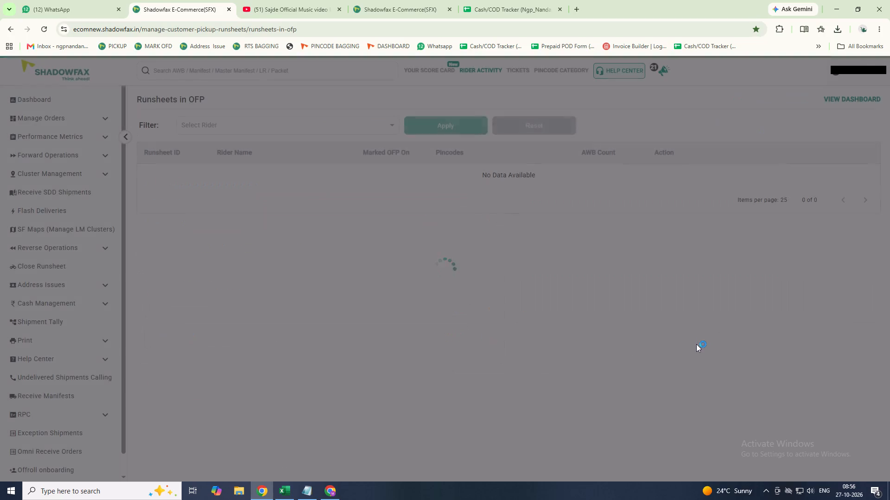
{"action": "scroll", "coordinate": [398, 275], "scroll_direction": "down", "scroll_amount": 17}
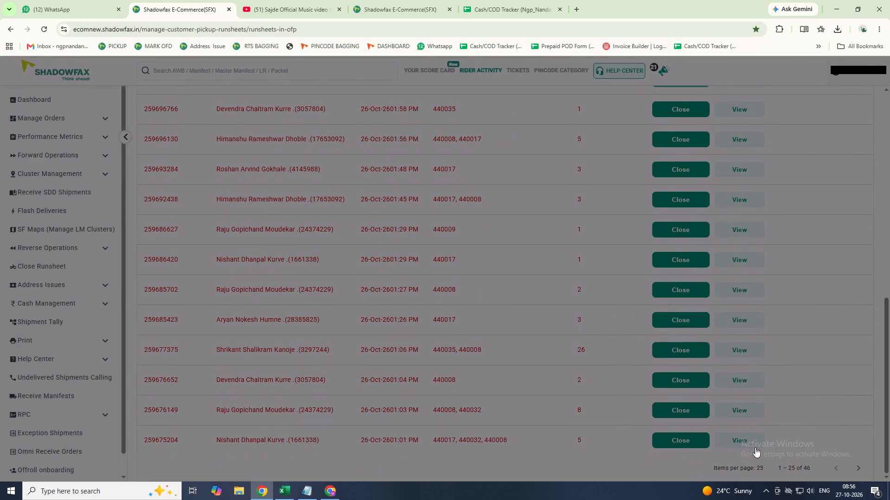
{"action": "left_click", "coordinate": [858, 468]}
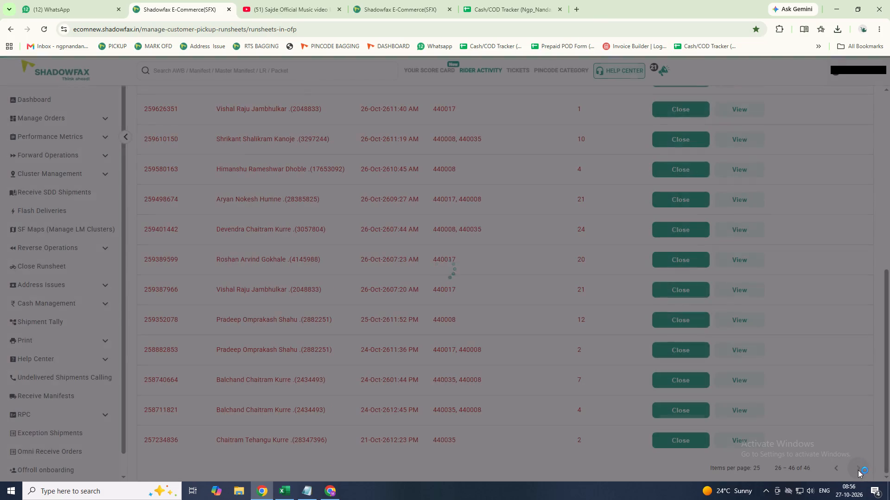
{"action": "left_click", "coordinate": [860, 471]}
{"action": "left_click", "coordinate": [859, 469]}
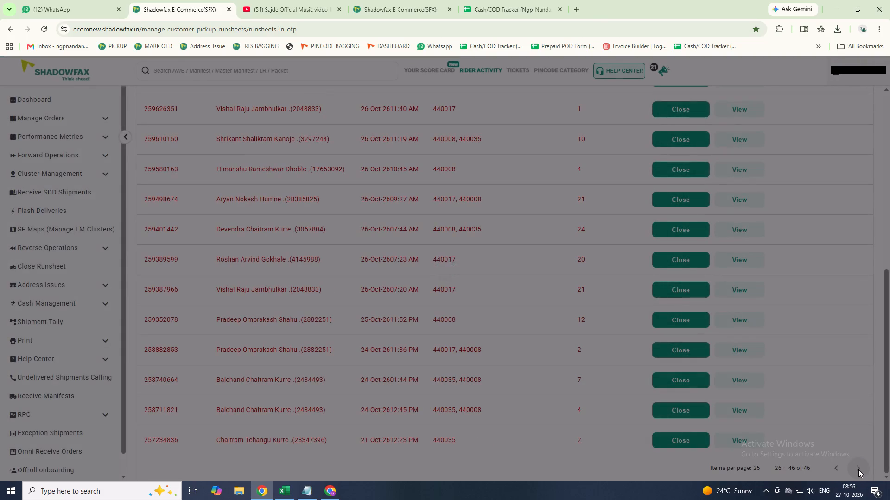
{"action": "left_click", "coordinate": [858, 469]}
{"action": "left_click", "coordinate": [729, 291]}
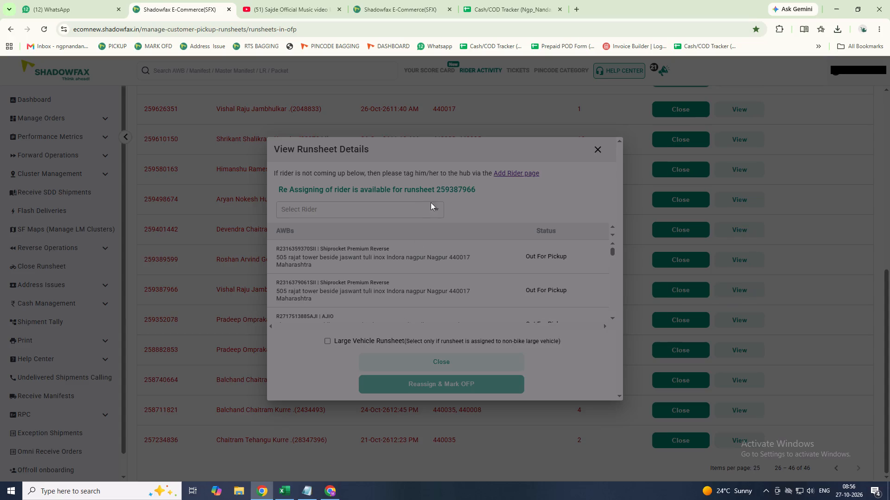
{"action": "left_click", "coordinate": [598, 144]}
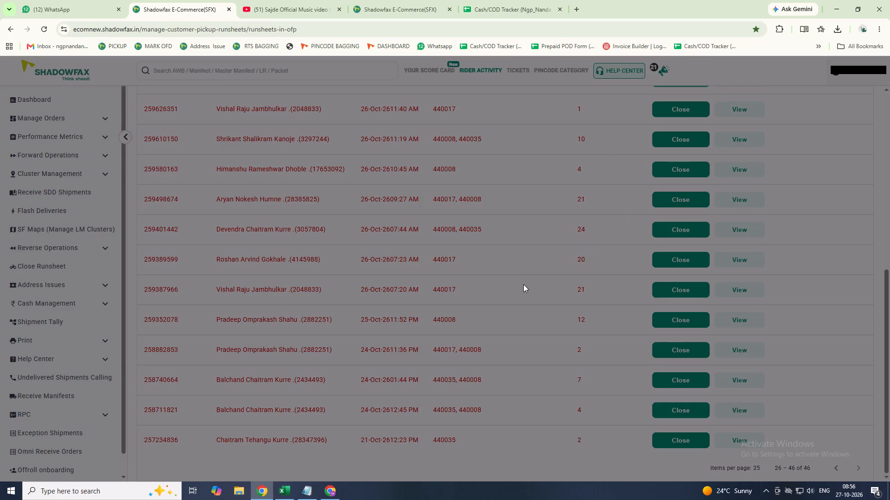
Examine the older open runsheets, their riders and AWB counts on the last page of Runsheets in OFP.
{"action": "scroll", "coordinate": [563, 300], "scroll_direction": "down", "scroll_amount": 1}
{"action": "scroll", "coordinate": [605, 287], "scroll_direction": "down", "scroll_amount": 2}
{"action": "scroll", "coordinate": [492, 343], "scroll_direction": "up", "scroll_amount": 2}
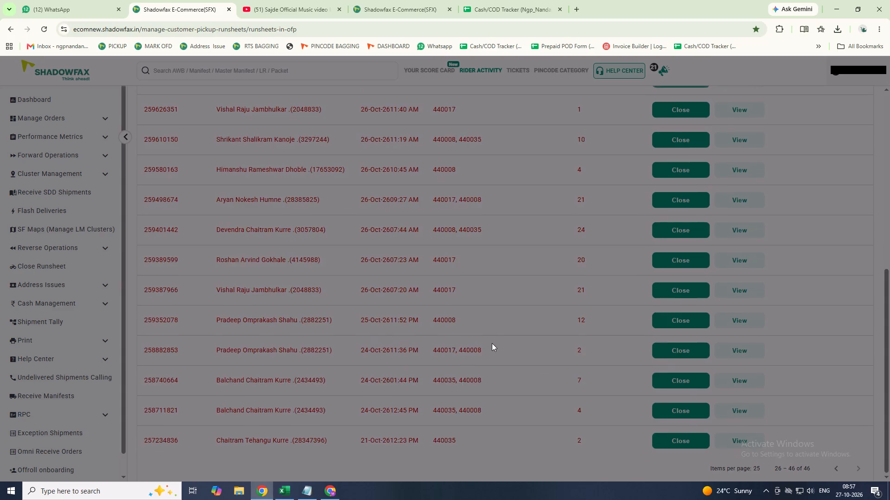
{"action": "scroll", "coordinate": [492, 343], "scroll_direction": "up", "scroll_amount": 5}
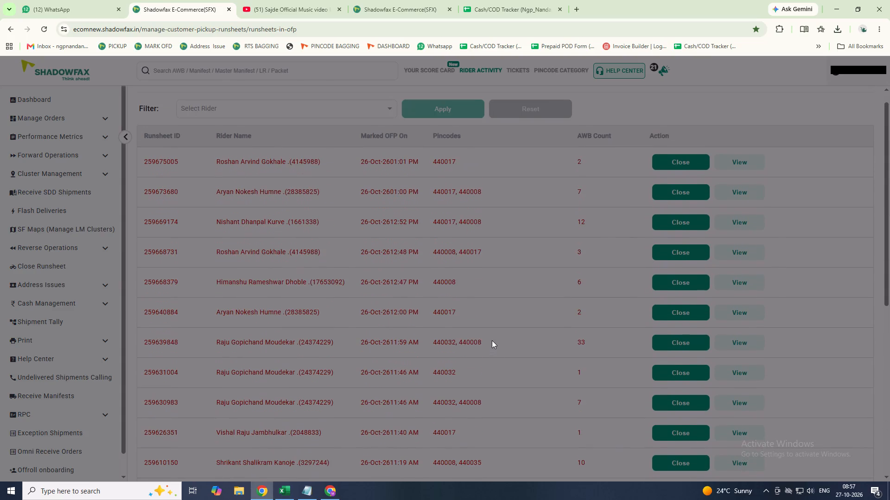
{"action": "scroll", "coordinate": [499, 322], "scroll_direction": "down", "scroll_amount": 14}
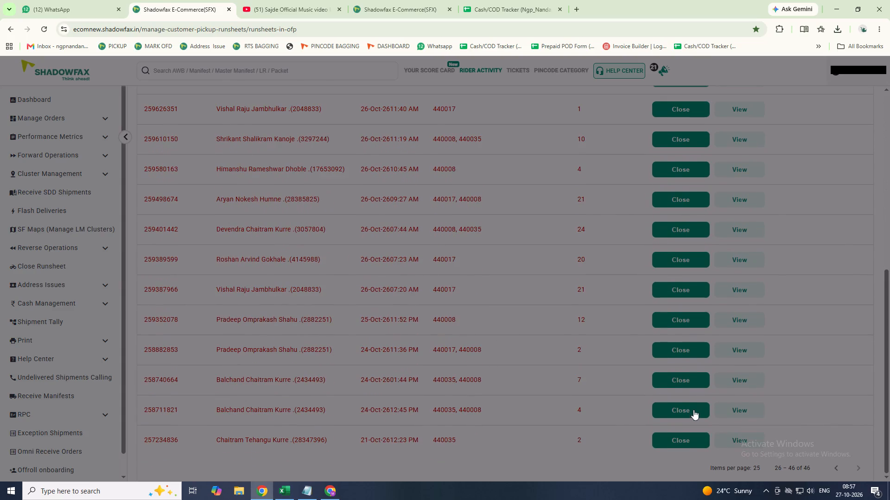
{"action": "left_click", "coordinate": [735, 444]}
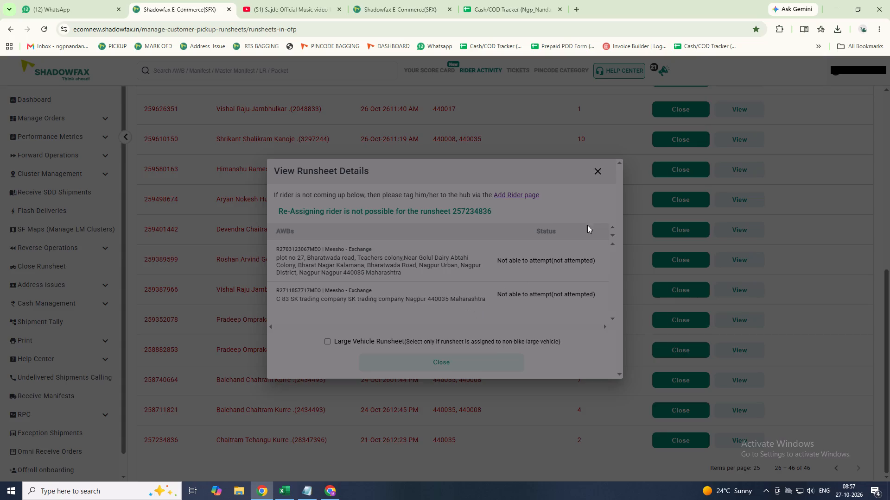
{"action": "left_click", "coordinate": [596, 171]}
{"action": "left_click", "coordinate": [676, 442]}
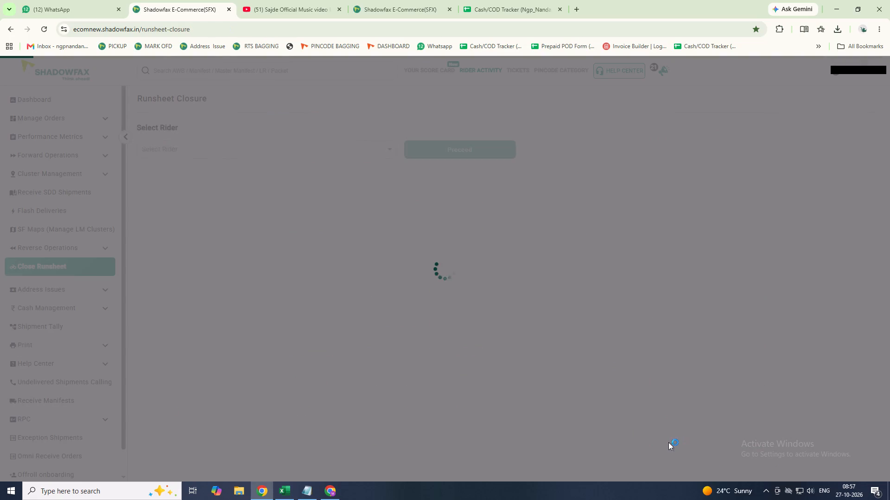
{"action": "left_click", "coordinate": [767, 153]}
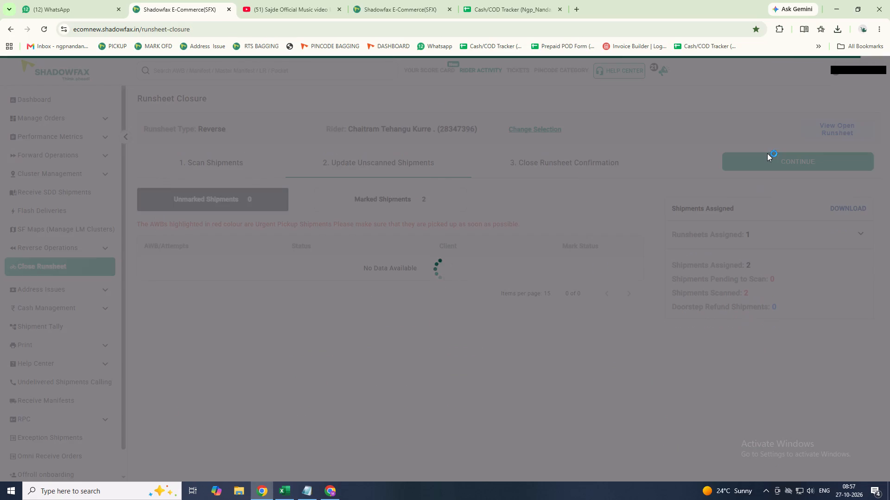
{"action": "left_click", "coordinate": [773, 161]}
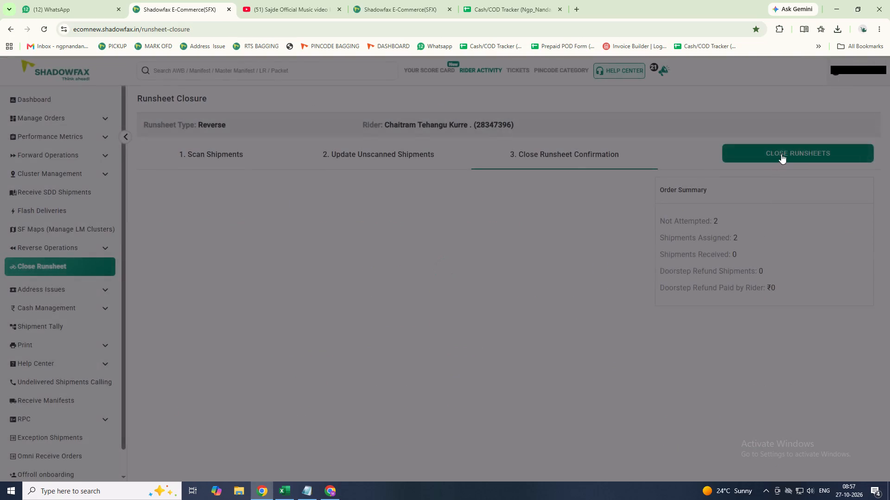
{"action": "left_click", "coordinate": [781, 153]}
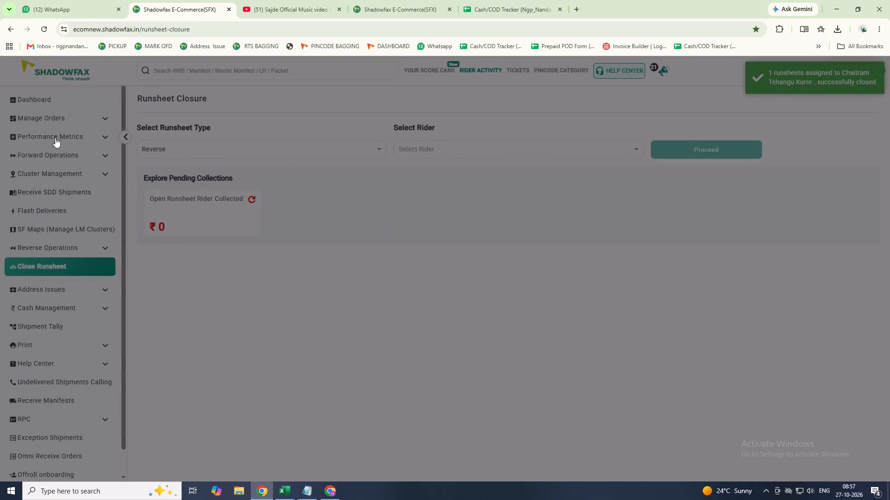
Reopen the customer pickup Runsheets in OFP from the hub dashboard and go to the list's last page.
{"action": "left_click", "coordinate": [40, 95]}
{"action": "left_click", "coordinate": [38, 95]}
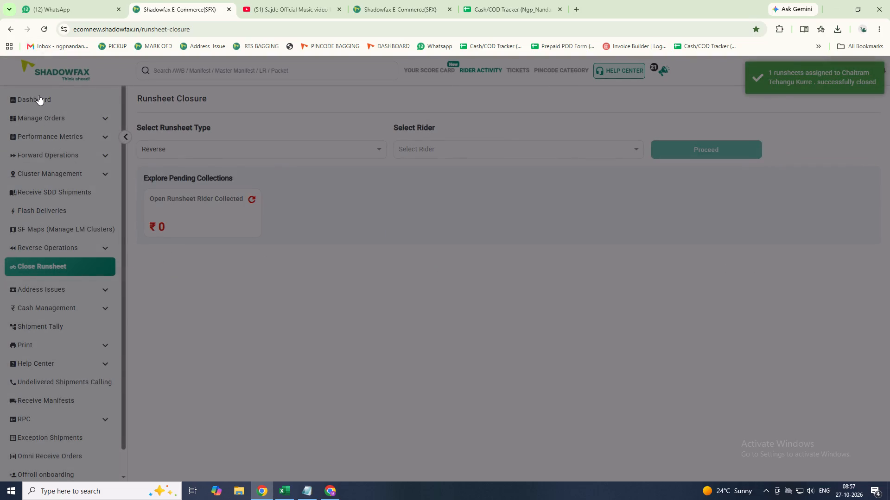
{"action": "left_click", "coordinate": [38, 98]}
{"action": "left_click", "coordinate": [184, 331]}
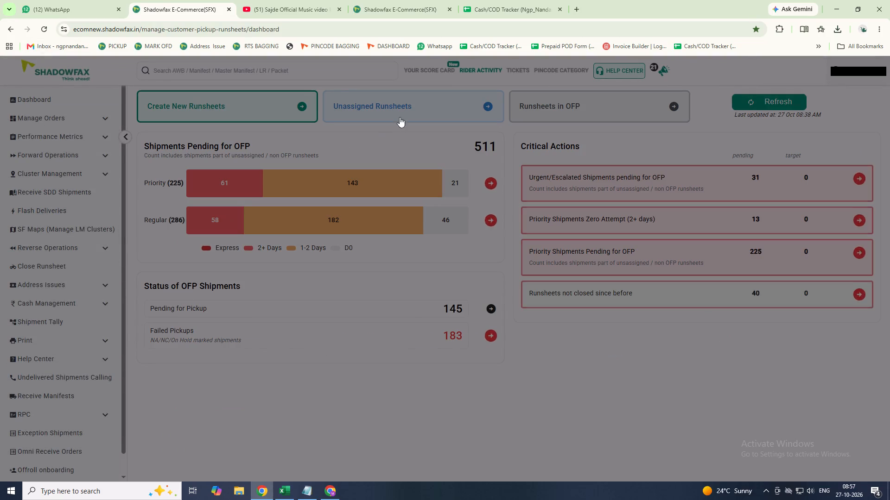
{"action": "left_click", "coordinate": [279, 107]}
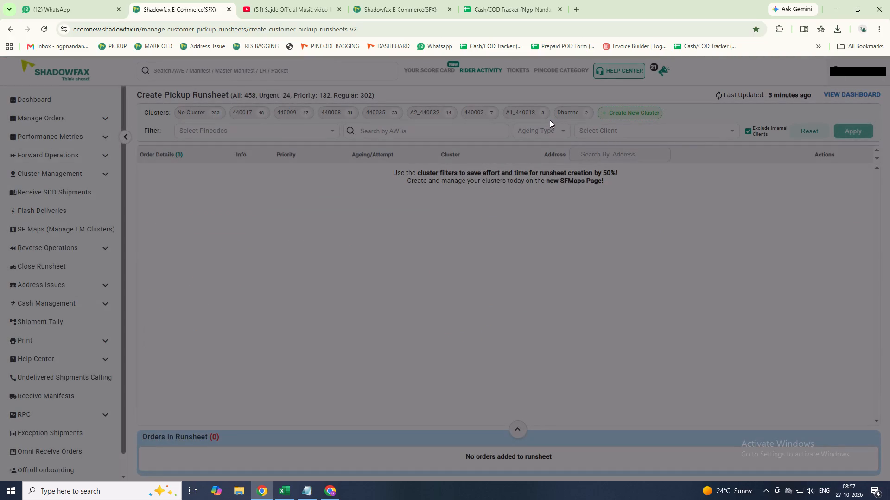
{"action": "left_click", "coordinate": [836, 94]}
{"action": "left_click", "coordinate": [581, 109]}
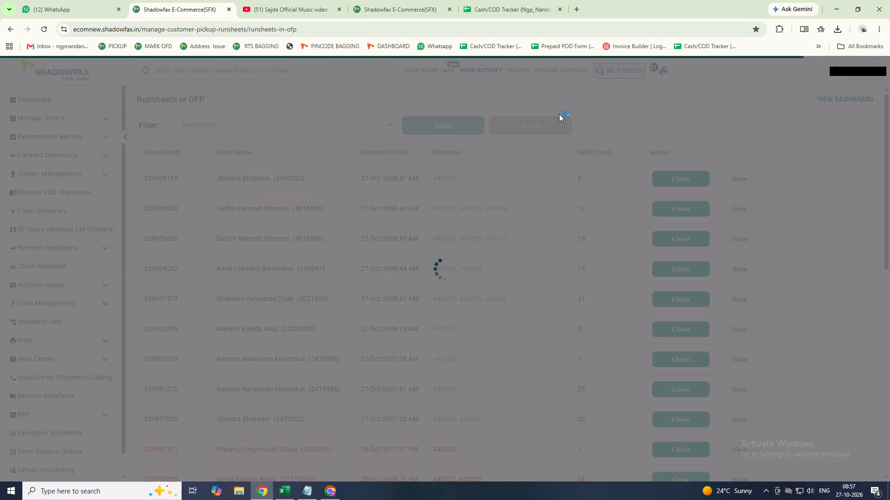
{"action": "scroll", "coordinate": [619, 269], "scroll_direction": "down", "scroll_amount": 11}
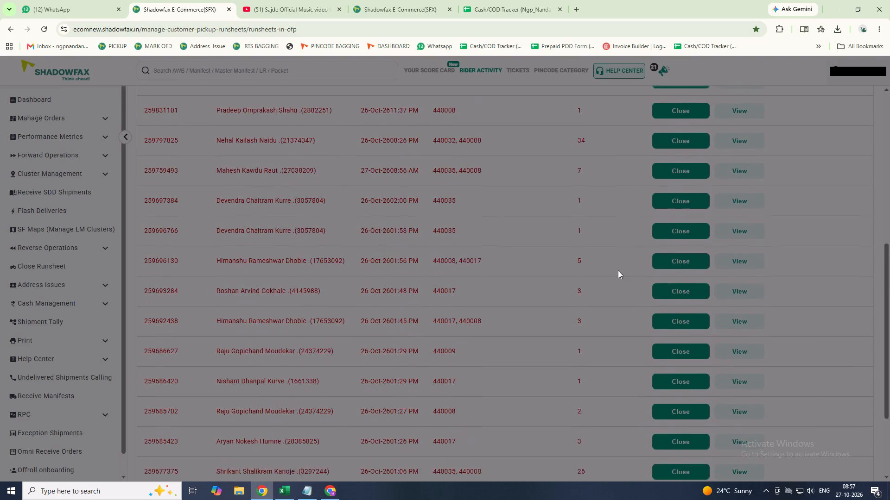
{"action": "scroll", "coordinate": [618, 270], "scroll_direction": "down", "scroll_amount": 11}
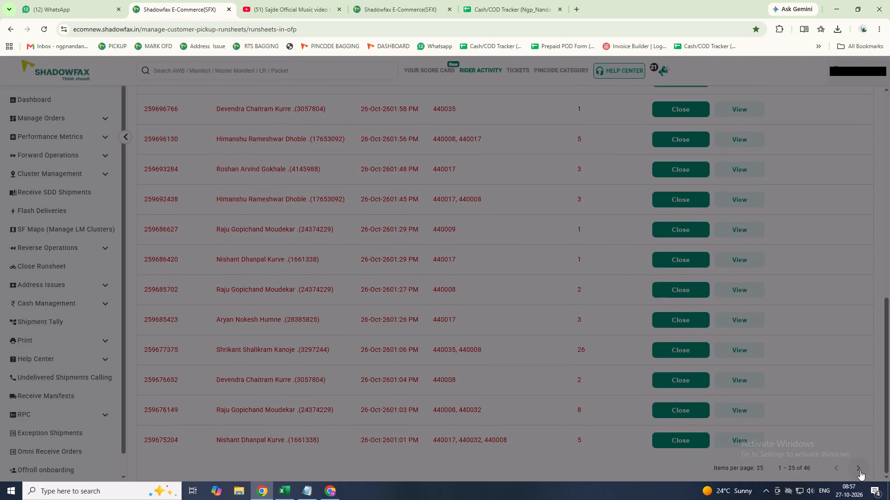
{"action": "left_click", "coordinate": [855, 462]}
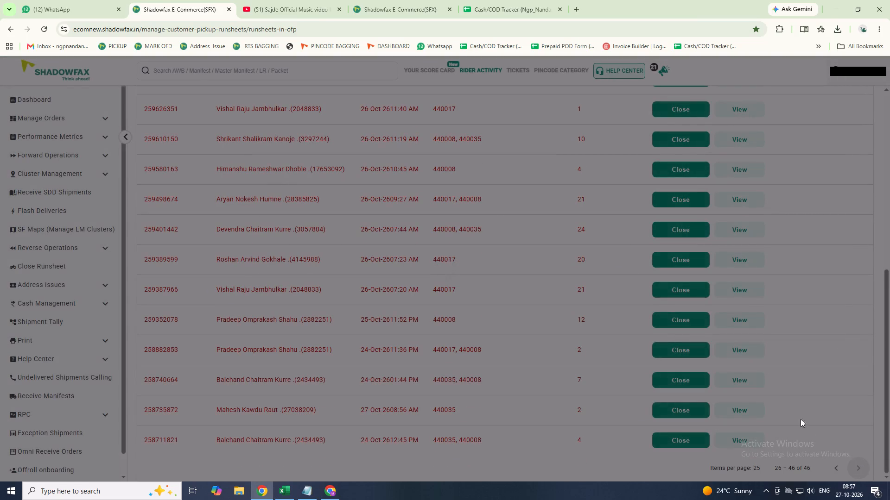
{"action": "left_click", "coordinate": [681, 406]}
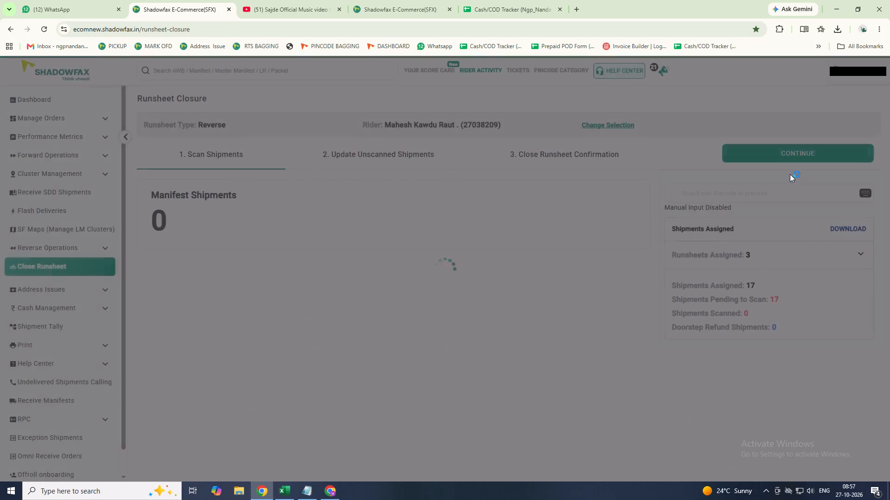
{"action": "left_click", "coordinate": [804, 156]}
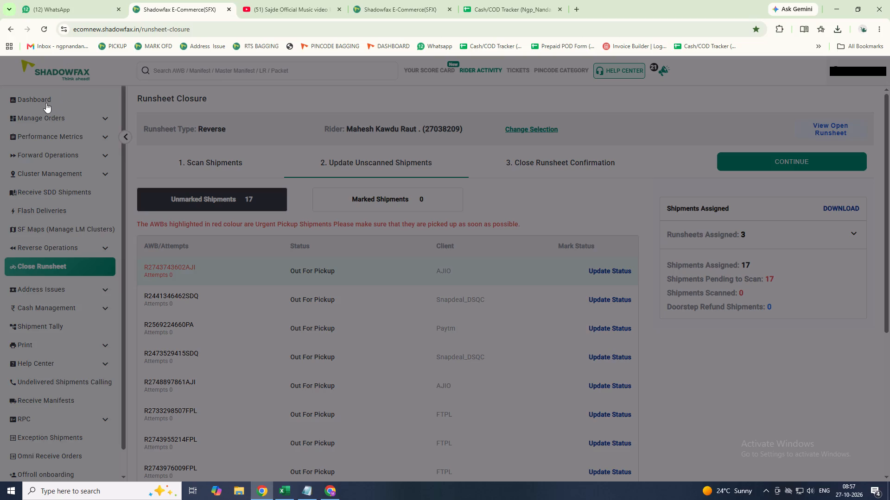
{"action": "scroll", "coordinate": [426, 276], "scroll_direction": "down", "scroll_amount": 4}
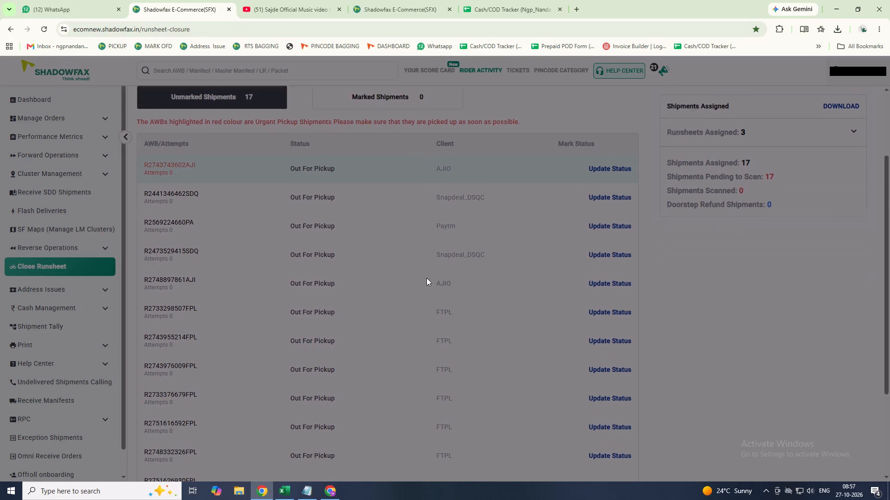
{"action": "scroll", "coordinate": [426, 278], "scroll_direction": "up", "scroll_amount": 3}
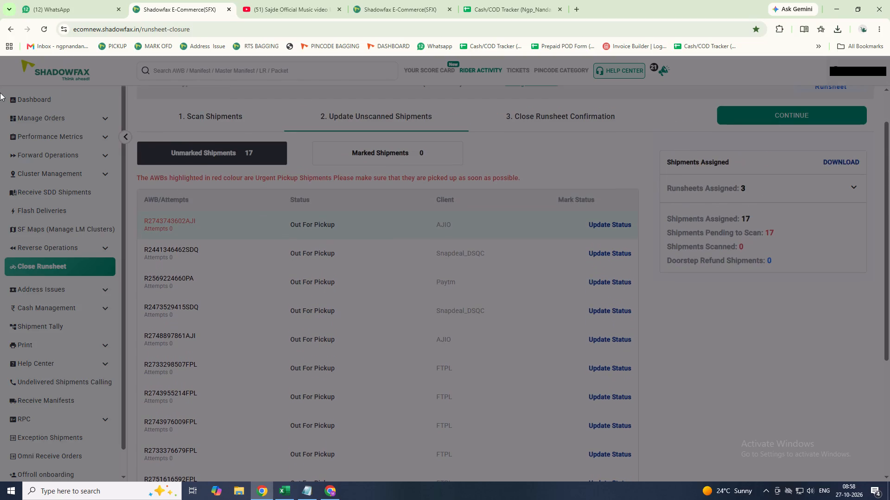
View the unassigned customer pickup runsheets from the hub dashboard, and return to the dashboard.
{"action": "left_click", "coordinate": [56, 100]}
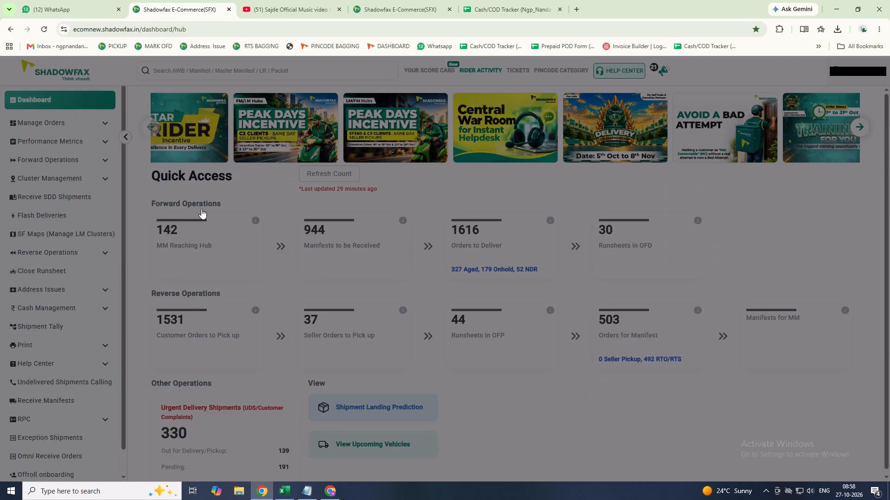
{"action": "left_click", "coordinate": [231, 340]}
{"action": "left_click", "coordinate": [418, 103]}
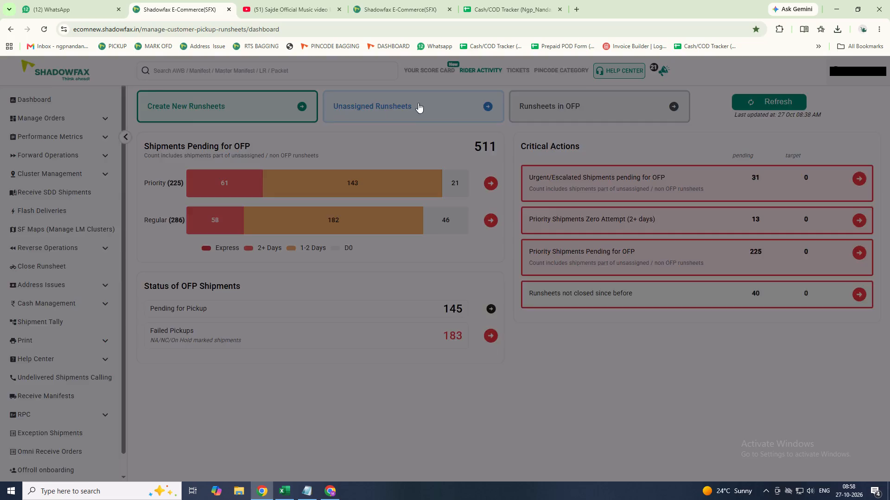
{"action": "scroll", "coordinate": [685, 322], "scroll_direction": "down", "scroll_amount": 5}
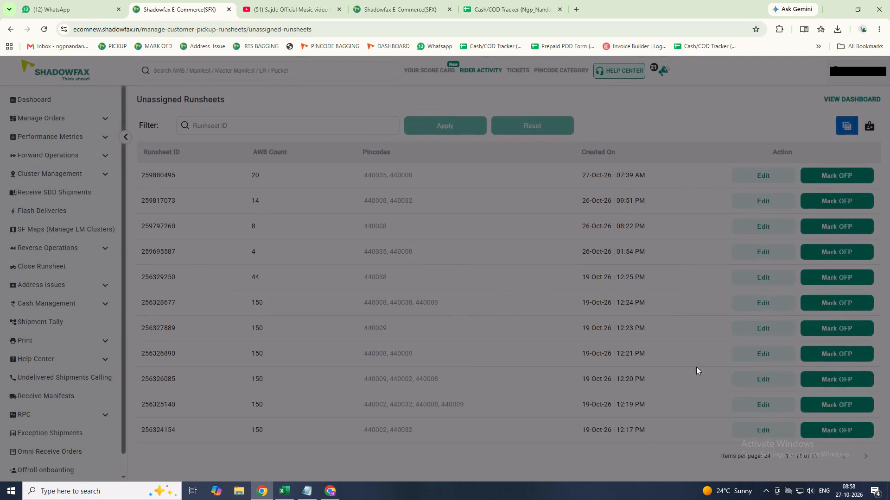
{"action": "left_click", "coordinate": [42, 95]}
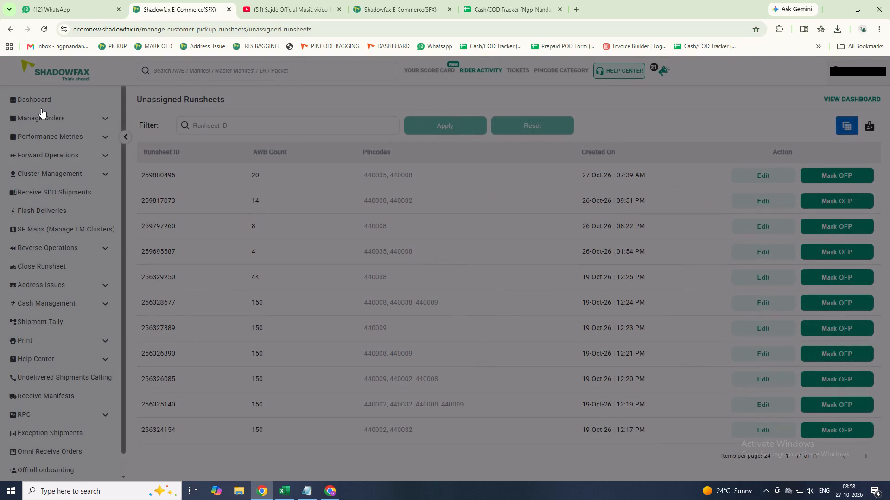
Reopen the customer pickup Runsheets in OFP from the hub dashboard and view the last page of the list.
{"action": "left_click", "coordinate": [41, 98]}
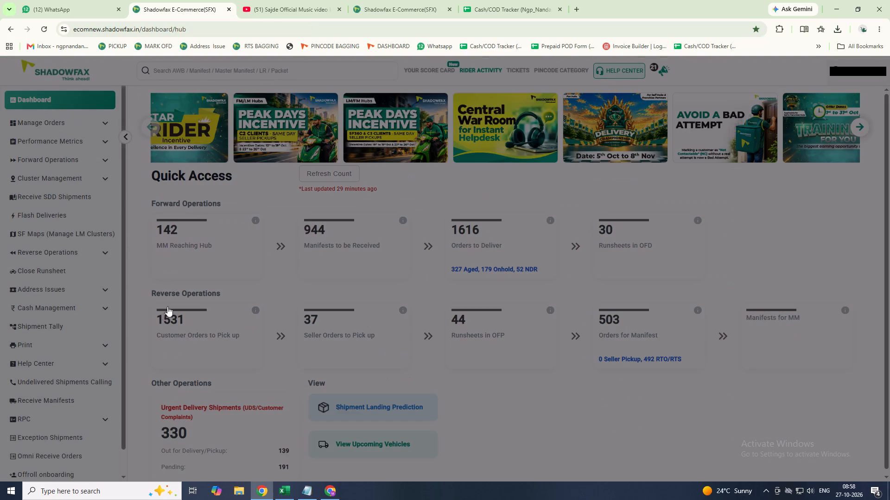
{"action": "left_click", "coordinate": [171, 335]}
{"action": "left_click", "coordinate": [590, 105]}
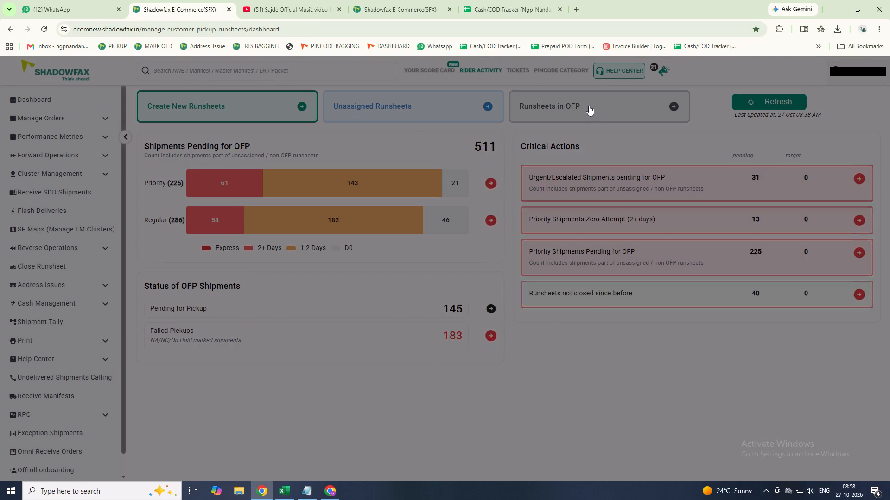
{"action": "scroll", "coordinate": [515, 326], "scroll_direction": "down", "scroll_amount": 16}
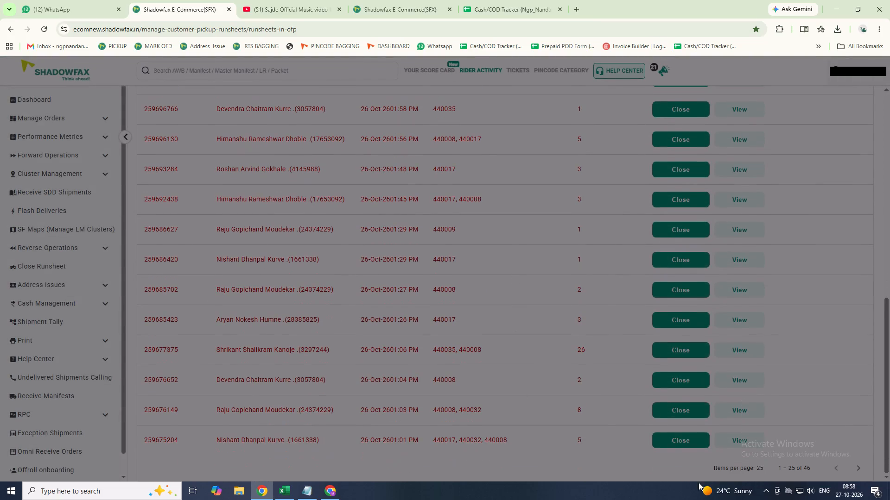
{"action": "left_click", "coordinate": [862, 464]}
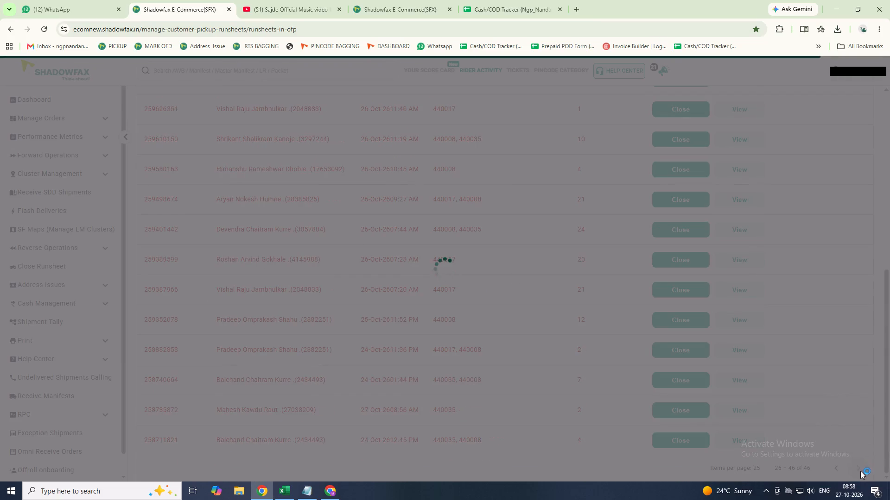
{"action": "left_click", "coordinate": [870, 482]}
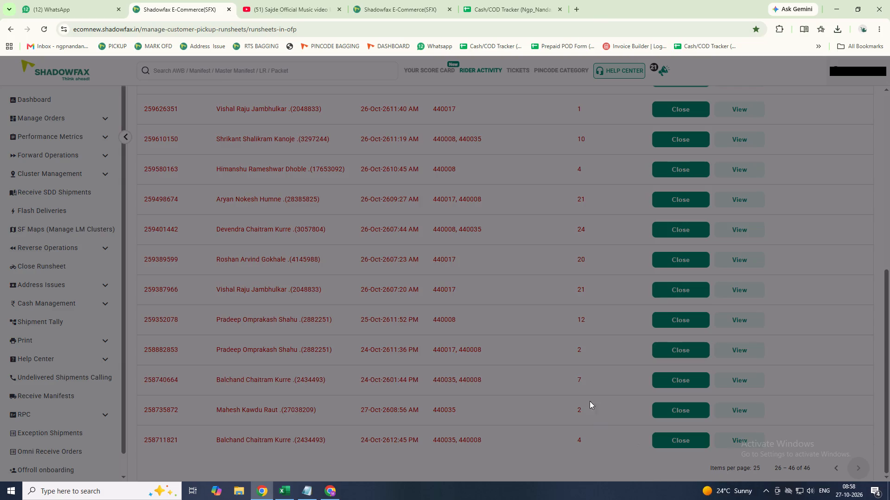
{"action": "scroll", "coordinate": [580, 359], "scroll_direction": "down", "scroll_amount": 7}
{"action": "left_click", "coordinate": [862, 468]}
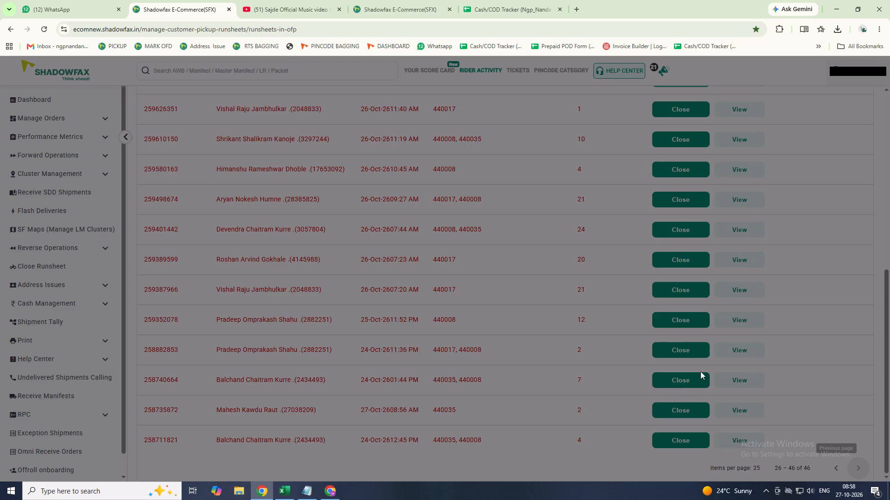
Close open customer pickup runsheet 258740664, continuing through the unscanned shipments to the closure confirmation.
{"action": "left_click", "coordinate": [685, 379]}
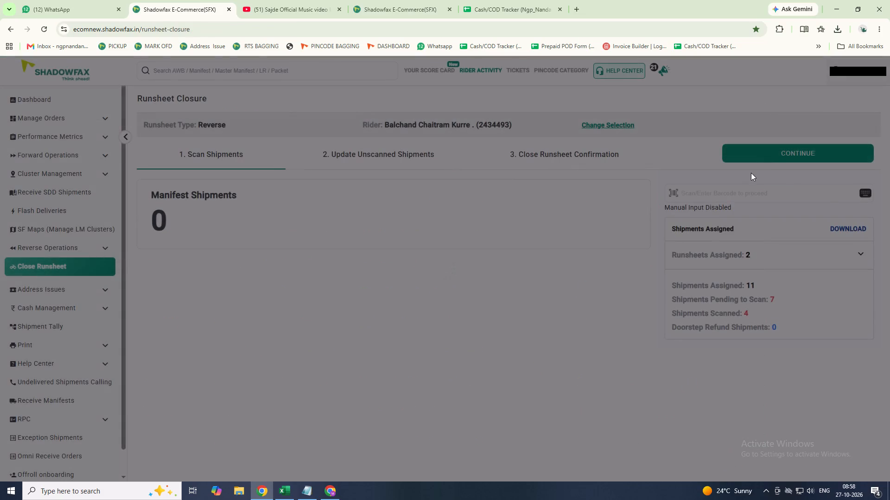
{"action": "left_click", "coordinate": [769, 158]}
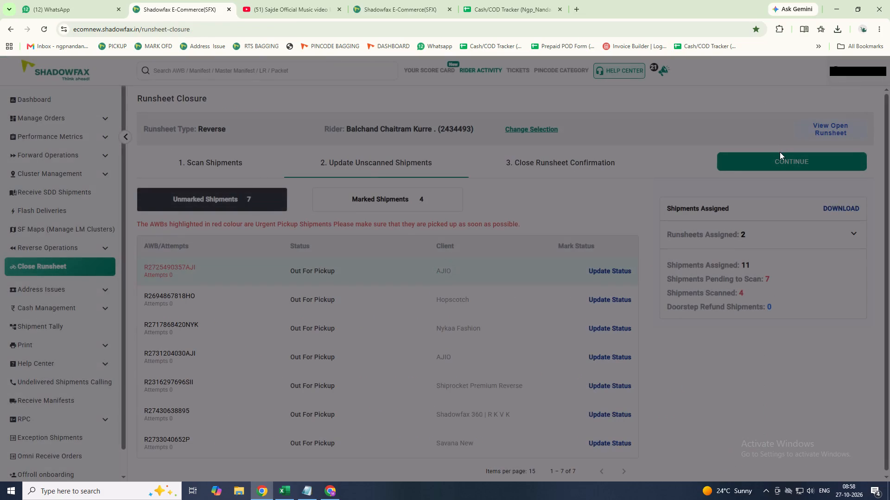
{"action": "left_click", "coordinate": [780, 152]}
{"action": "left_click", "coordinate": [785, 153]}
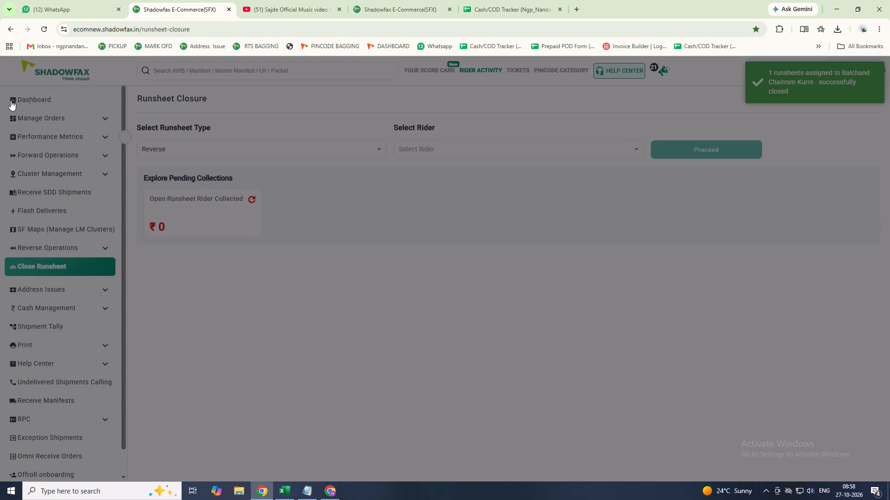
{"action": "left_click", "coordinate": [33, 94]}
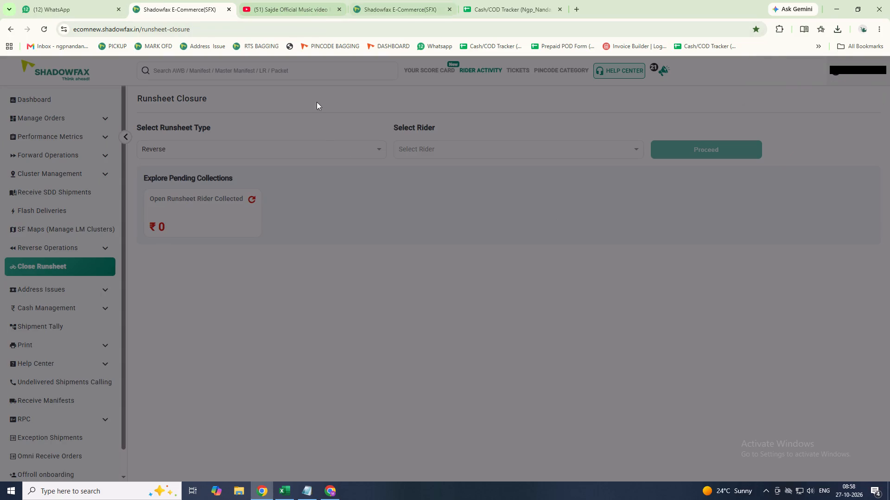
Start a Forward runsheet closure for the rider matching "himan" and continue past scanning to the unscanned shipments.
{"action": "left_click", "coordinate": [378, 150]}
{"action": "left_click", "coordinate": [279, 162]}
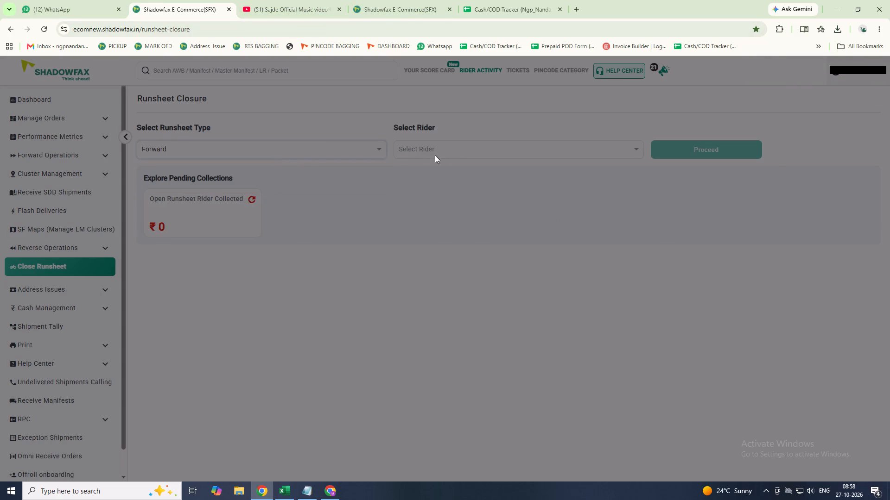
{"action": "left_click", "coordinate": [466, 149]}
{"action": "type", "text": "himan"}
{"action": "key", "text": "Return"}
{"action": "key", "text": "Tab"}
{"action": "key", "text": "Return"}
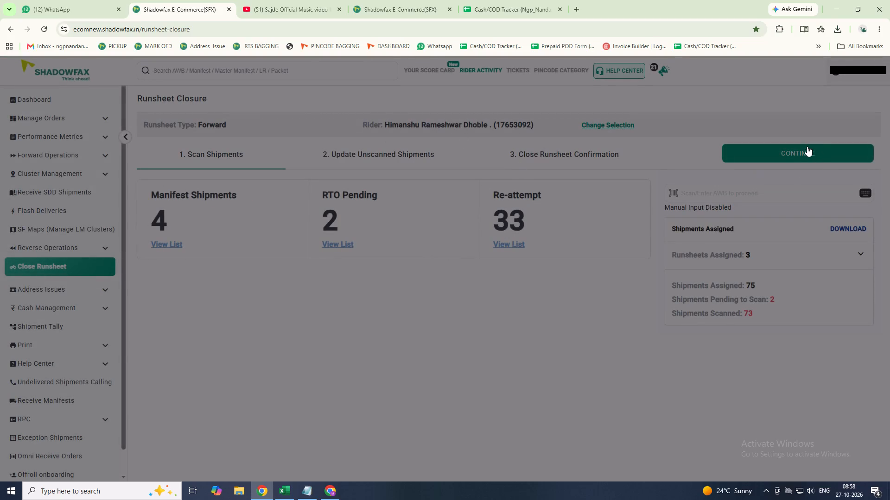
{"action": "left_click", "coordinate": [797, 168]}
{"action": "left_click", "coordinate": [755, 152]}
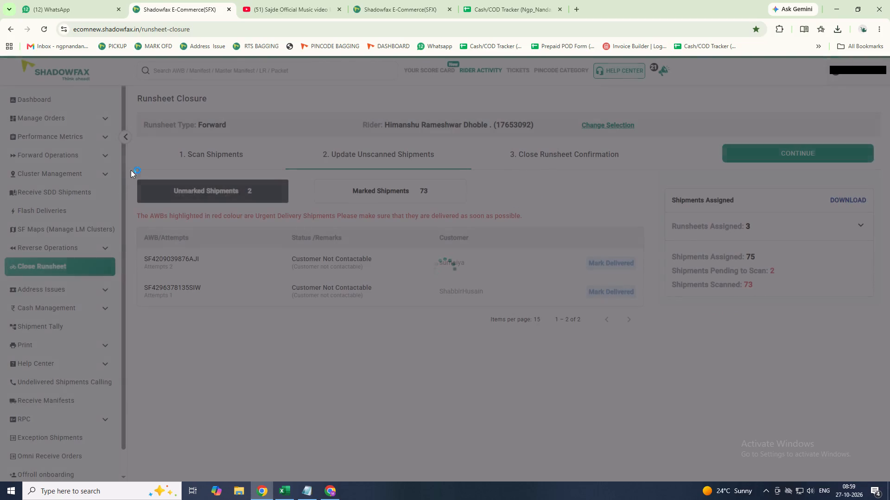
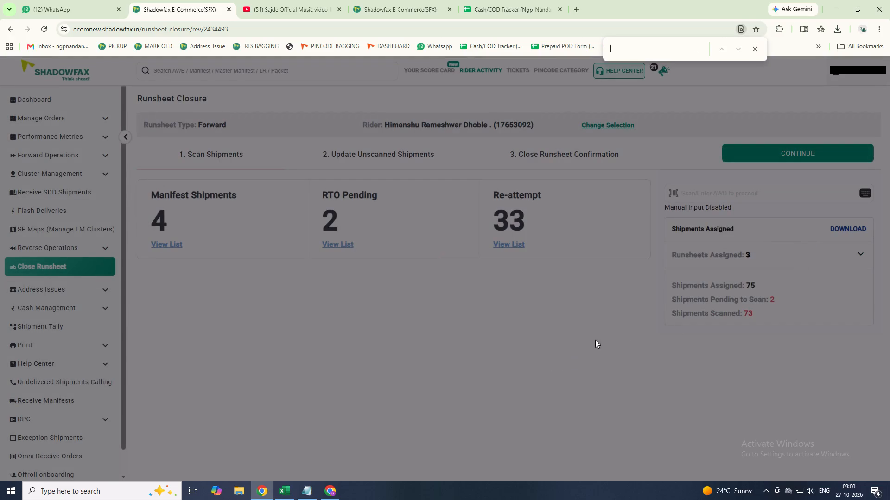
{"action": "left_click", "coordinate": [865, 192]}
{"action": "left_click", "coordinate": [820, 194]}
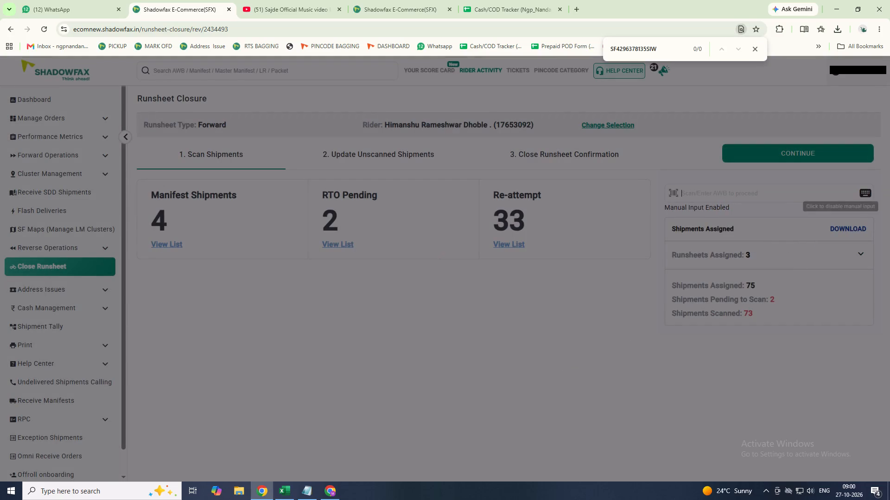
{"action": "key", "text": "f"}
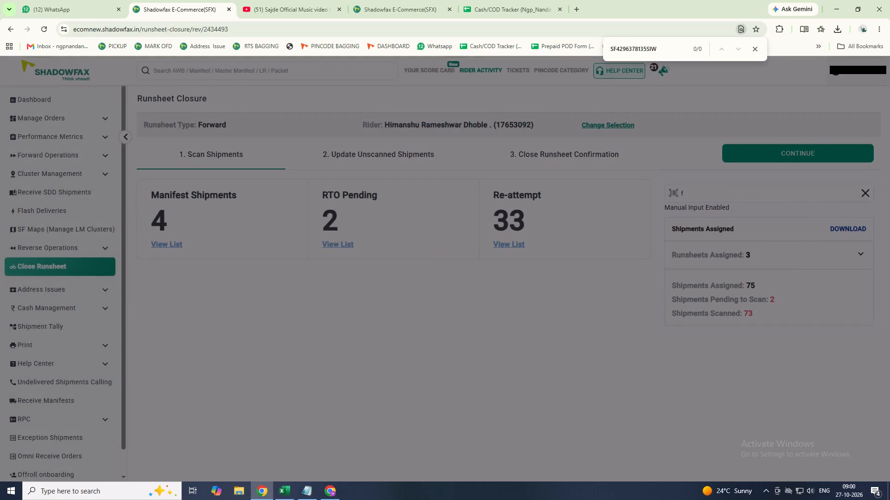
{"action": "key", "text": "BackSpace"}
{"action": "key", "text": "BackSpace"}
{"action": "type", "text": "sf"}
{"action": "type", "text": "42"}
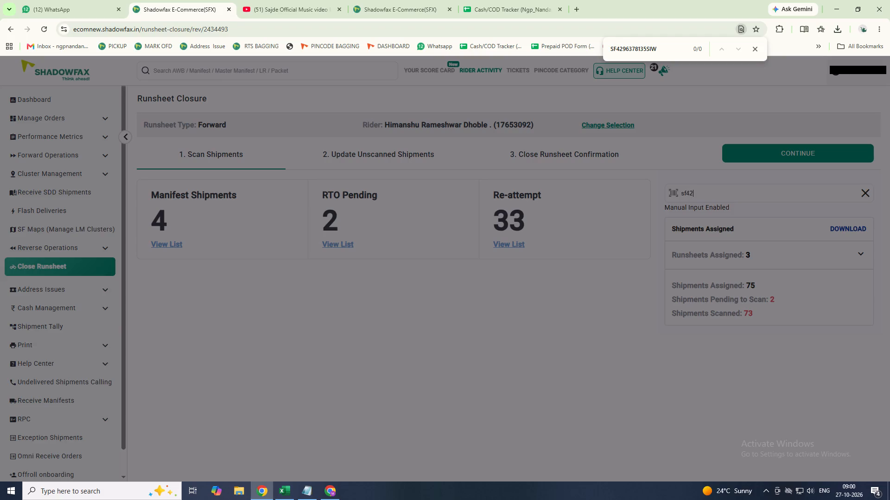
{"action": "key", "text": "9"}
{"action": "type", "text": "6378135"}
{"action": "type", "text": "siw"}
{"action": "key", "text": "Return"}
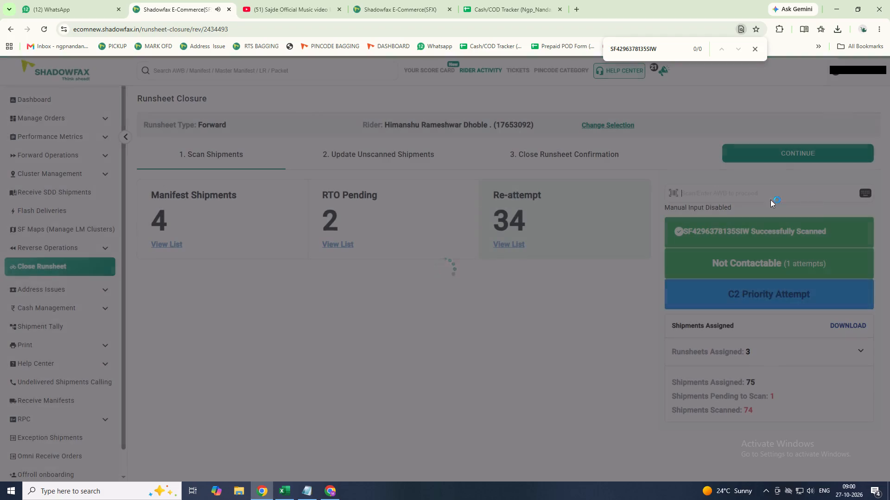
{"action": "left_click", "coordinate": [360, 149]}
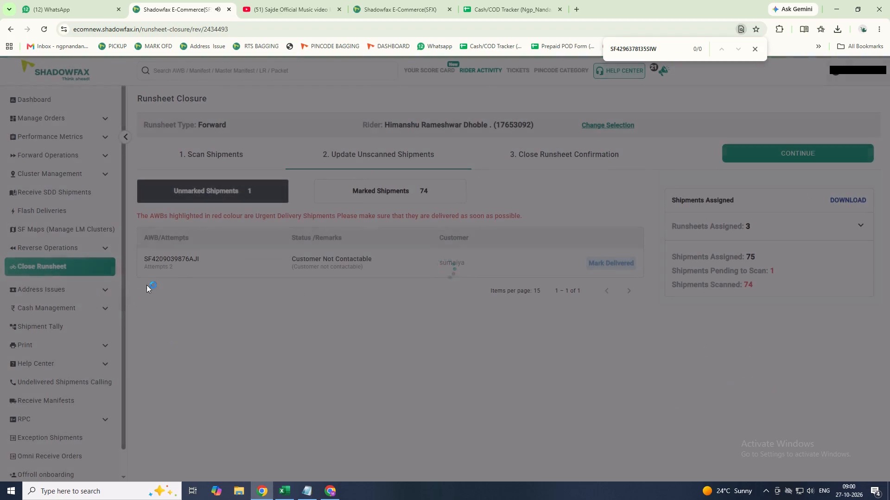
{"action": "double_click", "coordinate": [180, 258]}
{"action": "key", "text": "ctrl+c"}
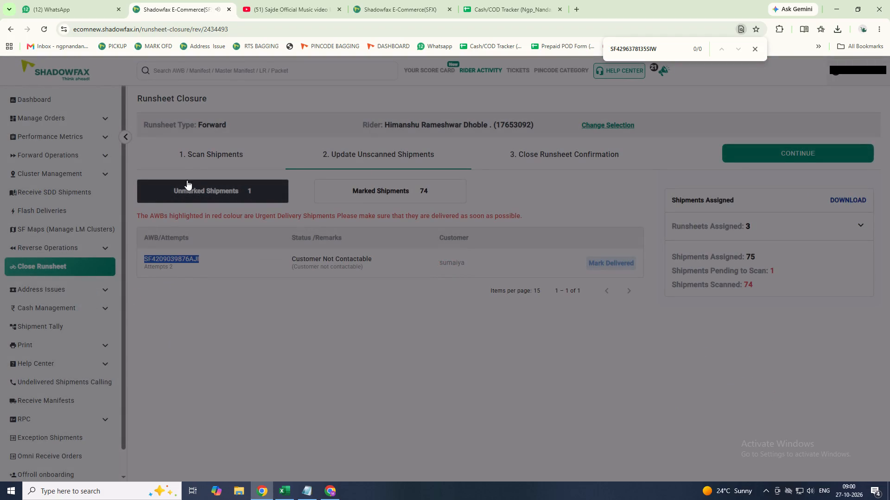
{"action": "key", "text": "ctrl+c"}
{"action": "left_click", "coordinate": [206, 156]}
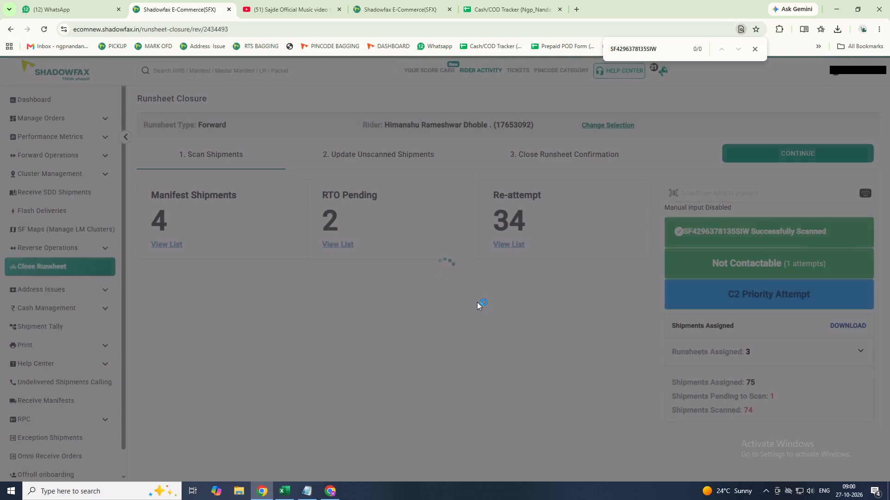
{"action": "key", "text": "ctrl+f"}
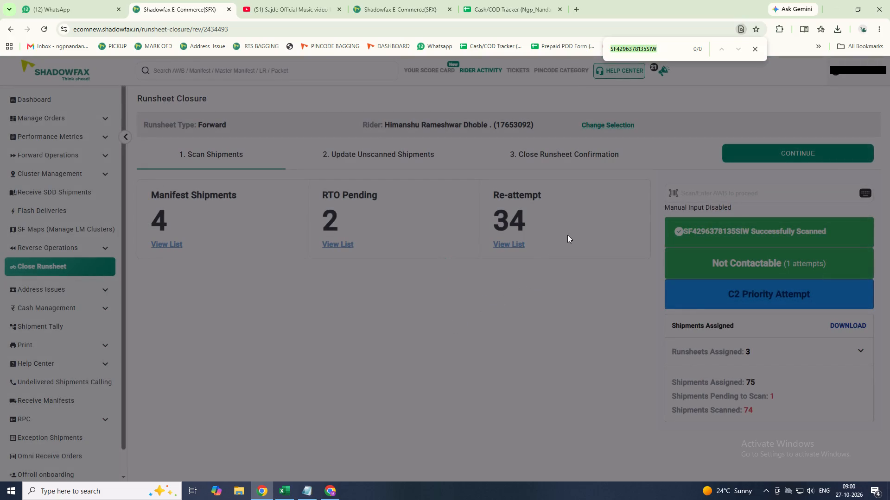
{"action": "key", "text": "ctrl+v"}
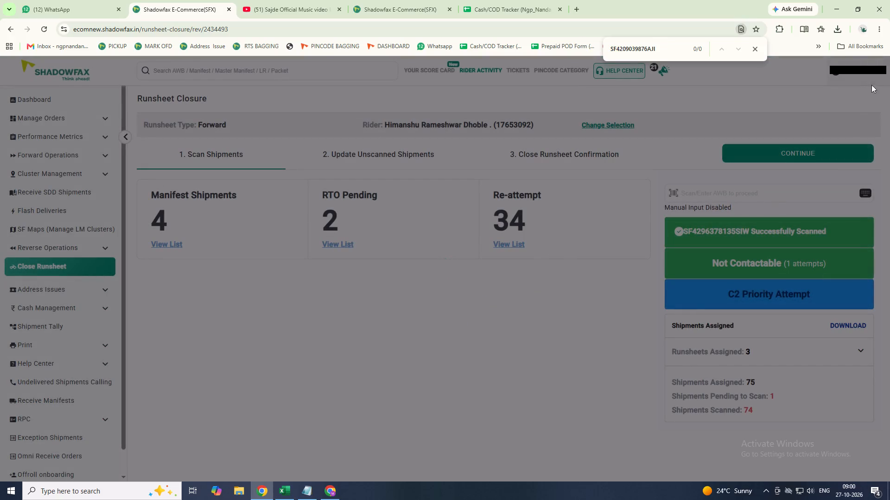
{"action": "left_click", "coordinate": [870, 195]}
{"action": "left_click", "coordinate": [840, 194]}
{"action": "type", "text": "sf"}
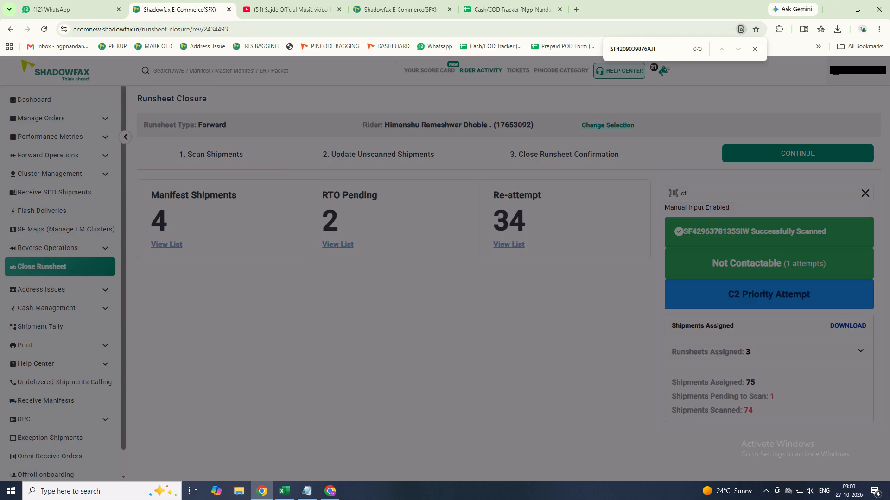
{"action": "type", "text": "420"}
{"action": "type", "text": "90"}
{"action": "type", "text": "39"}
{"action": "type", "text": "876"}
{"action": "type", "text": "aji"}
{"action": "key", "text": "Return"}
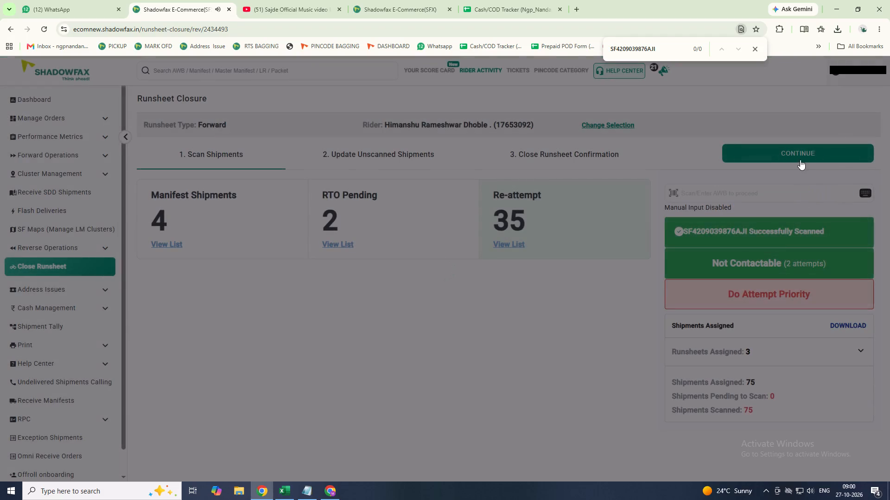
Advance the forward runsheet closure through the unscanned shipments stage to Close Runsheet Confirmation.
{"action": "left_click", "coordinate": [800, 151]}
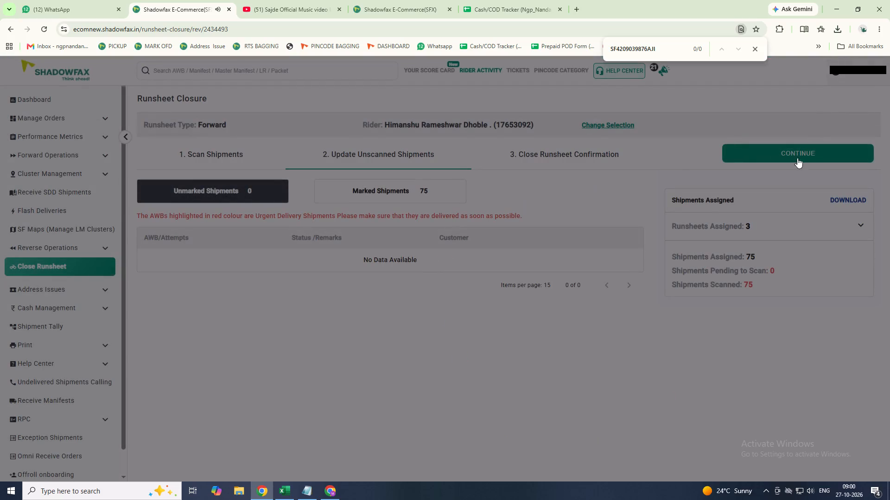
{"action": "left_click", "coordinate": [790, 149]}
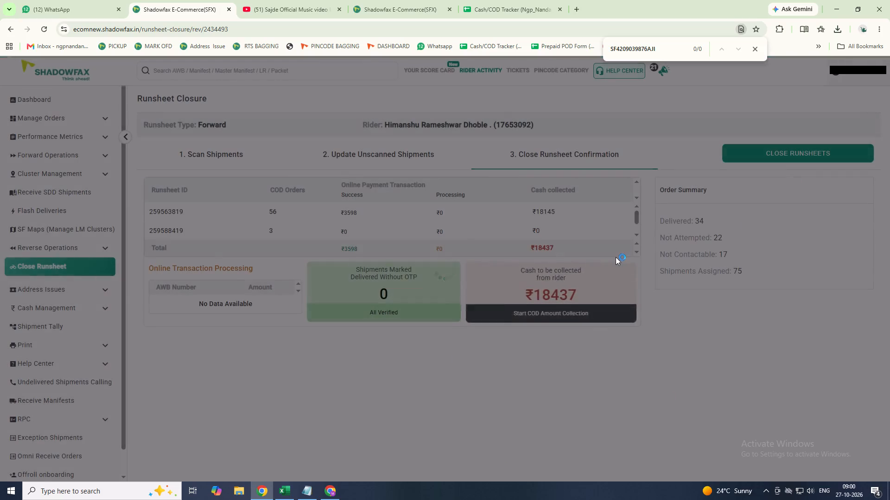
In the Cash/COD Tracker's october sheet, enter 18437 as the Demo amount for rider column 21 in the 26-10-2026 block.
{"action": "left_click", "coordinate": [506, 5]}
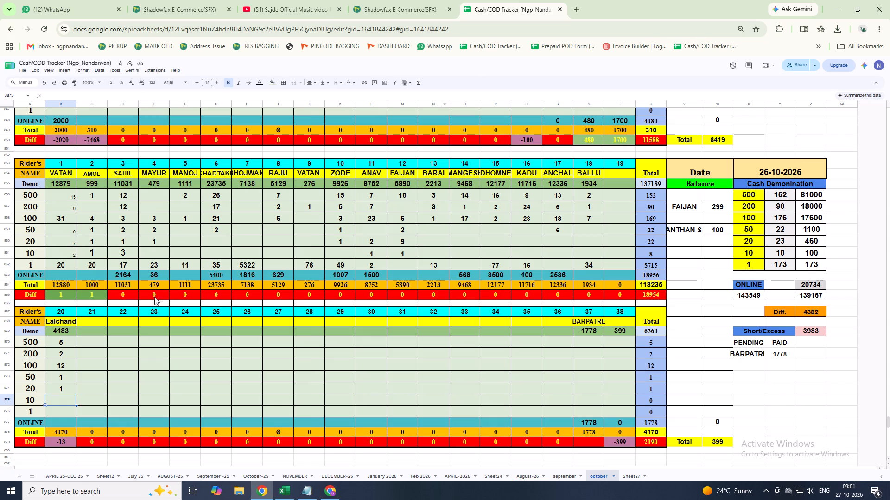
{"action": "left_click", "coordinate": [95, 331]}
{"action": "type", "text": "18437"}
{"action": "left_click", "coordinate": [127, 328]}
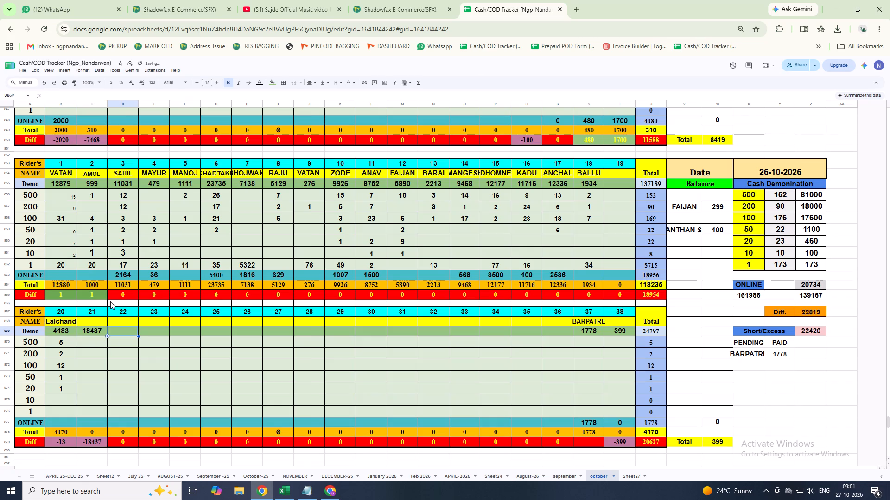
{"action": "left_click", "coordinate": [174, 6]}
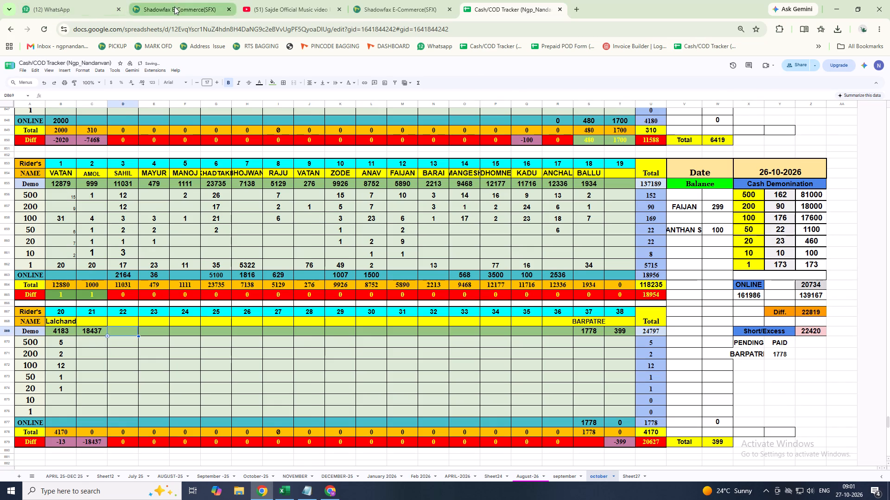
{"action": "left_click", "coordinate": [495, 5]}
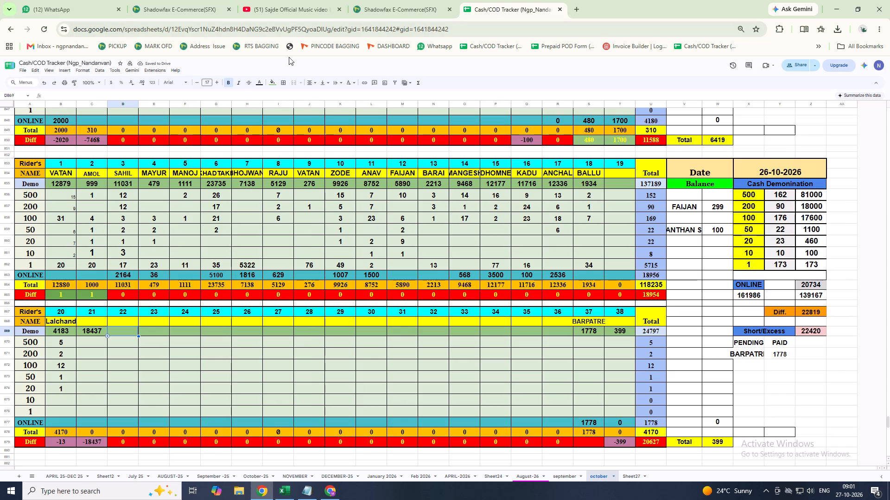
Enter rider 21's cash note counts: 26 of 500, 8 of 200, 37 of 100, 1 of 50 and 5 of 10.
{"action": "left_click", "coordinate": [95, 340]}
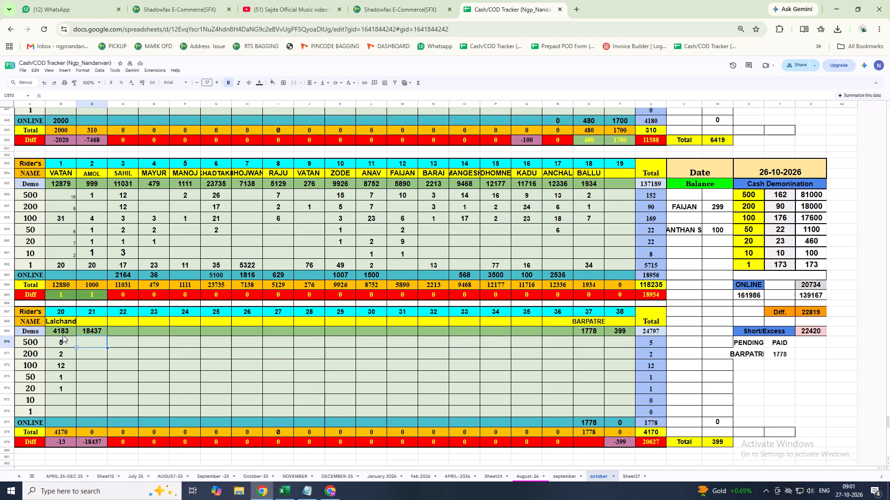
{"action": "type", "text": "26"}
{"action": "key", "text": "Down"}
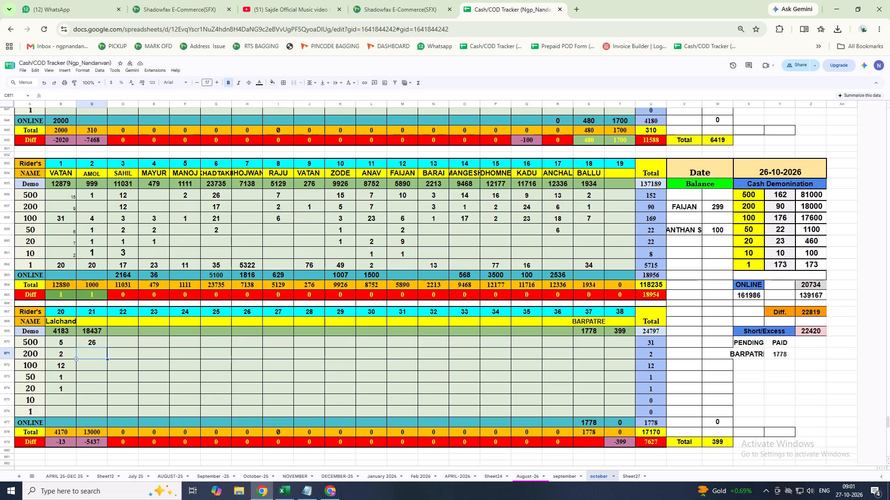
{"action": "key", "text": "8"}
{"action": "key", "text": "Down"}
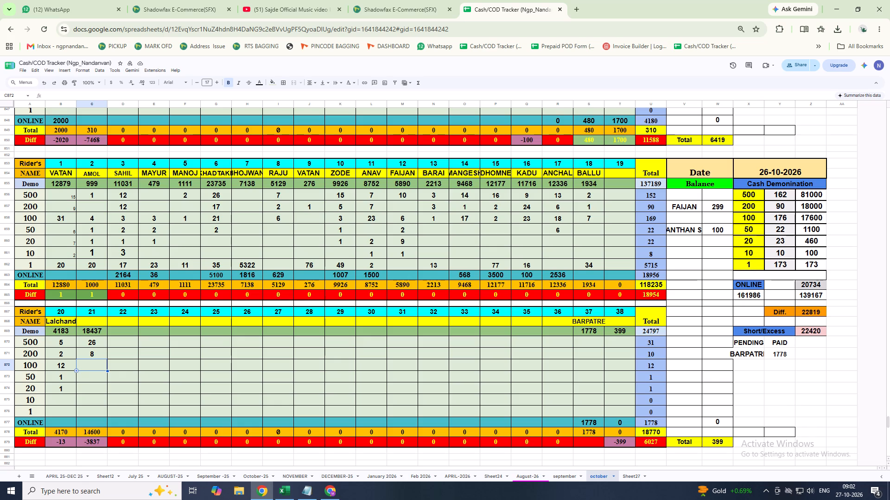
{"action": "type", "text": "37"}
{"action": "key", "text": "Down"}
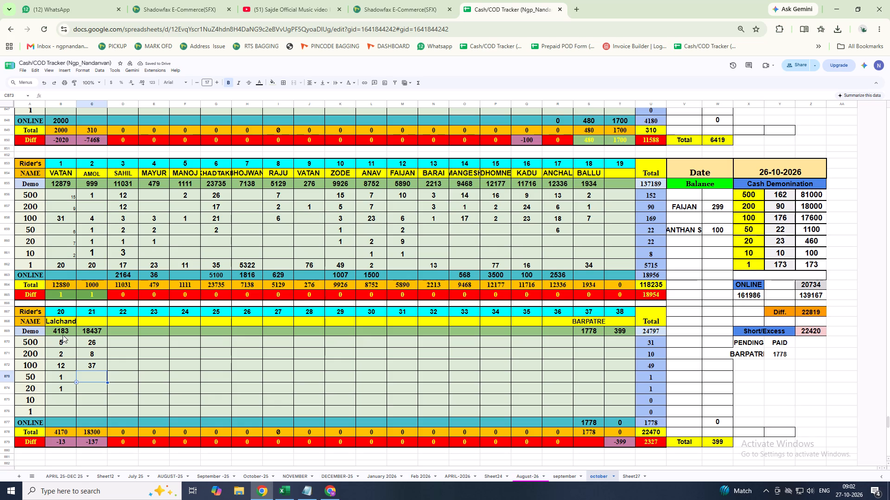
{"action": "key", "text": "1"}
{"action": "key", "text": "Down"}
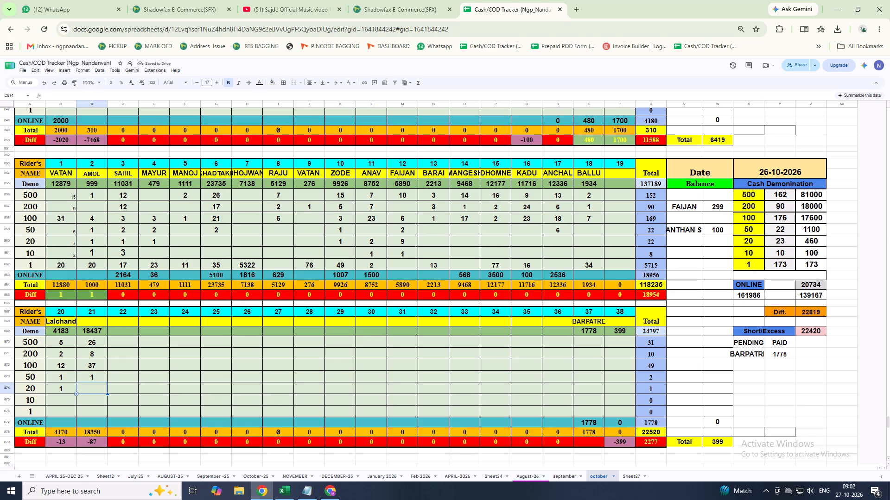
{"action": "key", "text": "Down"}
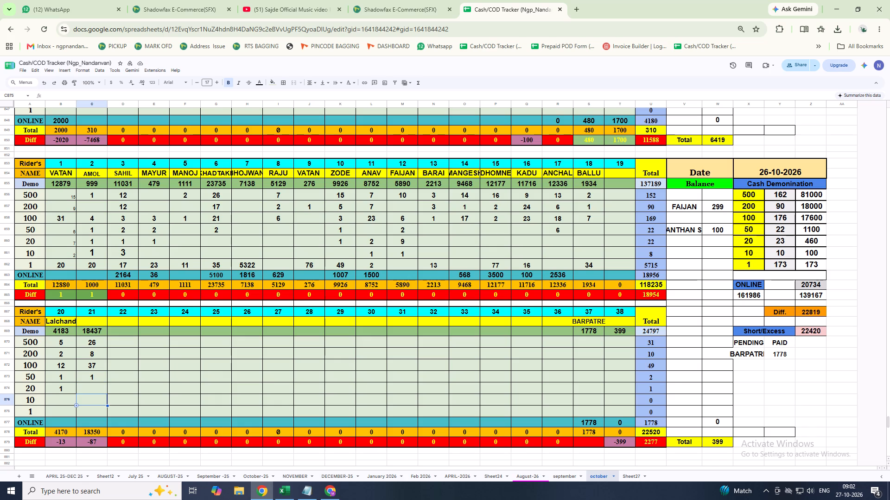
{"action": "key", "text": "5"}
{"action": "key", "text": "Down"}
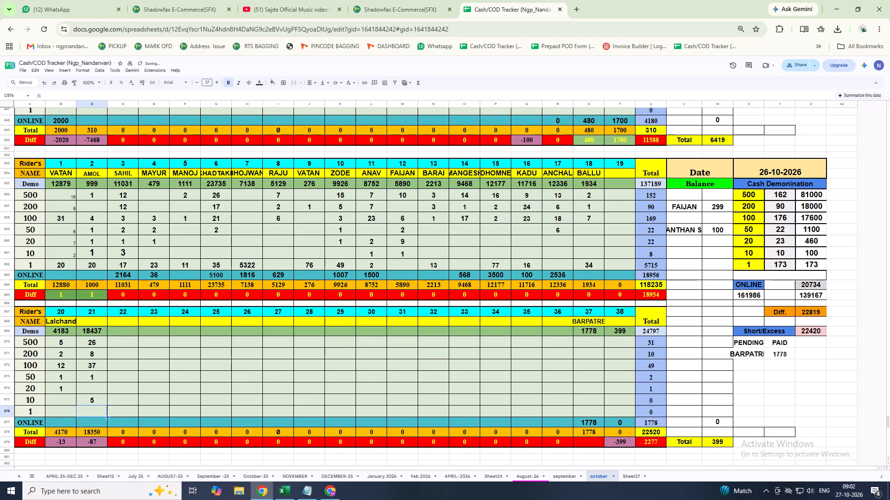
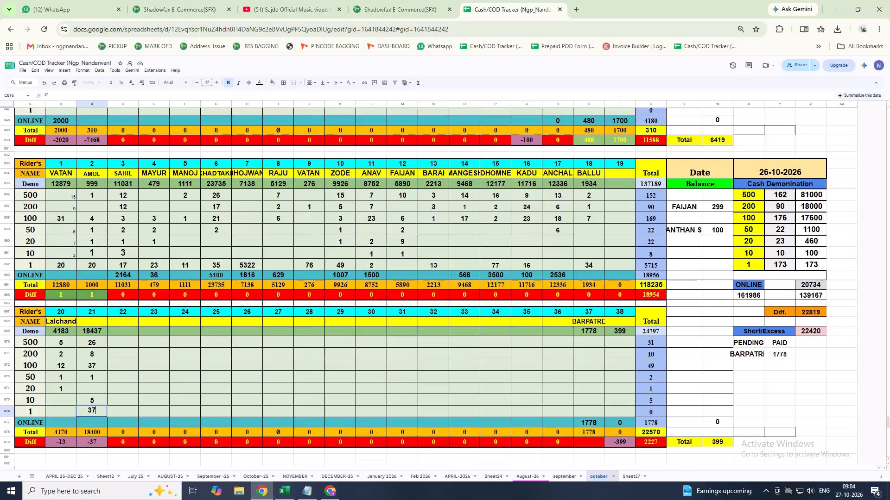
Commit 37 as rider 21's count of 1-rupee coins and enter Himanshu as the name of rider column 21.
{"action": "key", "text": "Down"}
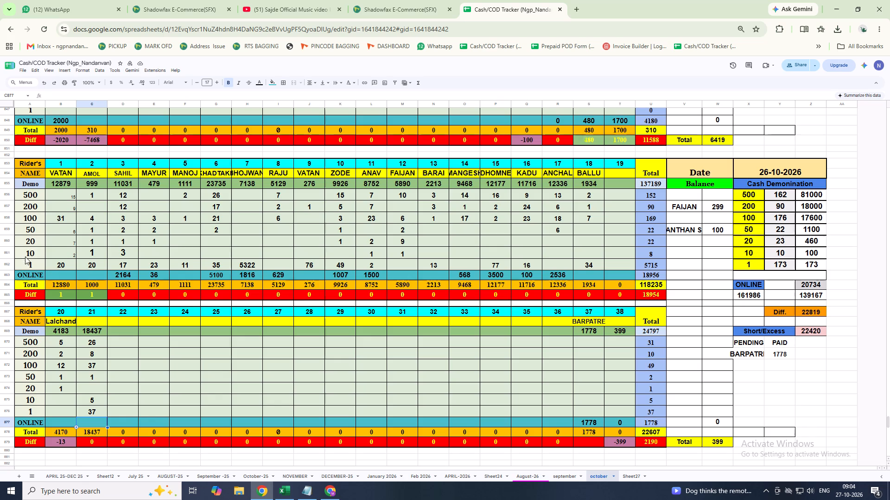
{"action": "left_click", "coordinate": [93, 323]}
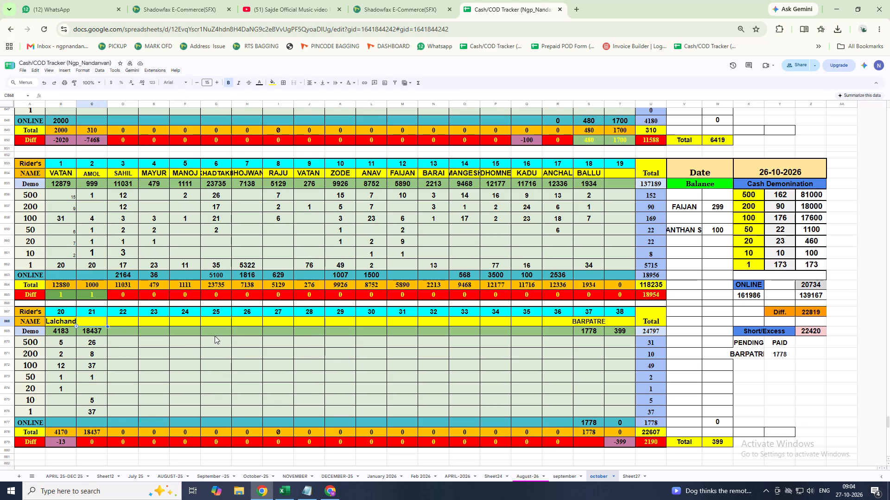
{"action": "type", "text": "Himanshu"}
{"action": "key", "text": "Down"}
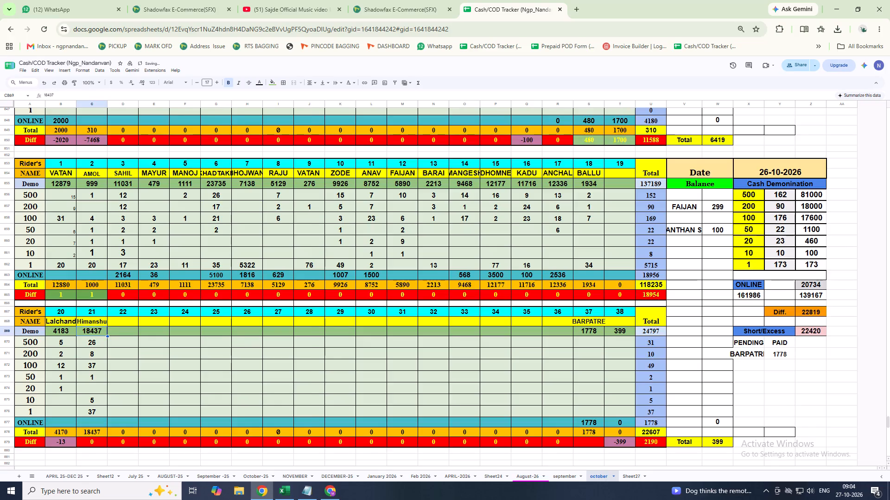
Back in the Shadowfax runsheet closure, record the rider's COD payment of 18437 as cash in hand.
{"action": "left_click", "coordinate": [171, 3]}
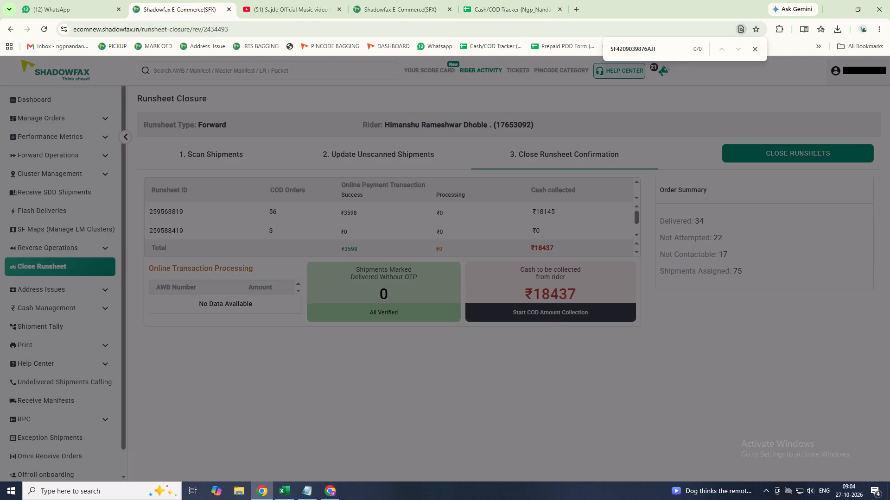
{"action": "left_click", "coordinate": [544, 314]}
{"action": "left_click", "coordinate": [516, 267]}
{"action": "left_click", "coordinate": [528, 261]}
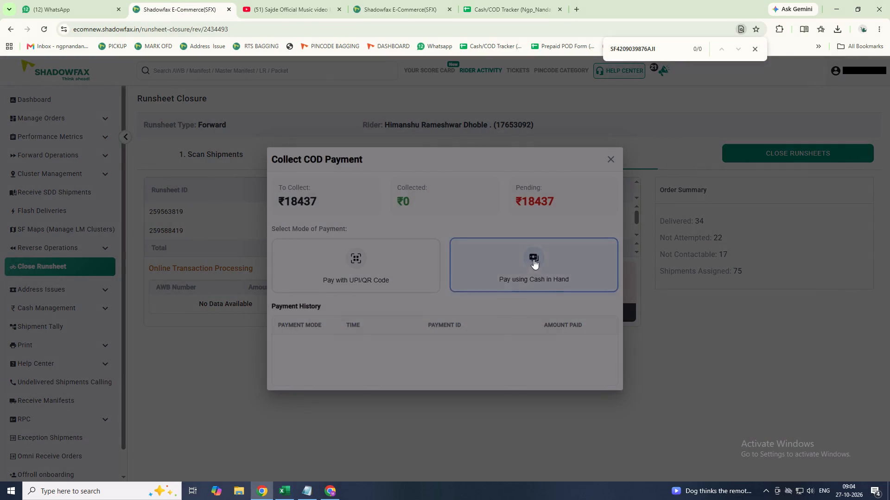
{"action": "left_click", "coordinate": [534, 259]}
{"action": "left_click", "coordinate": [343, 319]}
{"action": "type", "text": "18437"}
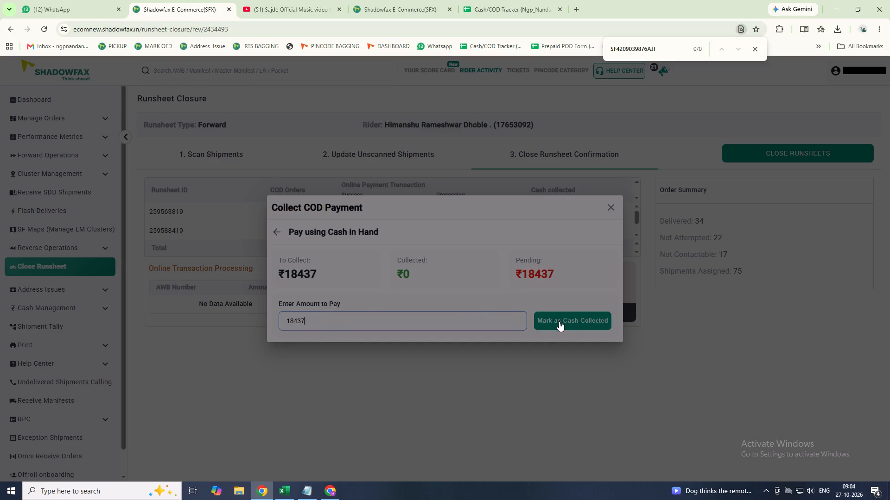
{"action": "left_click", "coordinate": [569, 324]}
{"action": "left_click", "coordinate": [611, 156]}
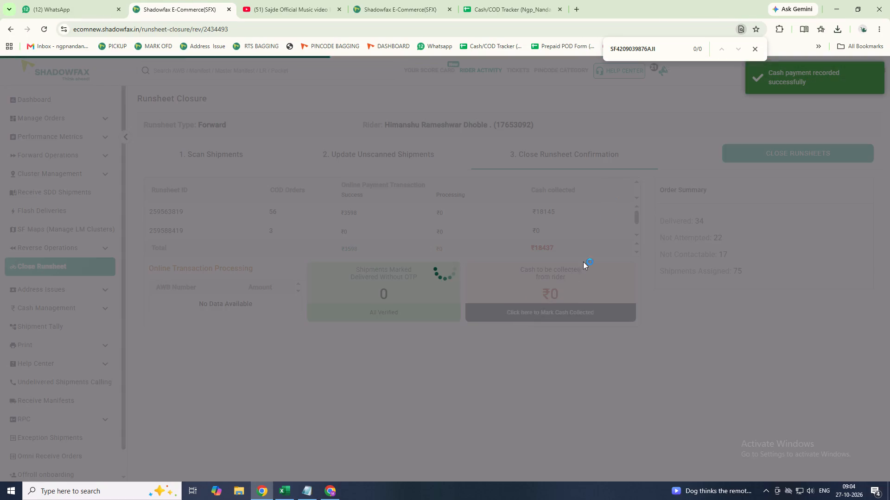
{"action": "left_click", "coordinate": [547, 314]}
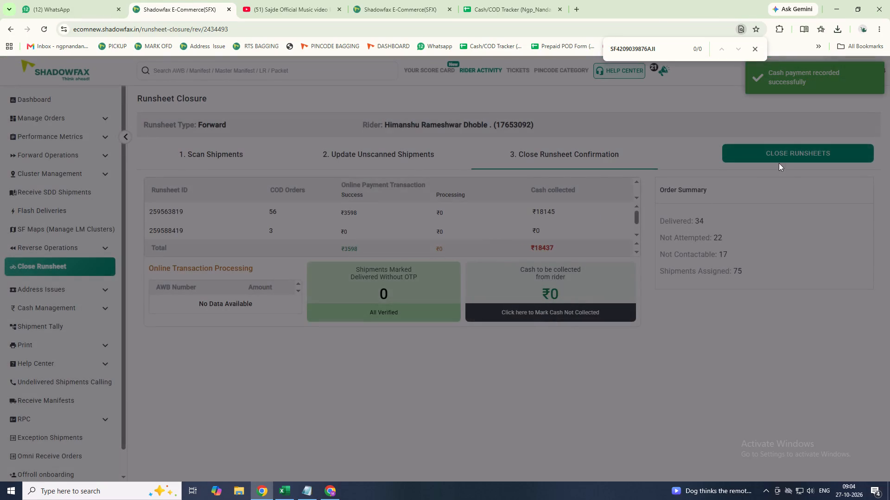
Close Himanshu's forward runsheets.
{"action": "left_click", "coordinate": [788, 153]}
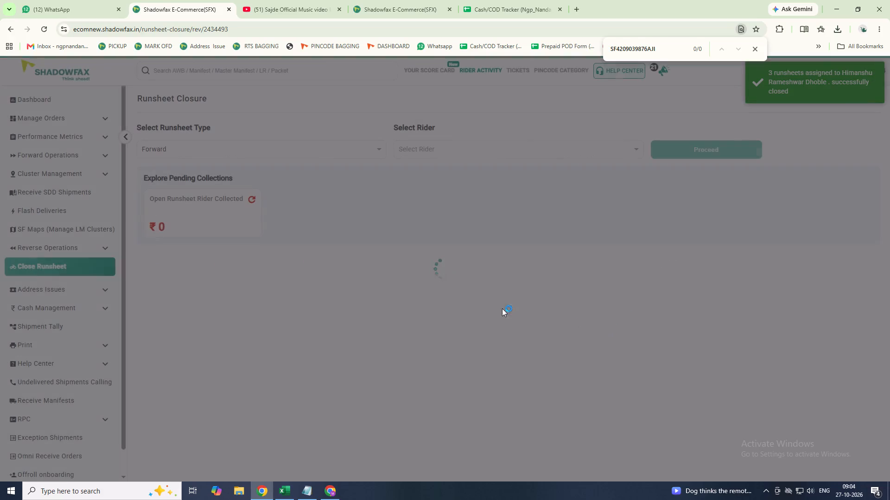
Refresh the dashboard counts and check the refreshed Customer Orders to Pick up overview.
{"action": "left_click", "coordinate": [45, 101]}
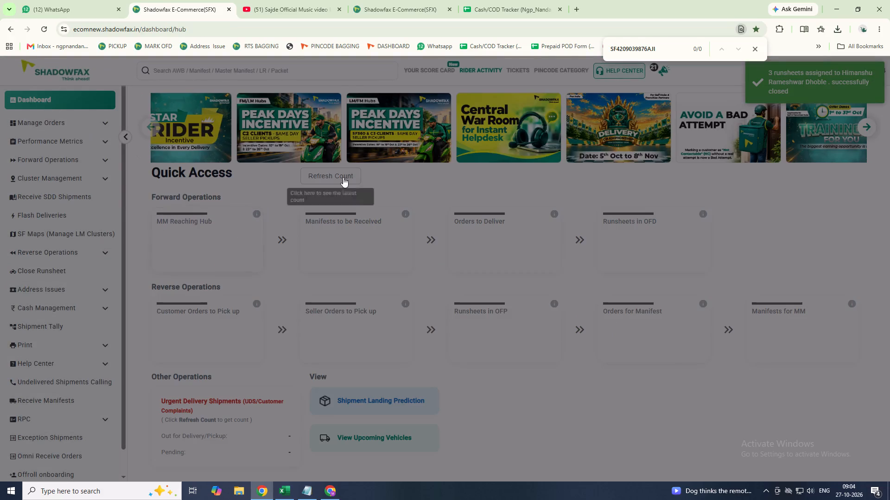
{"action": "double_click", "coordinate": [331, 174]}
{"action": "left_click", "coordinate": [333, 175]}
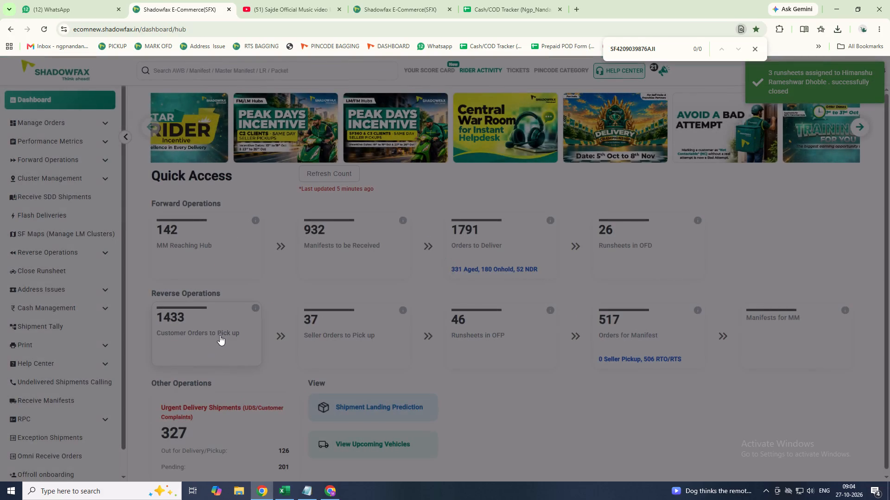
{"action": "left_click", "coordinate": [215, 331]}
{"action": "left_click", "coordinate": [765, 95]}
{"action": "left_click", "coordinate": [767, 100]}
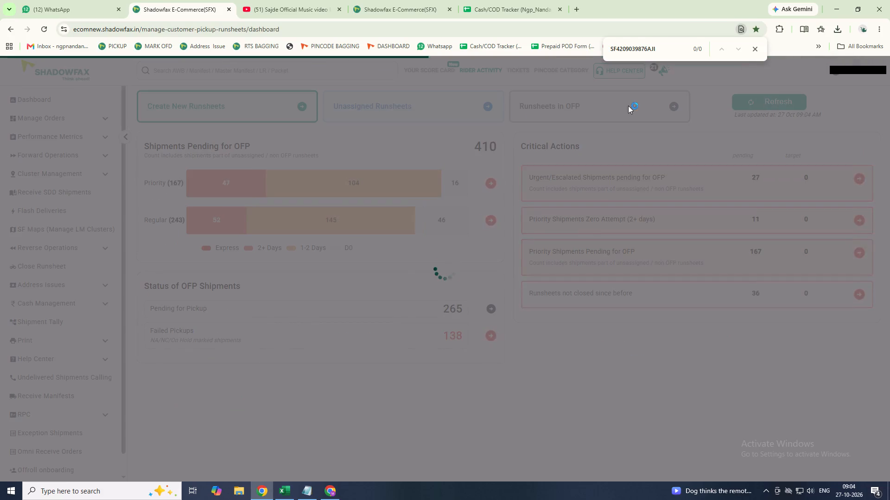
Start a Reverse runsheet closure for rider Vishal and advance it to Update Unscanned Shipments.
{"action": "left_click", "coordinate": [35, 266]}
{"action": "left_click", "coordinate": [314, 146]}
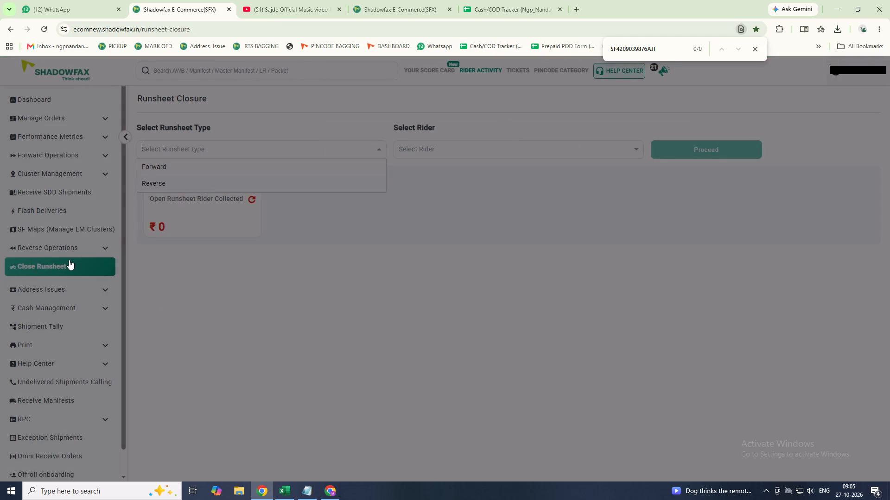
{"action": "left_click", "coordinate": [180, 184]}
{"action": "left_click", "coordinate": [456, 152]}
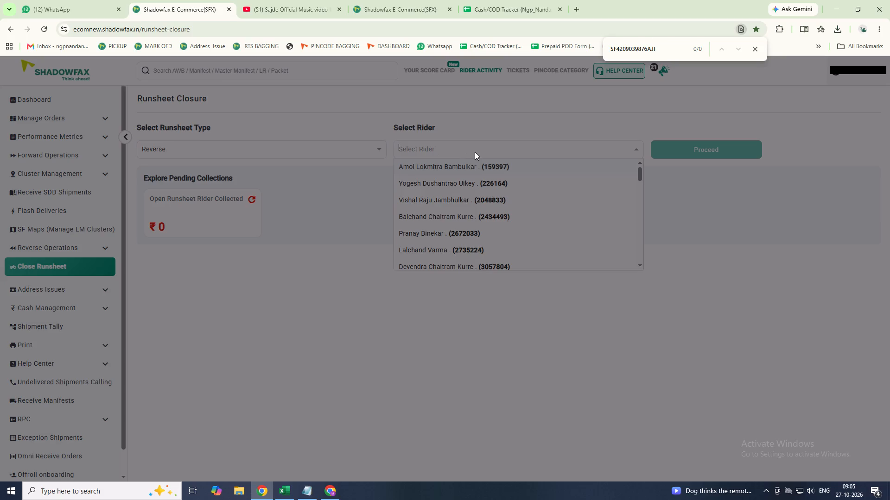
{"action": "type", "text": "vishal"}
{"action": "key", "text": "Return"}
{"action": "key", "text": "Tab"}
{"action": "key", "text": "Return"}
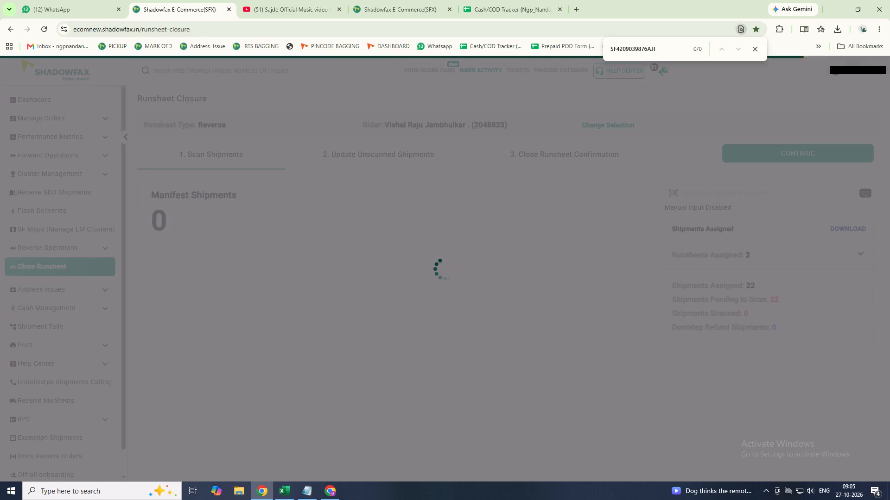
{"action": "left_click", "coordinate": [753, 150]}
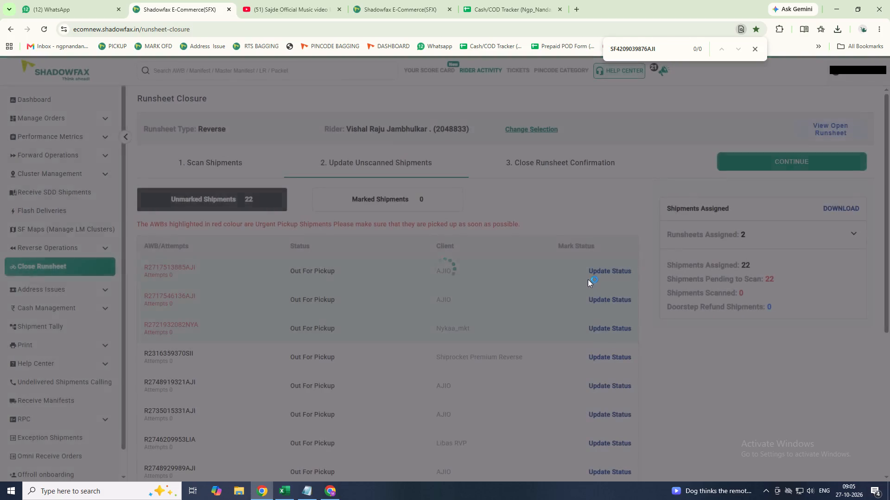
{"action": "left_click", "coordinate": [610, 275]}
{"action": "left_click", "coordinate": [689, 212]}
{"action": "left_click", "coordinate": [681, 228]}
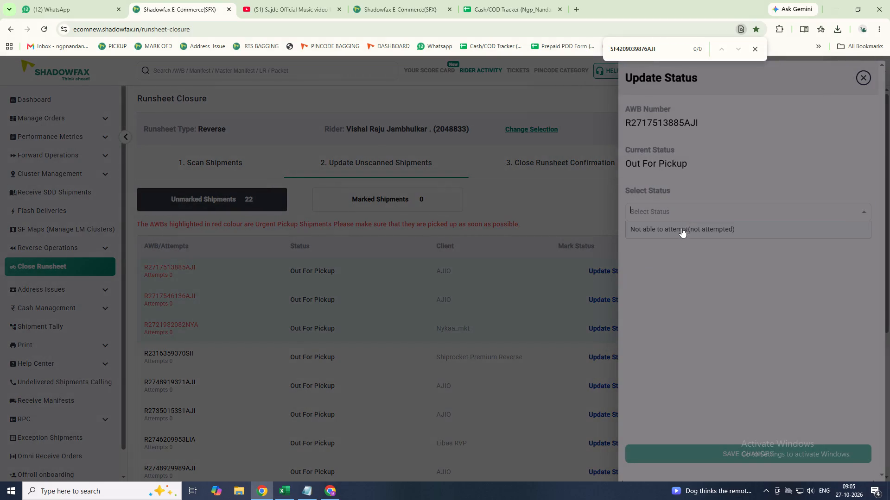
{"action": "left_click", "coordinate": [719, 450]}
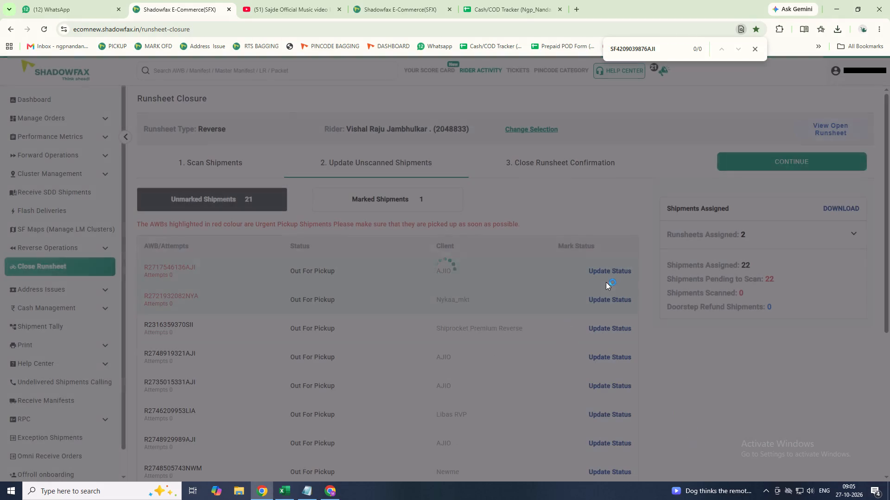
{"action": "left_click", "coordinate": [615, 274]}
{"action": "left_click", "coordinate": [696, 212]}
{"action": "left_click", "coordinate": [686, 228]}
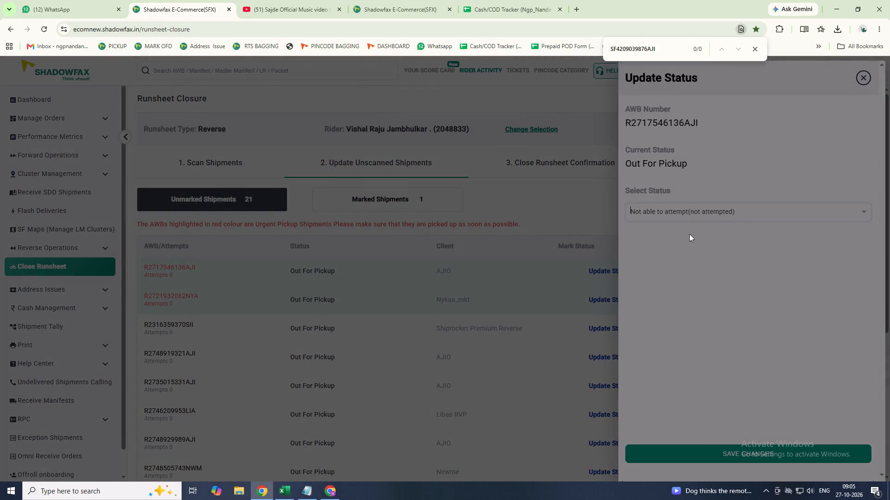
{"action": "left_click", "coordinate": [691, 452]}
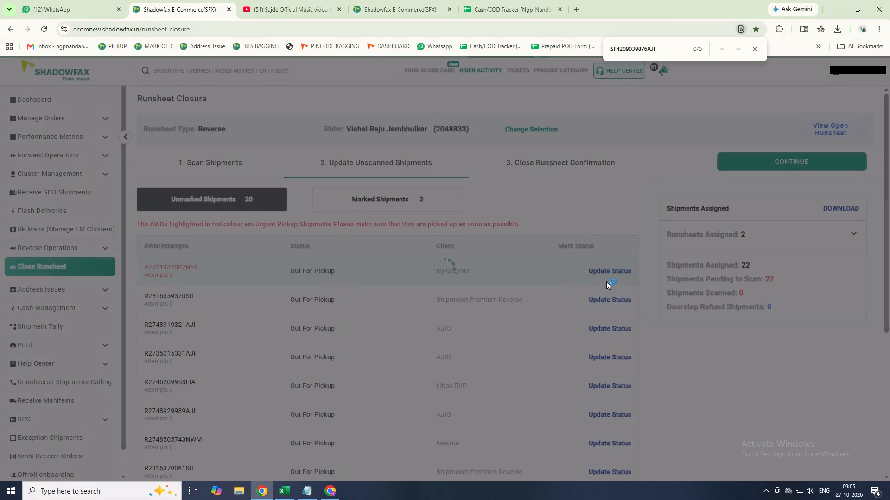
{"action": "left_click", "coordinate": [608, 272]}
{"action": "left_click", "coordinate": [680, 210]}
{"action": "left_click", "coordinate": [667, 228]}
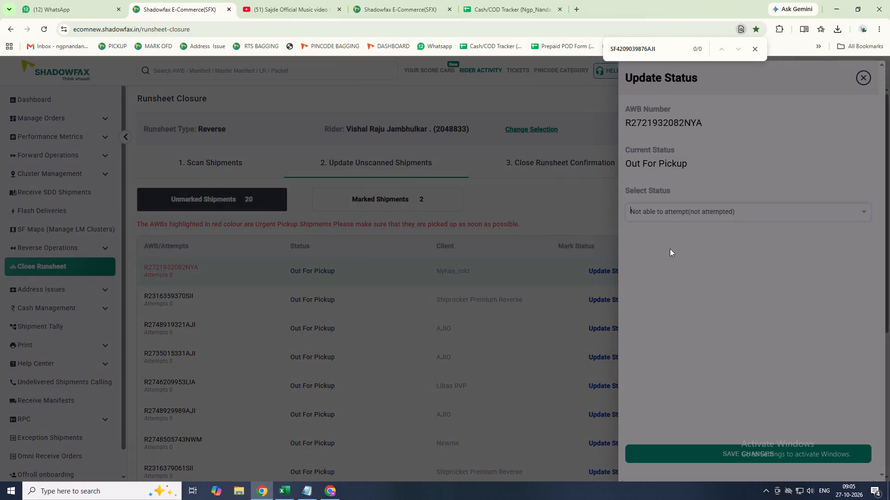
{"action": "left_click", "coordinate": [714, 459]}
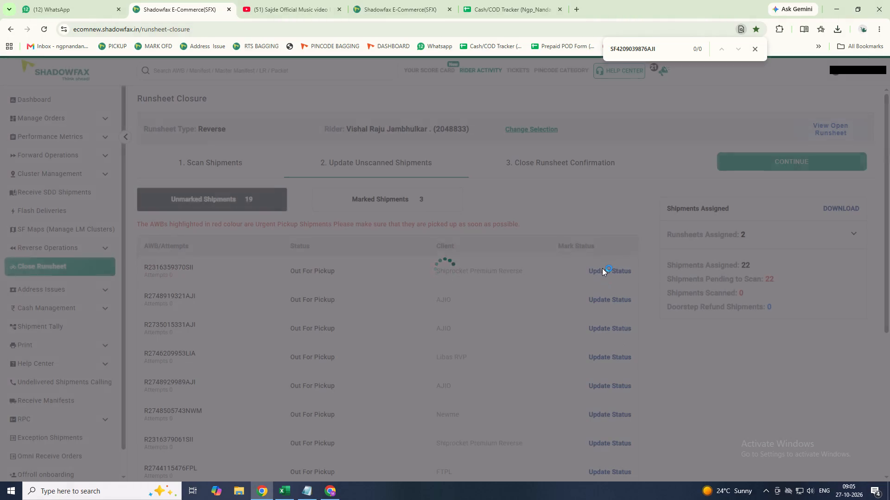
{"action": "left_click", "coordinate": [608, 270]}
{"action": "left_click", "coordinate": [666, 211]}
{"action": "left_click", "coordinate": [655, 235]}
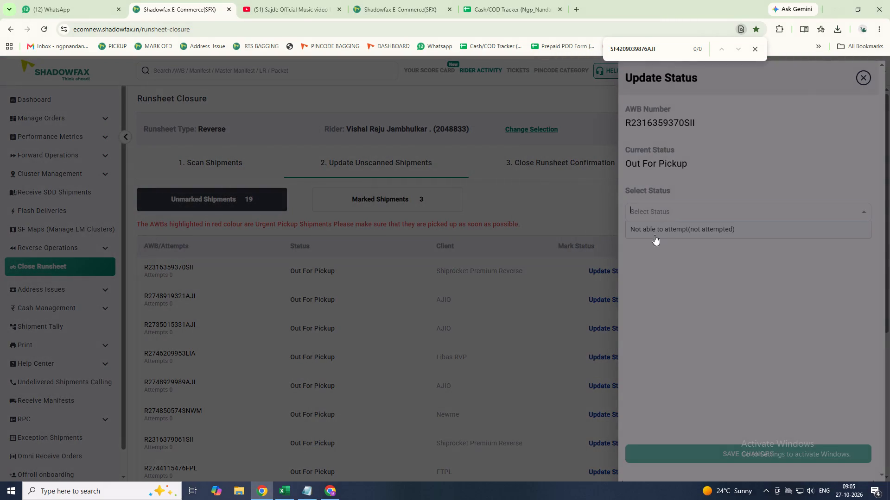
{"action": "left_click", "coordinate": [699, 458]}
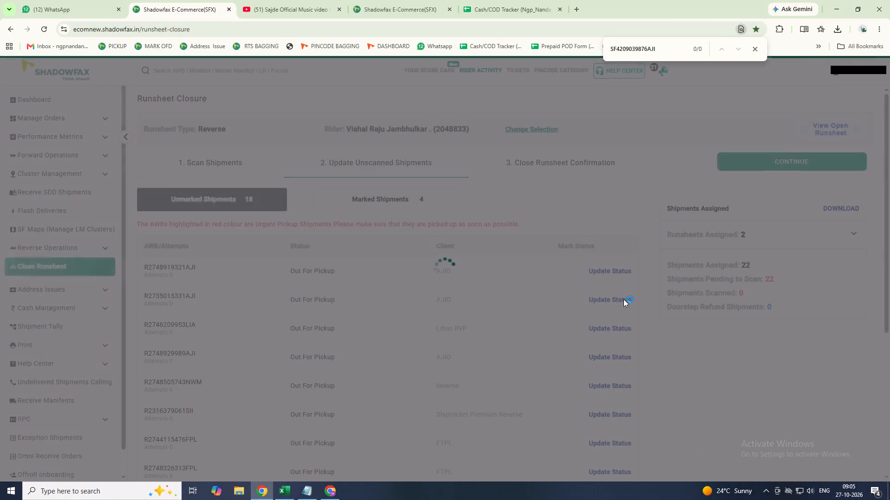
{"action": "left_click", "coordinate": [612, 272]}
{"action": "left_click", "coordinate": [671, 215]}
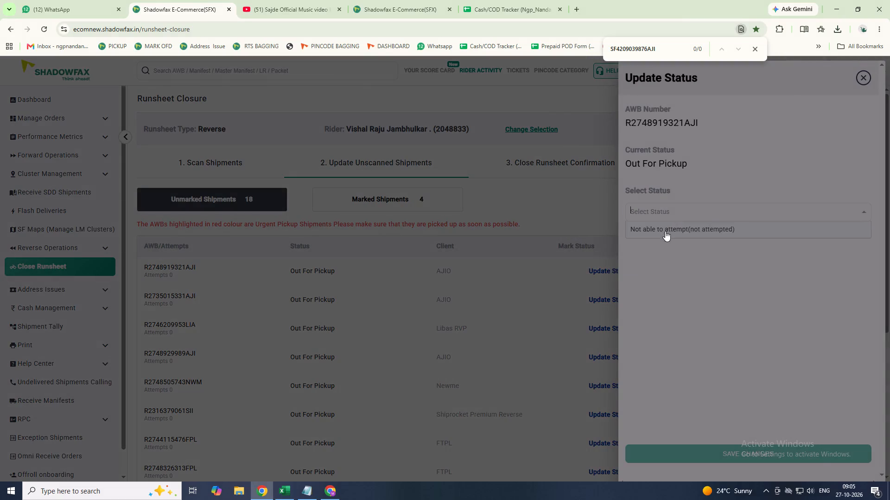
{"action": "left_click", "coordinate": [665, 231]}
{"action": "left_click", "coordinate": [679, 447]}
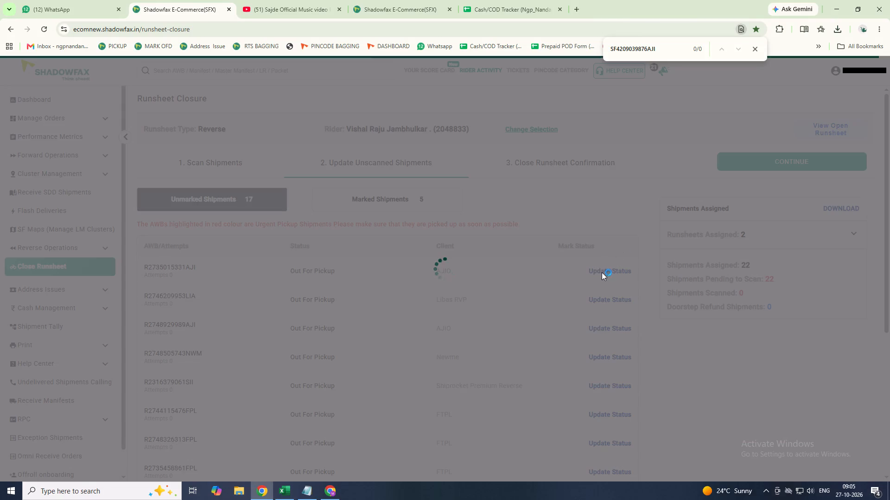
{"action": "left_click", "coordinate": [603, 269]}
{"action": "left_click", "coordinate": [657, 215]}
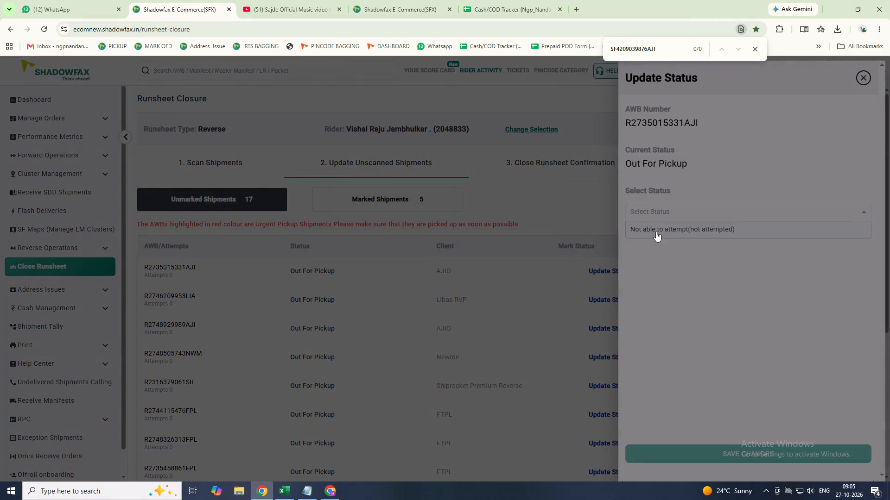
{"action": "left_click", "coordinate": [656, 231]}
{"action": "left_click", "coordinate": [667, 451]}
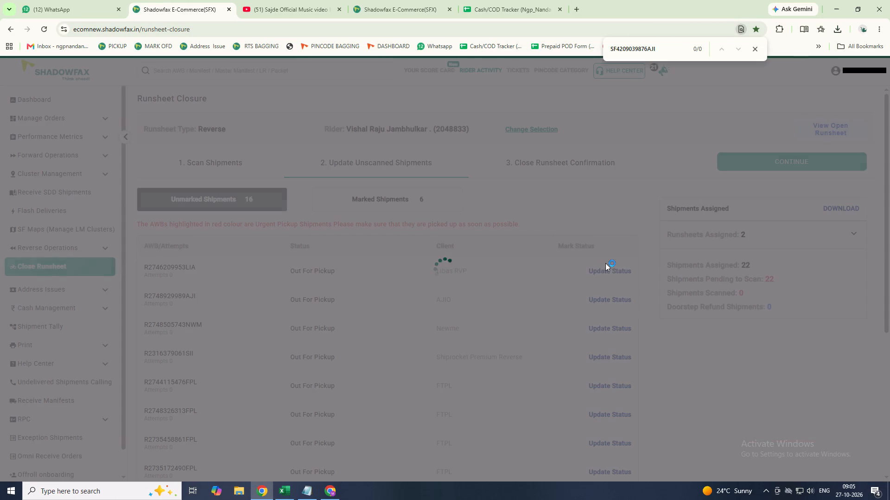
{"action": "left_click", "coordinate": [604, 272]}
{"action": "left_click", "coordinate": [655, 212]}
{"action": "left_click", "coordinate": [651, 230]}
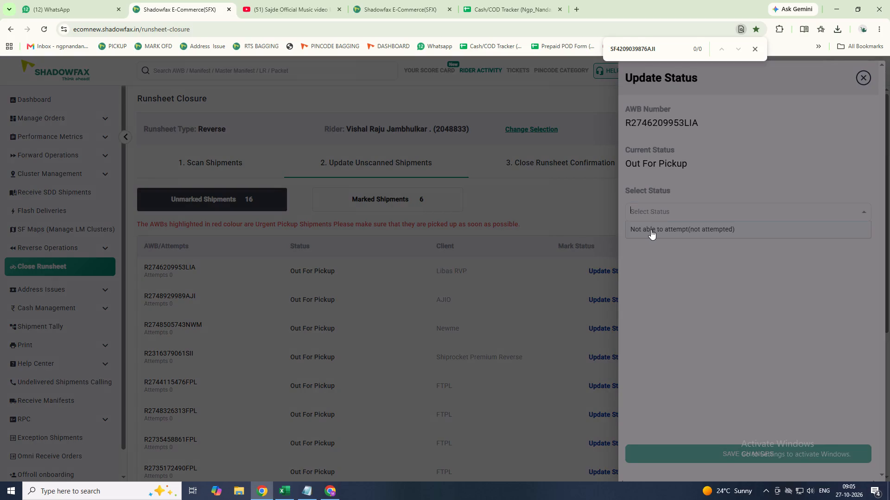
{"action": "left_click", "coordinate": [653, 456]}
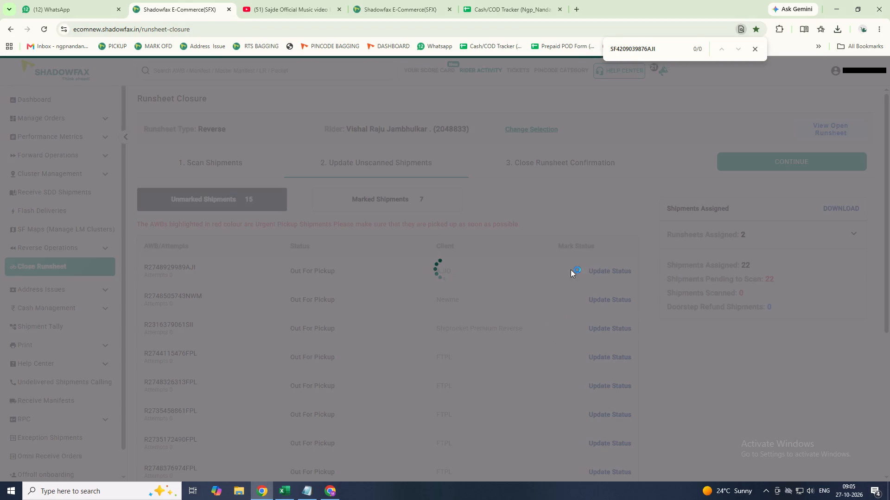
{"action": "left_click", "coordinate": [606, 271]}
{"action": "left_click", "coordinate": [642, 215]}
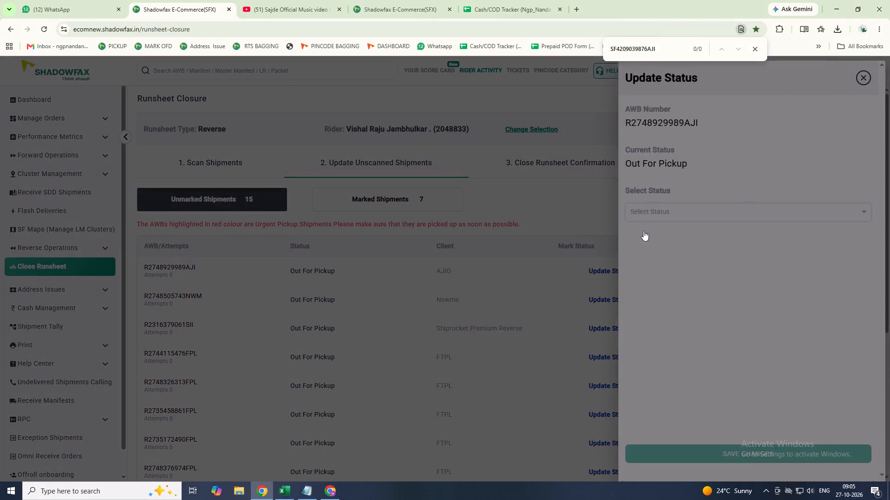
{"action": "left_click", "coordinate": [644, 231]}
{"action": "left_click", "coordinate": [686, 450]}
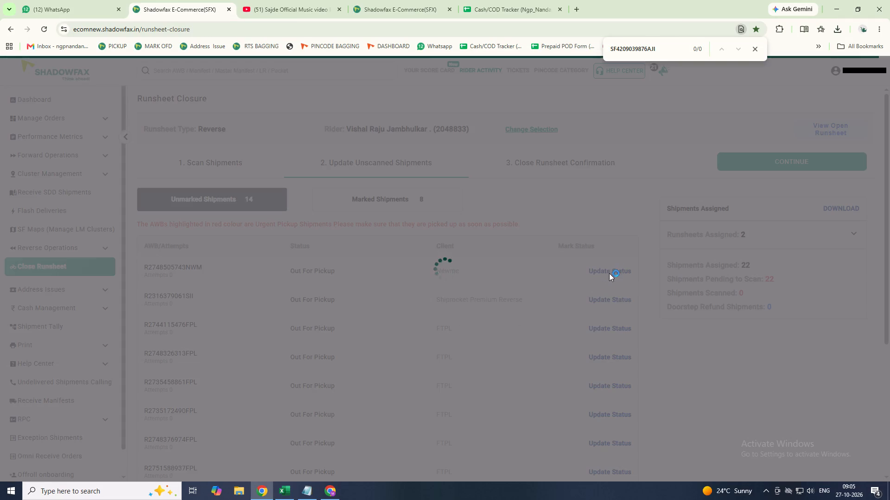
{"action": "left_click", "coordinate": [611, 271]}
{"action": "left_click", "coordinate": [648, 217]}
{"action": "left_click", "coordinate": [653, 233]}
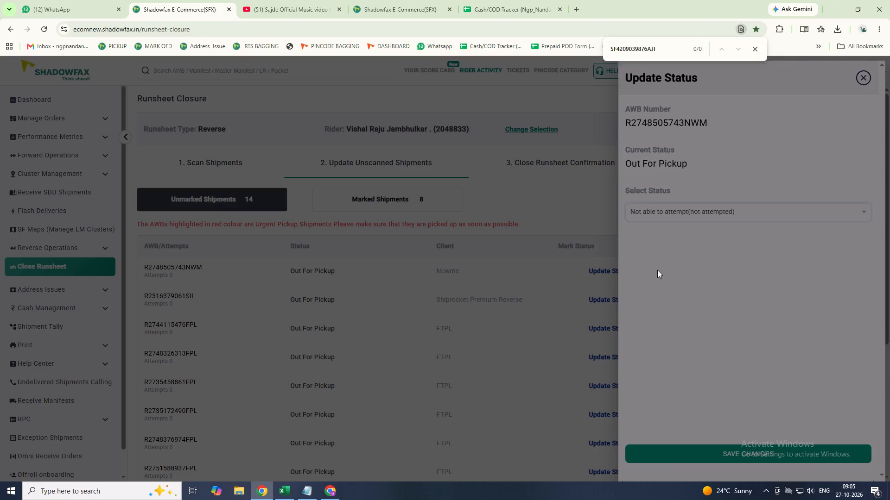
{"action": "left_click", "coordinate": [669, 449]}
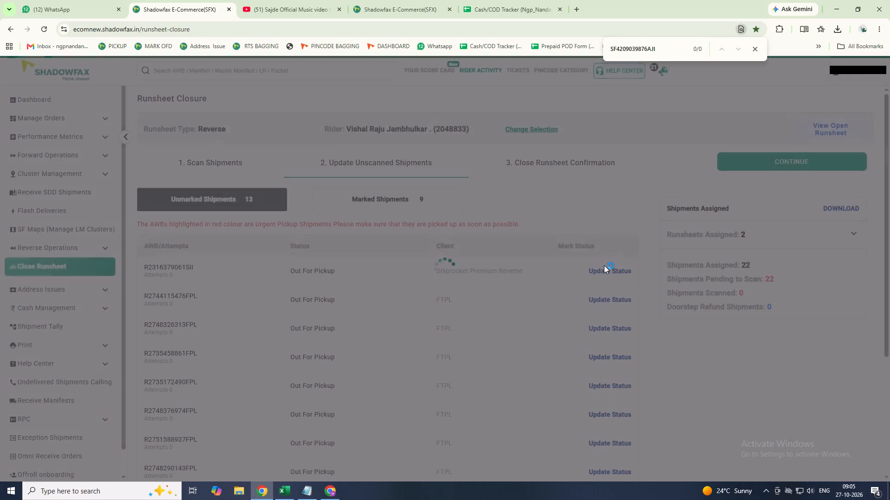
{"action": "left_click", "coordinate": [604, 272]}
{"action": "left_click", "coordinate": [672, 219]}
{"action": "left_click", "coordinate": [661, 232]}
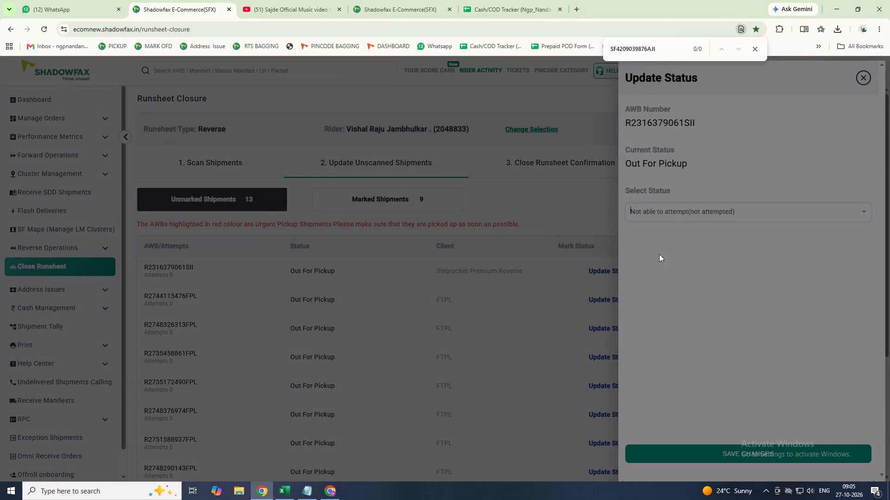
{"action": "left_click", "coordinate": [660, 451]}
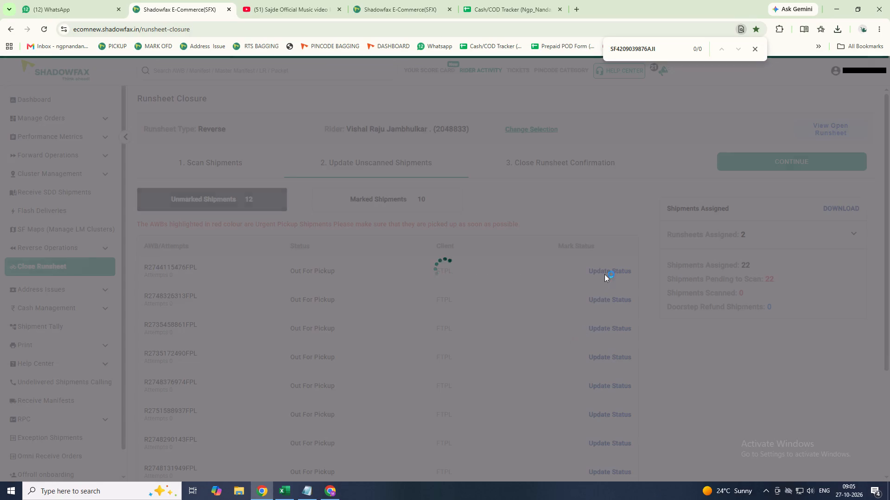
{"action": "left_click", "coordinate": [606, 270]}
{"action": "left_click", "coordinate": [644, 210]}
{"action": "left_click", "coordinate": [642, 230]}
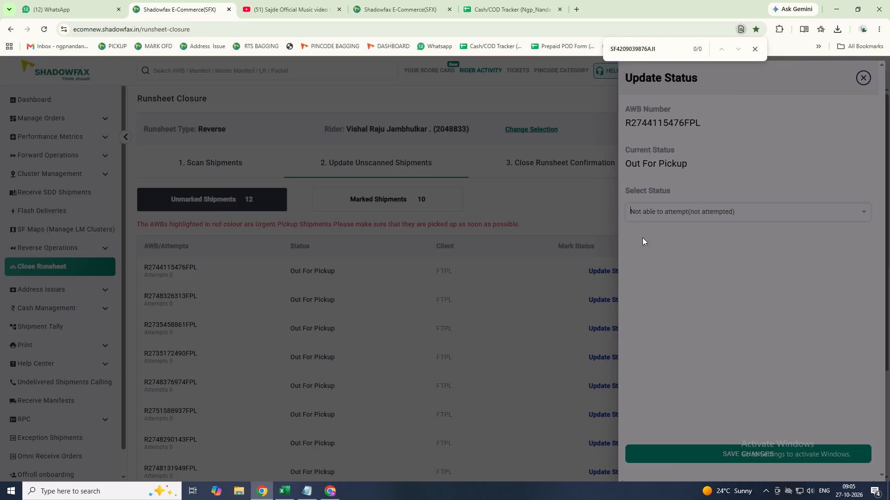
{"action": "left_click", "coordinate": [671, 450]}
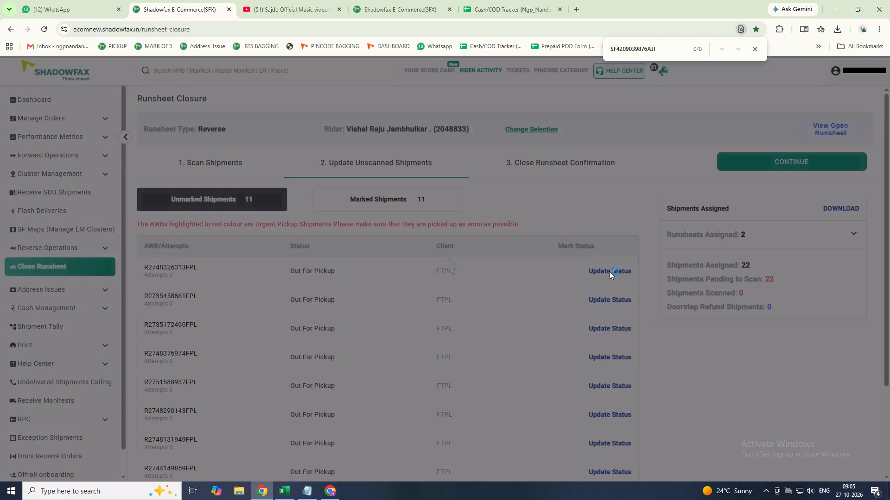
{"action": "left_click", "coordinate": [609, 272]}
{"action": "left_click", "coordinate": [652, 209]}
{"action": "left_click", "coordinate": [656, 228]}
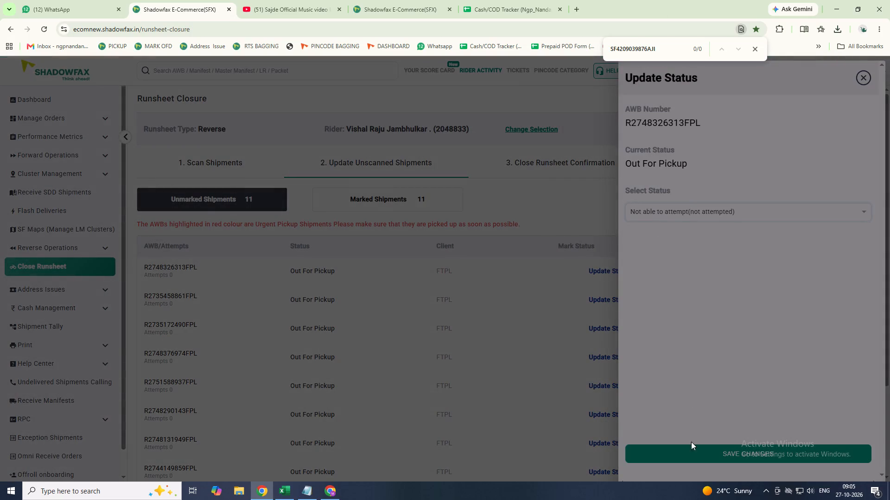
{"action": "left_click", "coordinate": [690, 449]}
{"action": "left_click", "coordinate": [613, 271]}
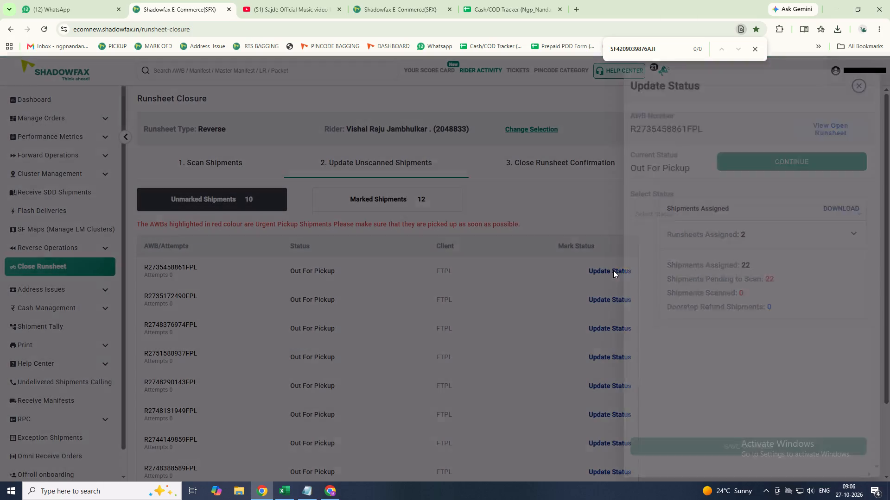
{"action": "left_click", "coordinate": [663, 214]}
{"action": "left_click", "coordinate": [660, 235]}
{"action": "left_click", "coordinate": [691, 454]}
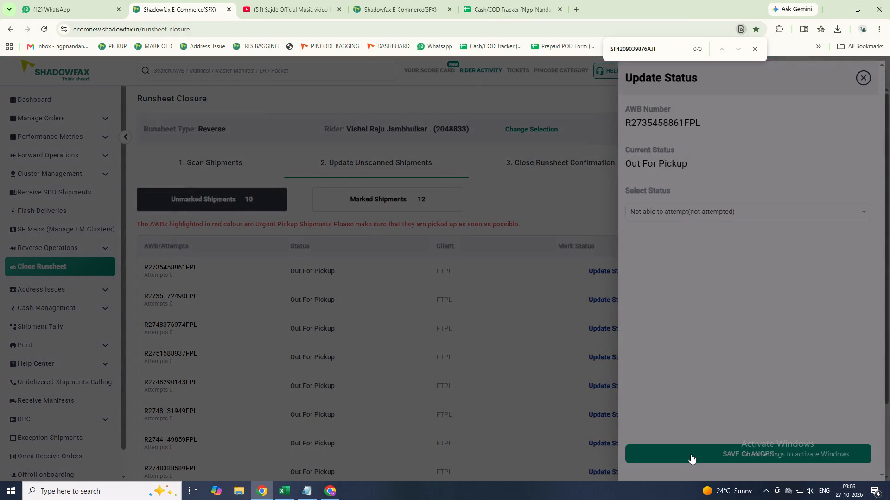
{"action": "left_click", "coordinate": [612, 271]}
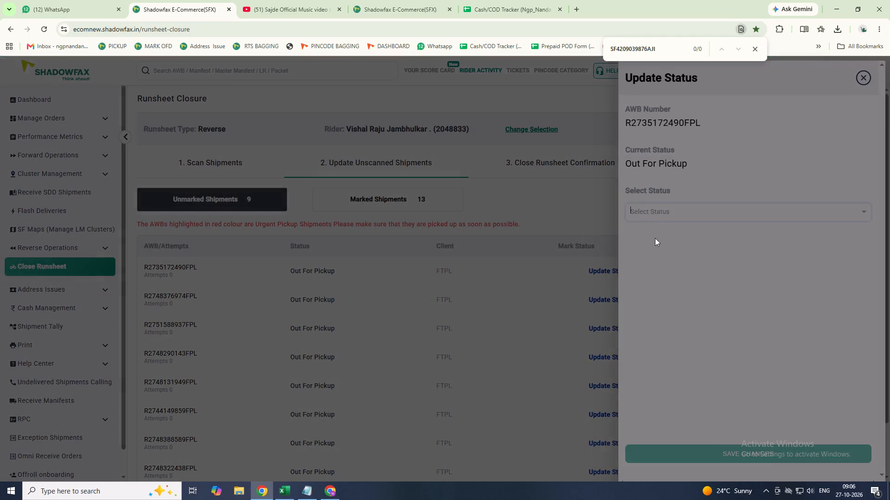
{"action": "left_click", "coordinate": [666, 211]}
{"action": "left_click", "coordinate": [665, 224]}
{"action": "left_click", "coordinate": [669, 458]}
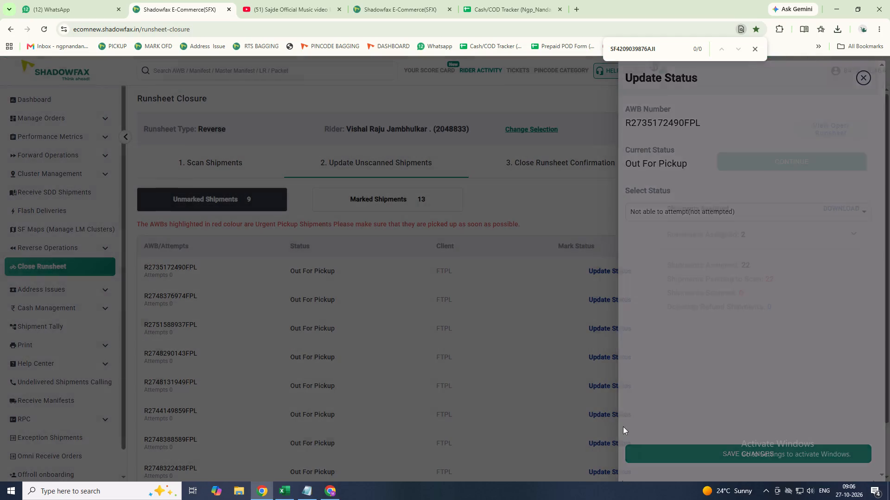
{"action": "left_click", "coordinate": [614, 272]}
{"action": "left_click", "coordinate": [653, 203]}
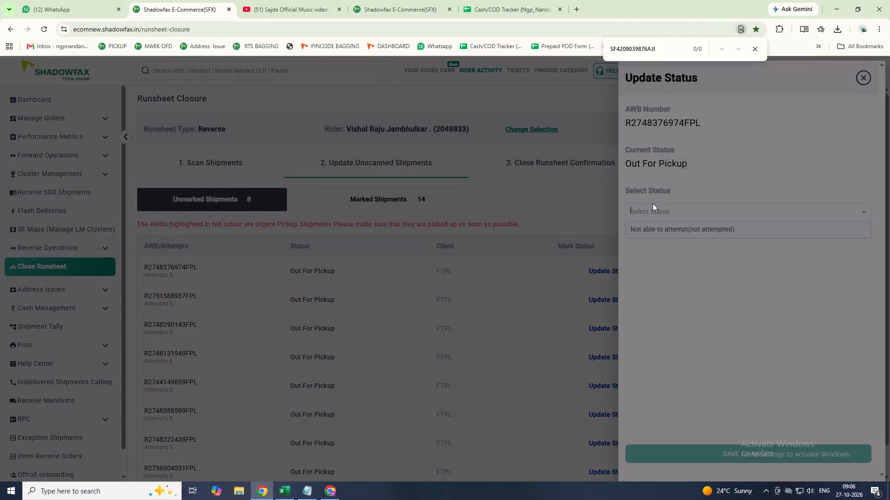
{"action": "left_click", "coordinate": [653, 223]}
{"action": "left_click", "coordinate": [727, 453]}
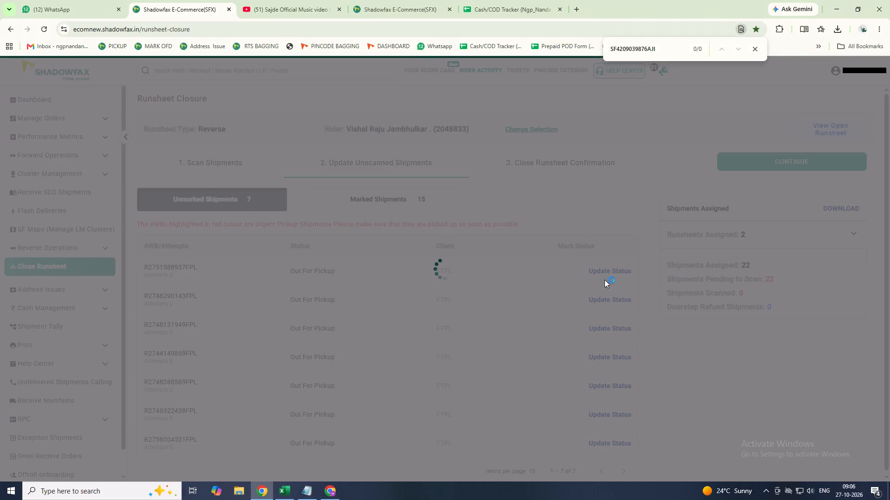
{"action": "left_click", "coordinate": [605, 272]}
{"action": "left_click", "coordinate": [643, 212]}
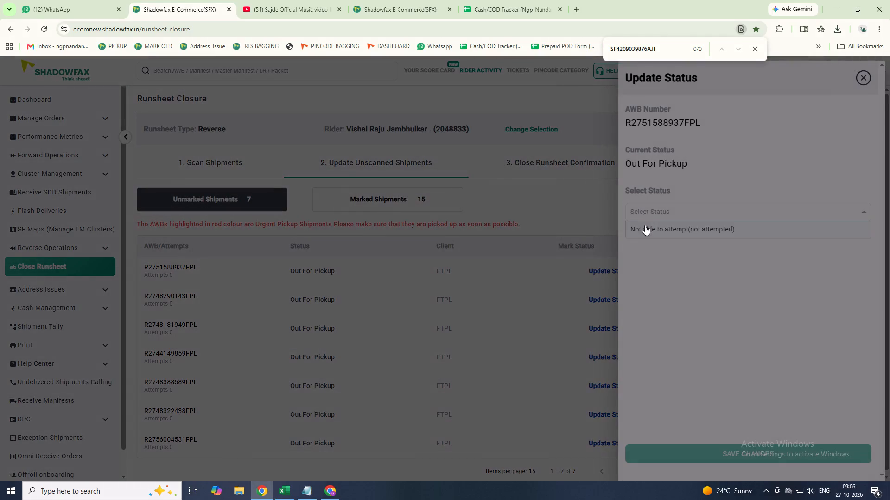
{"action": "left_click", "coordinate": [646, 228]}
{"action": "left_click", "coordinate": [670, 456]}
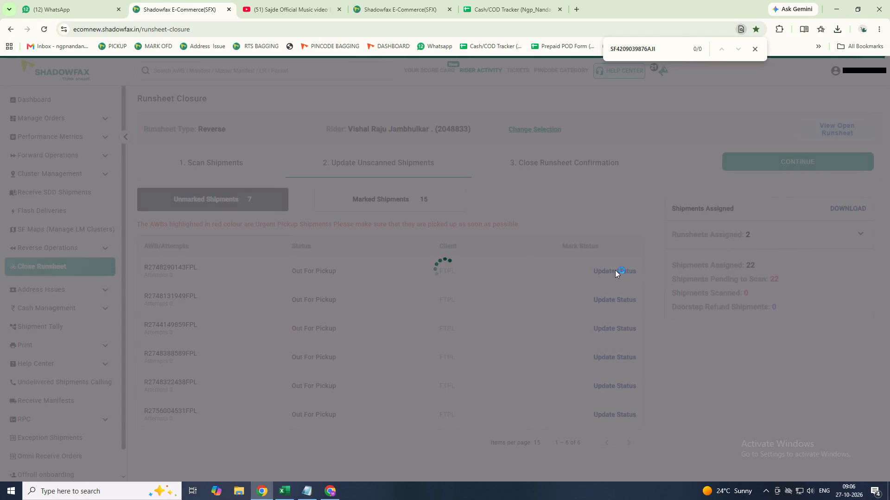
{"action": "left_click", "coordinate": [613, 273]}
{"action": "left_click", "coordinate": [703, 207]}
{"action": "left_click", "coordinate": [686, 228]}
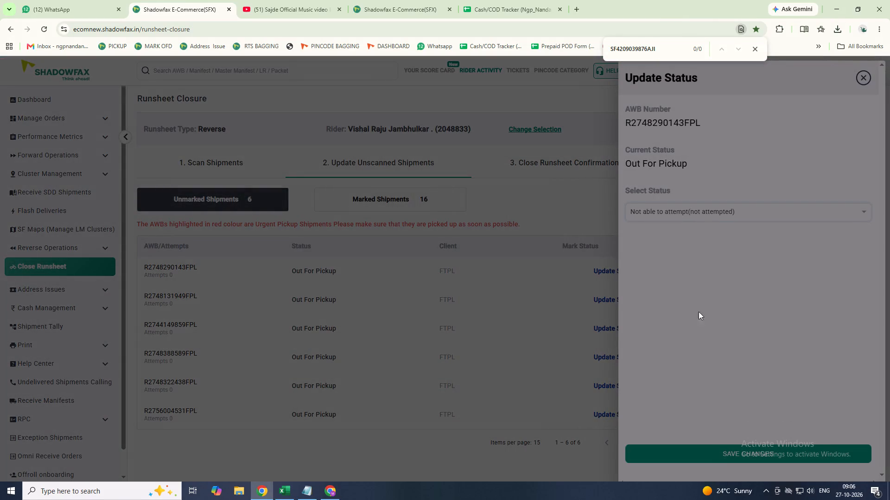
{"action": "left_click", "coordinate": [710, 446]}
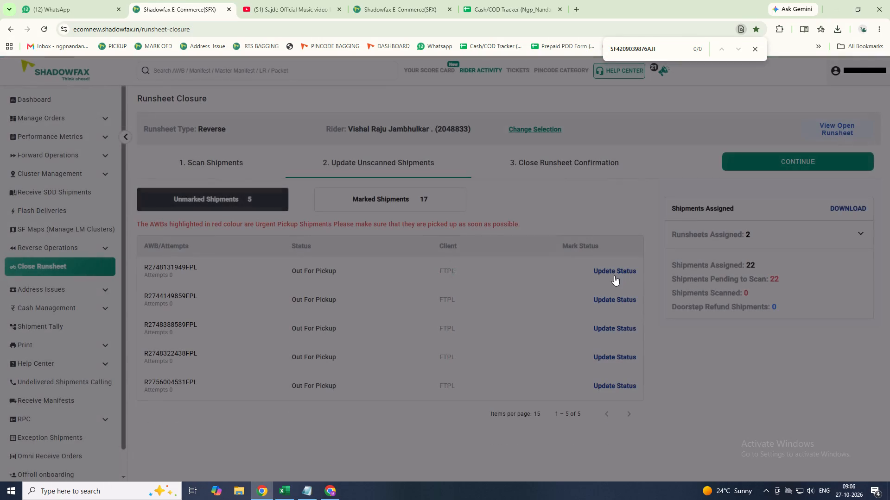
{"action": "left_click", "coordinate": [614, 272]}
{"action": "left_click", "coordinate": [672, 216]}
{"action": "left_click", "coordinate": [658, 233]}
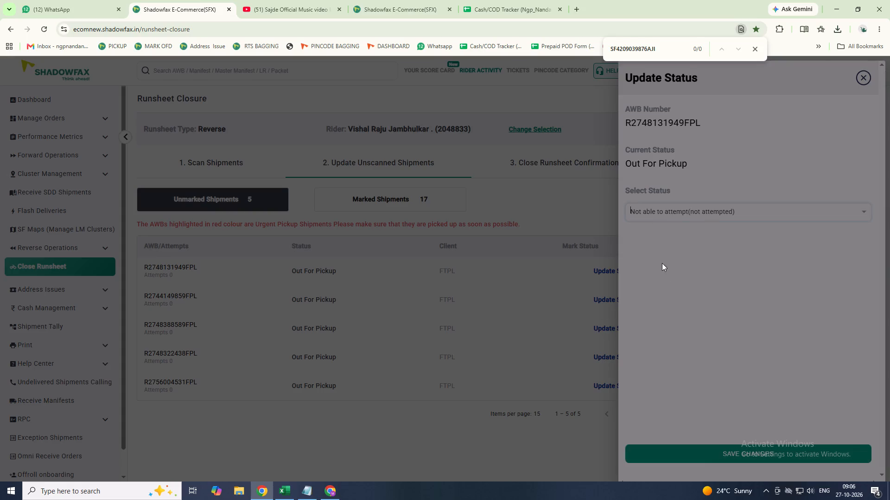
{"action": "left_click", "coordinate": [698, 452]}
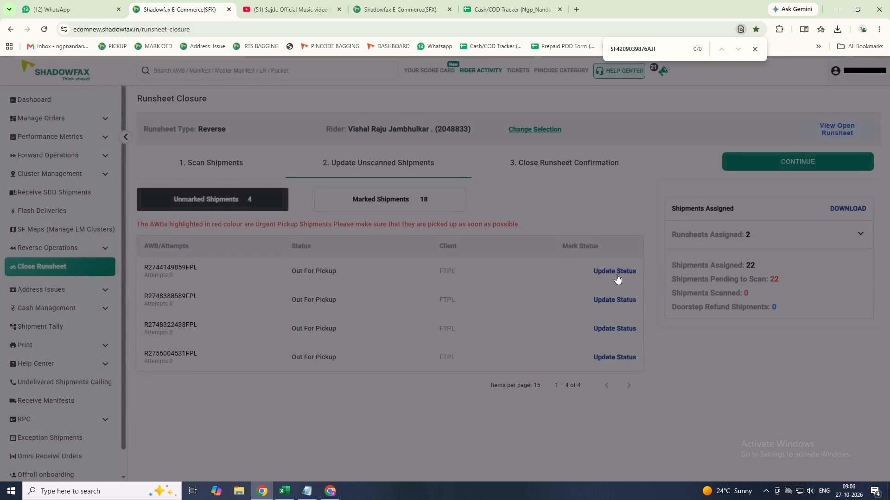
{"action": "left_click", "coordinate": [617, 272]}
{"action": "left_click", "coordinate": [658, 211]}
{"action": "left_click", "coordinate": [665, 237]}
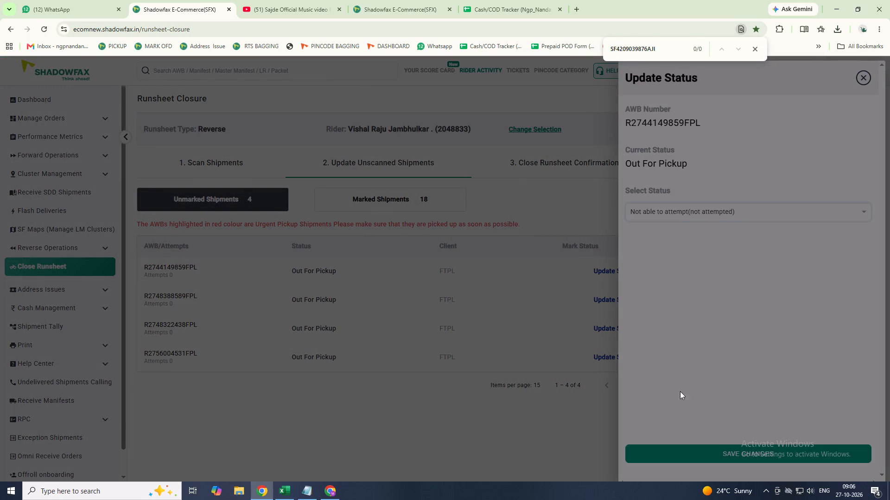
{"action": "left_click", "coordinate": [681, 460]}
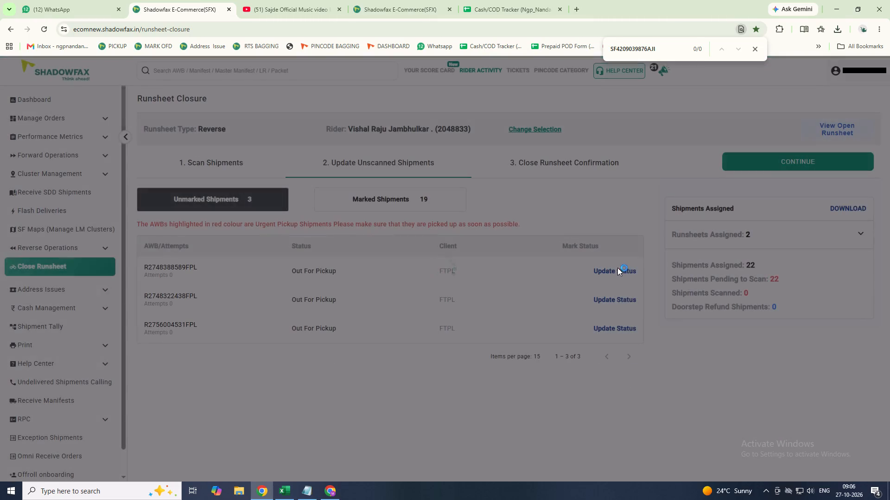
{"action": "left_click", "coordinate": [615, 272]}
{"action": "left_click", "coordinate": [682, 218]}
{"action": "left_click", "coordinate": [672, 230]}
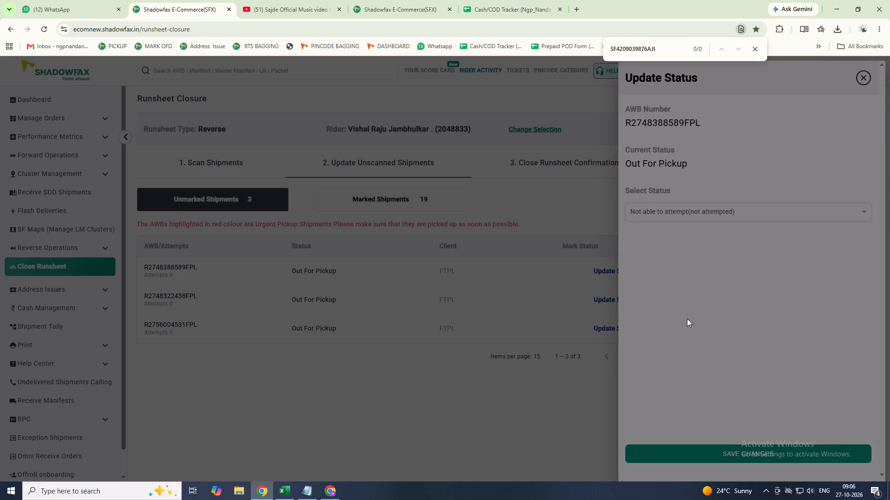
{"action": "left_click", "coordinate": [696, 455]}
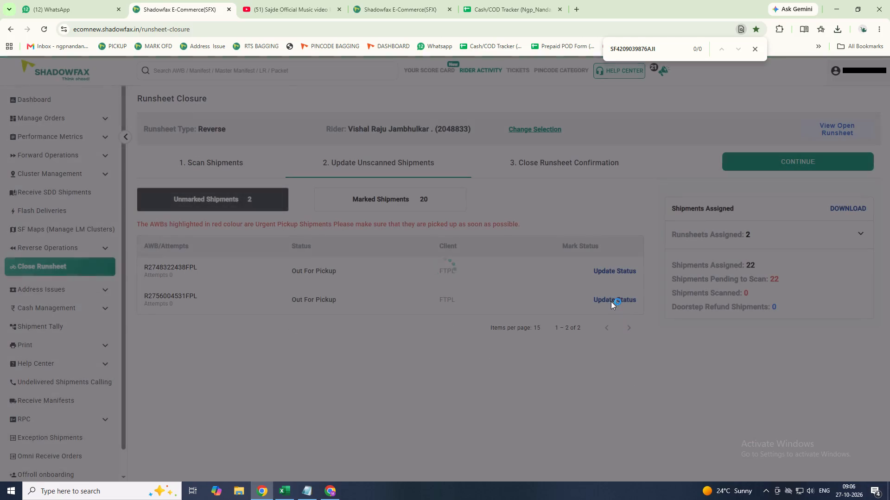
{"action": "left_click", "coordinate": [611, 300]}
{"action": "left_click", "coordinate": [627, 297]}
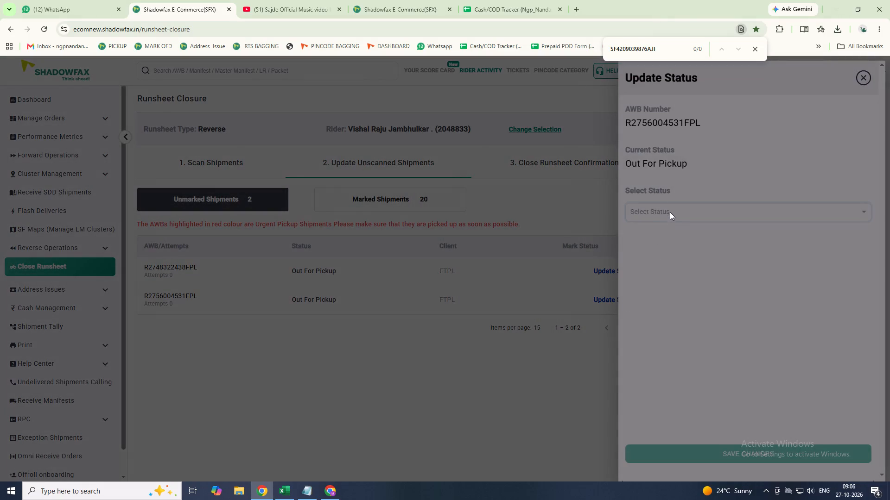
{"action": "left_click", "coordinate": [670, 210]}
{"action": "left_click", "coordinate": [670, 226]}
{"action": "left_click", "coordinate": [671, 449]}
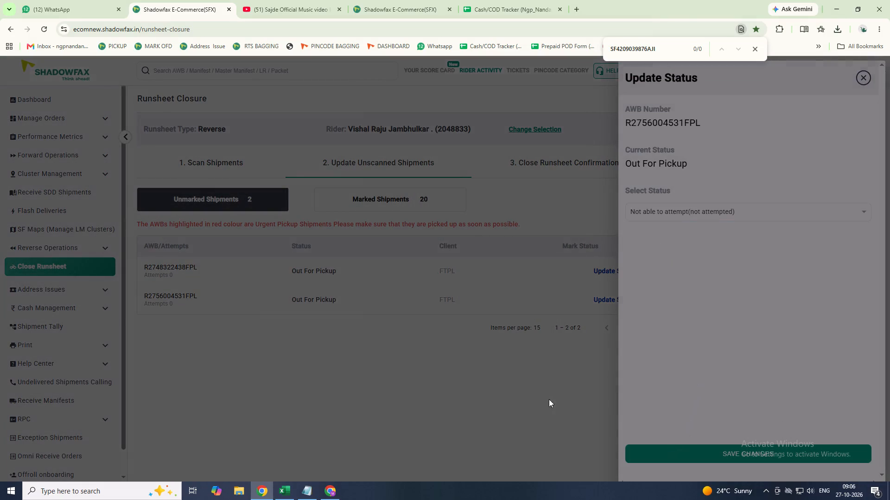
{"action": "left_click", "coordinate": [610, 271]}
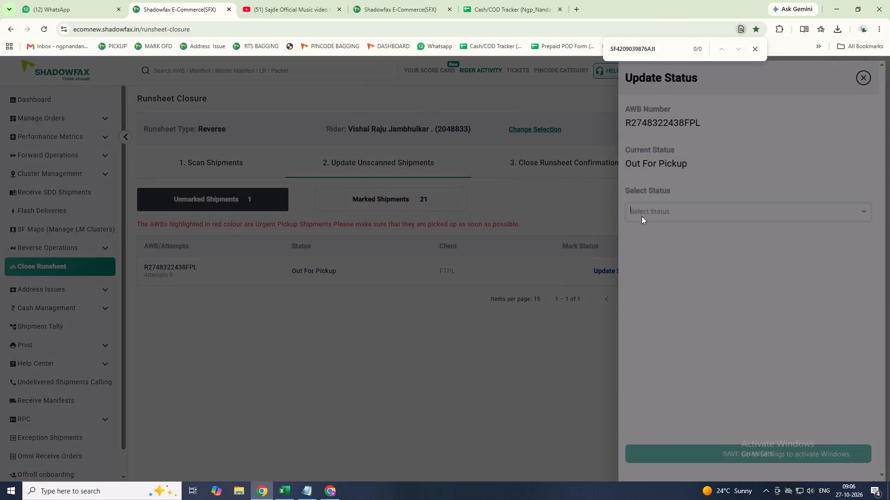
{"action": "left_click", "coordinate": [648, 212]}
{"action": "left_click", "coordinate": [650, 224]}
{"action": "left_click", "coordinate": [679, 454]}
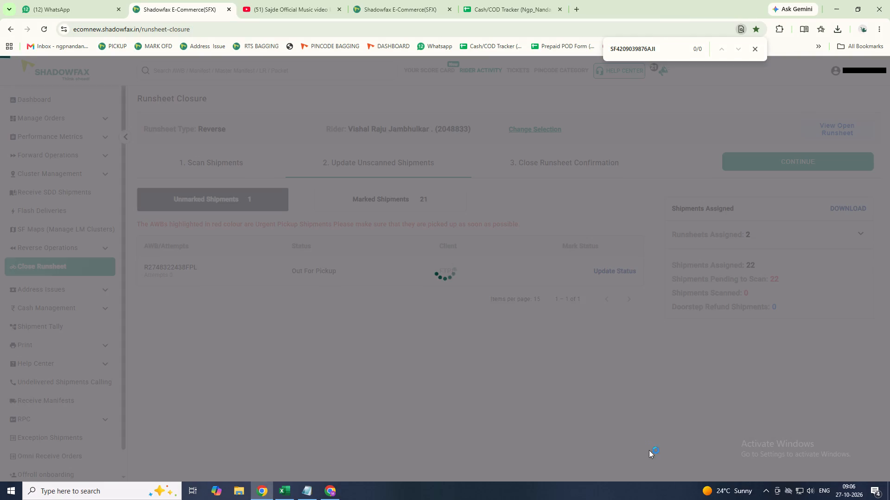
Advance to Close Runsheet Confirmation and close rider Vishal's reverse runsheets.
{"action": "left_click", "coordinate": [755, 161]}
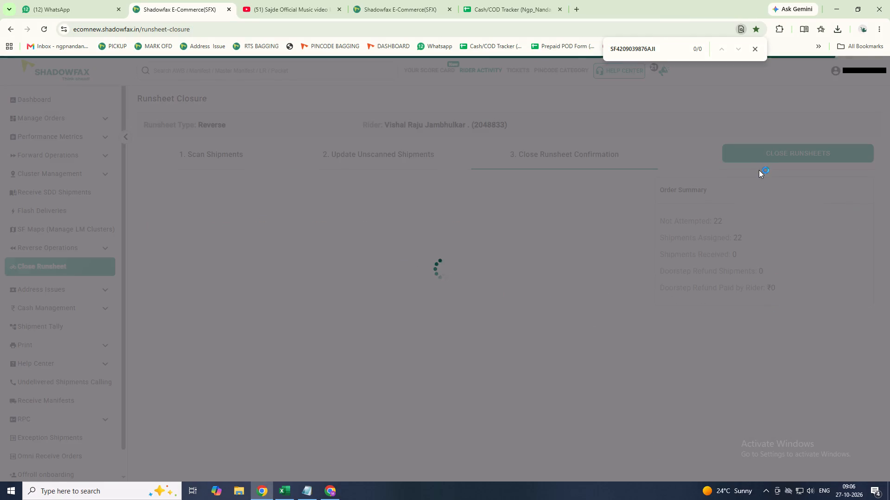
{"action": "left_click", "coordinate": [767, 154]}
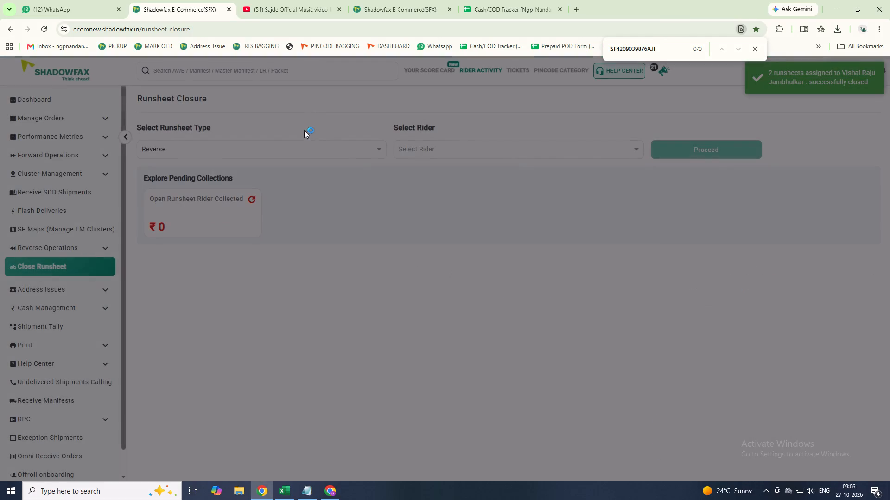
Go from the dashboard to the reverse Customer Orders to Pick up and filter the pickup orders by cluster 440017.
{"action": "left_click", "coordinate": [36, 93]}
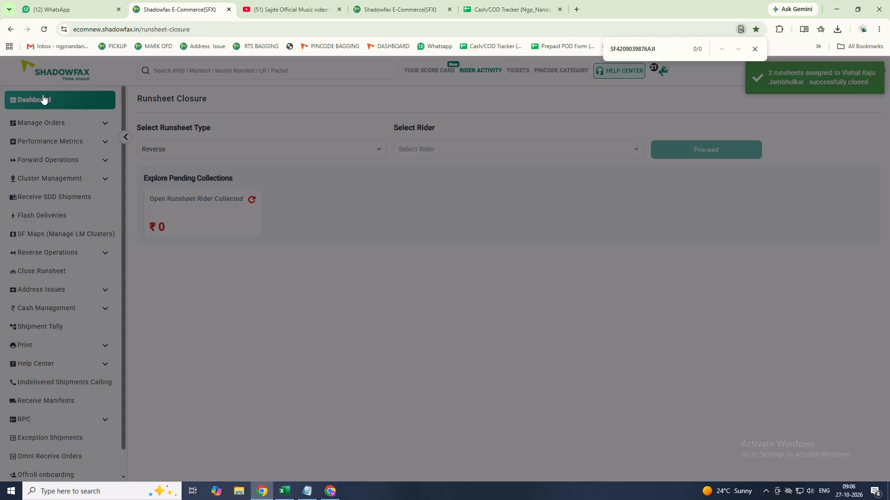
{"action": "double_click", "coordinate": [43, 94]}
{"action": "left_click", "coordinate": [183, 337]}
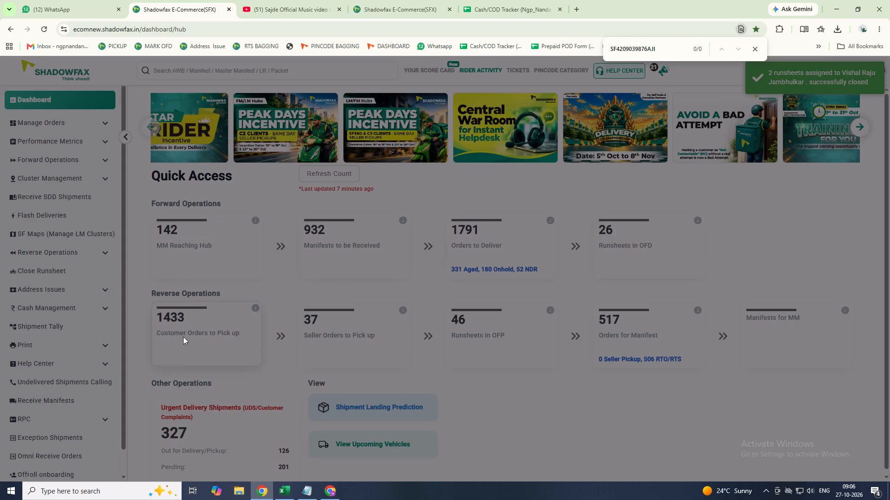
{"action": "left_click", "coordinate": [272, 109]}
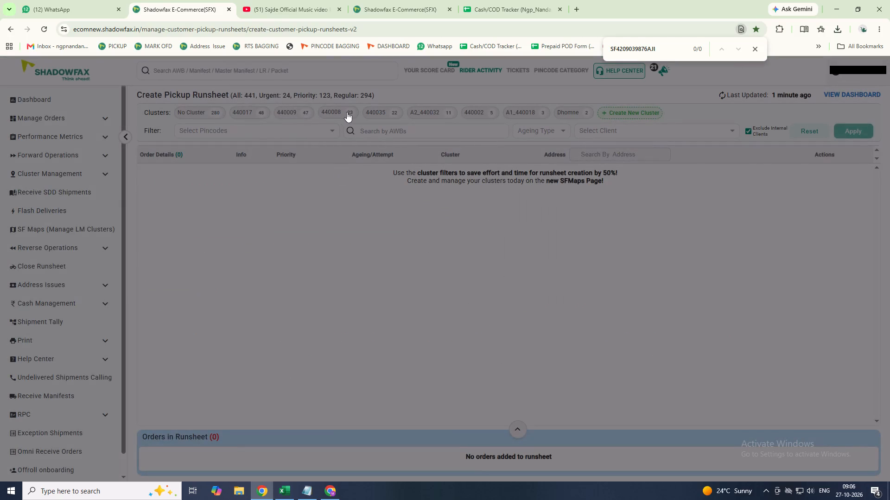
{"action": "left_click", "coordinate": [249, 112]}
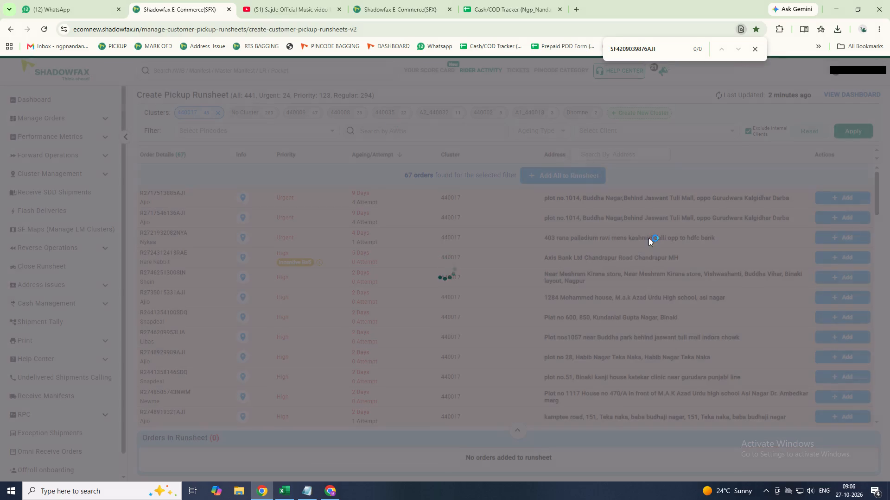
{"action": "scroll", "coordinate": [584, 318], "scroll_direction": "down", "scroll_amount": 10}
{"action": "scroll", "coordinate": [586, 299], "scroll_direction": "down", "scroll_amount": 20}
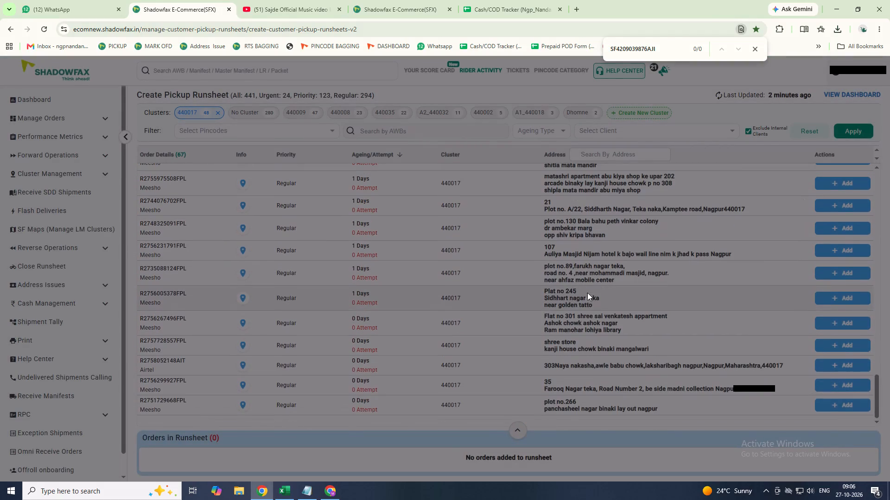
{"action": "scroll", "coordinate": [587, 293], "scroll_direction": "down", "scroll_amount": 4}
{"action": "left_click", "coordinate": [838, 297]}
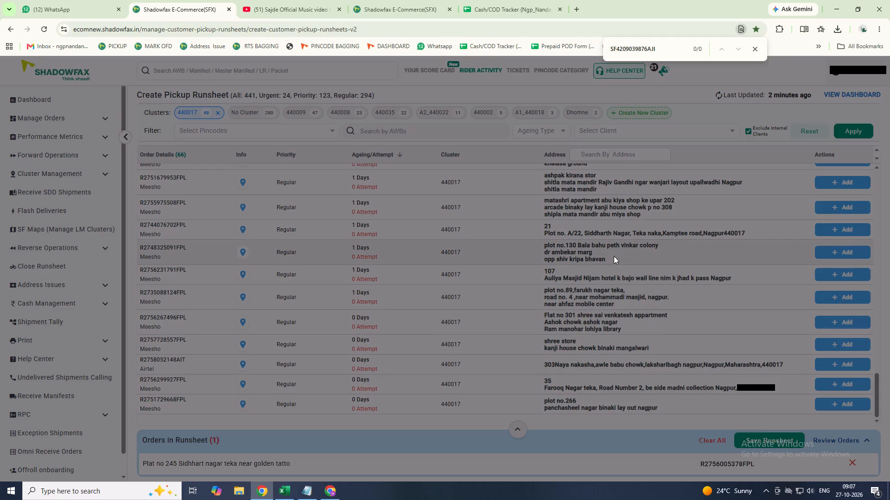
{"action": "left_click", "coordinate": [838, 227]}
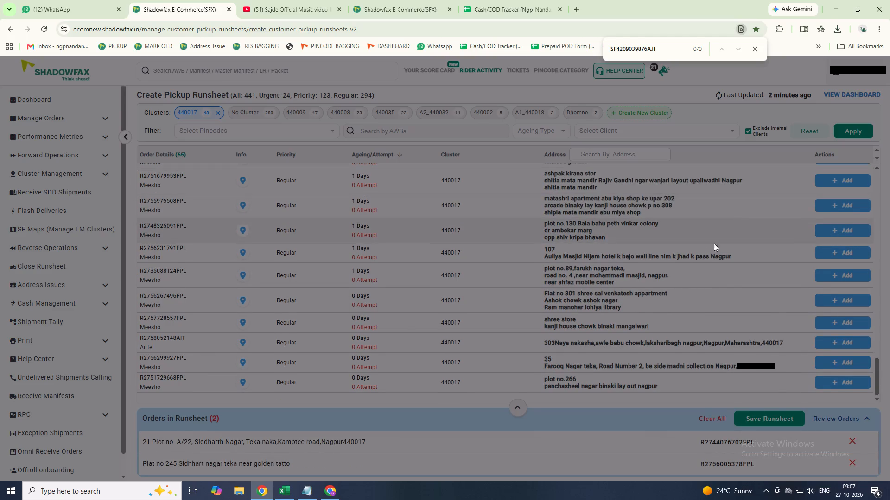
{"action": "scroll", "coordinate": [698, 266], "scroll_direction": "up", "scroll_amount": 1}
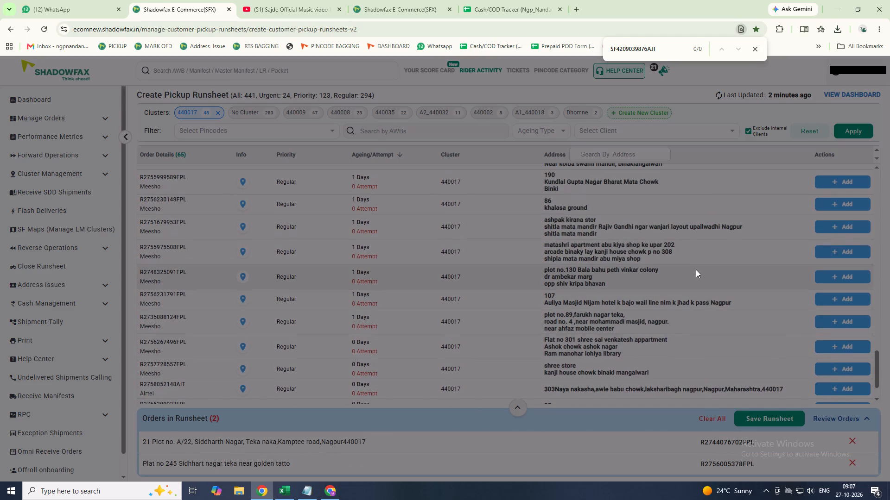
{"action": "scroll", "coordinate": [672, 263], "scroll_direction": "up", "scroll_amount": 1}
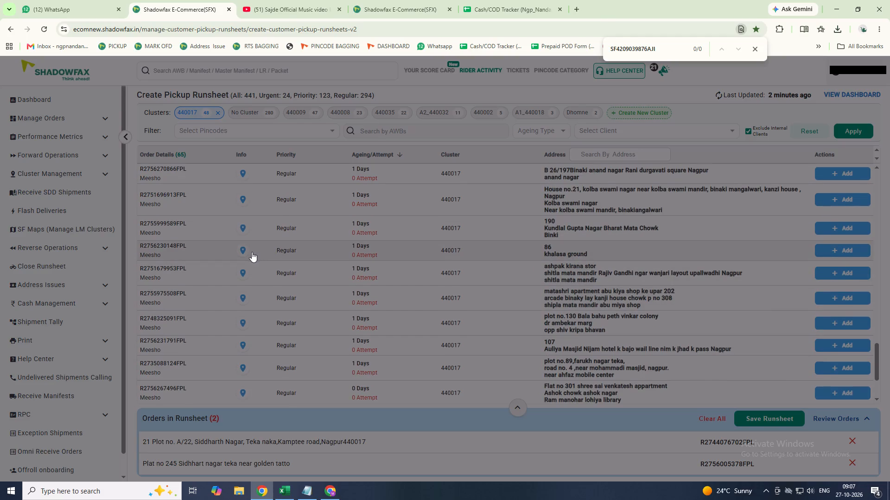
{"action": "left_click", "coordinate": [240, 248]}
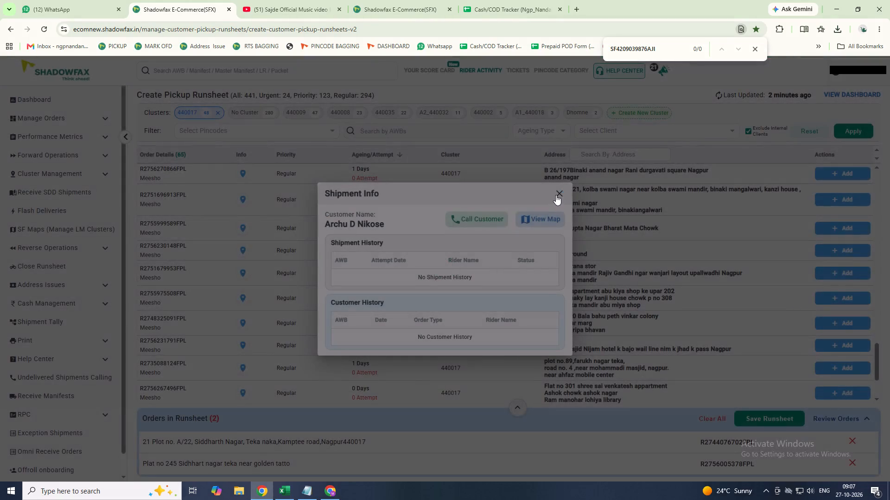
{"action": "left_click", "coordinate": [556, 195]}
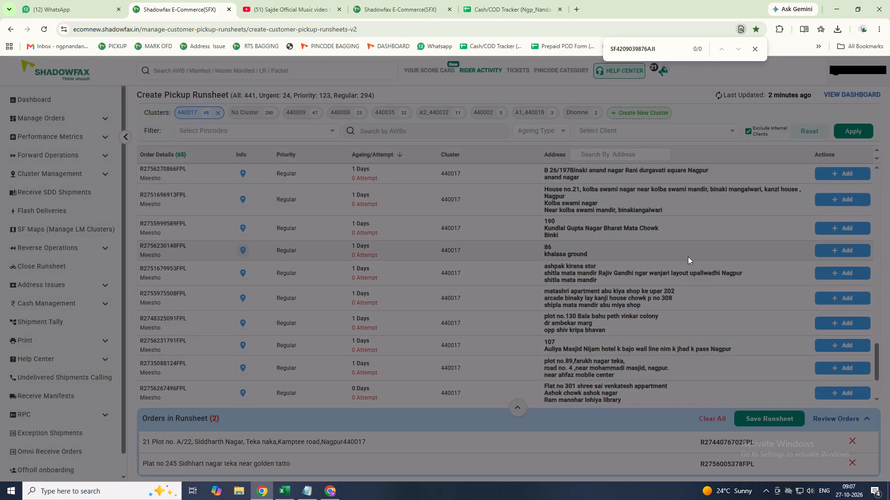
{"action": "left_click", "coordinate": [840, 250]}
{"action": "scroll", "coordinate": [761, 273], "scroll_direction": "up", "scroll_amount": 2}
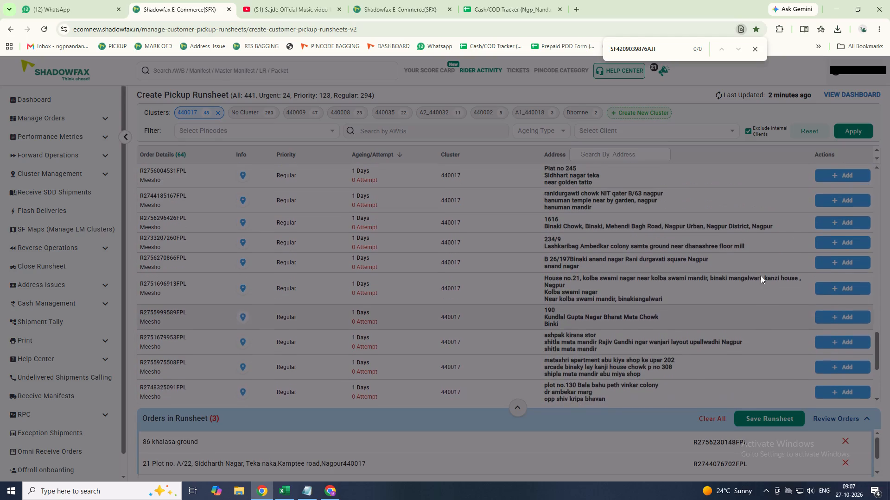
{"action": "scroll", "coordinate": [718, 253], "scroll_direction": "up", "scroll_amount": 1}
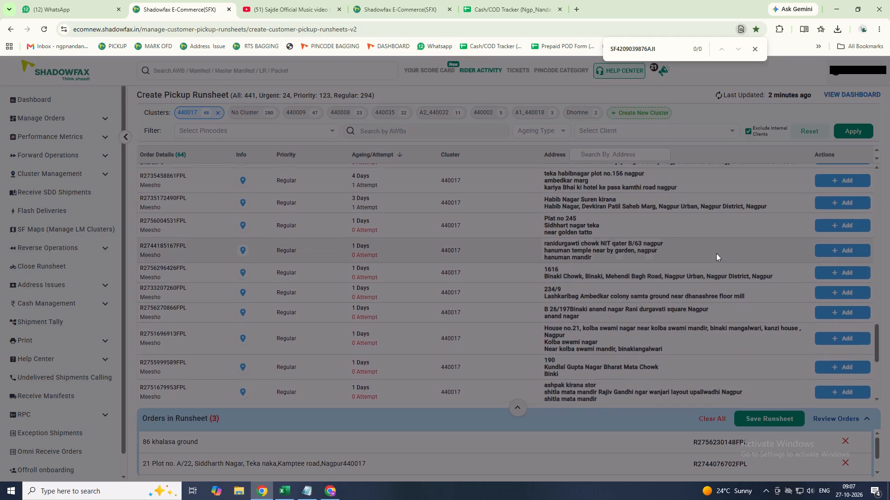
{"action": "left_click", "coordinate": [840, 224]}
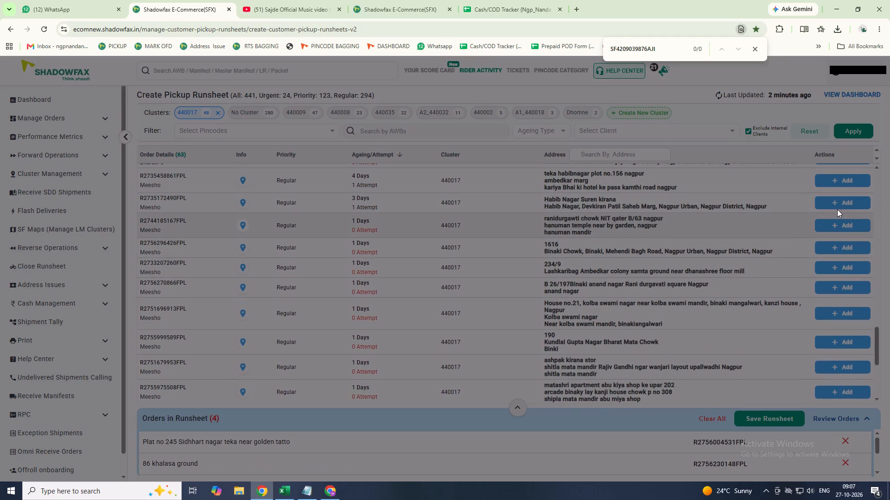
{"action": "left_click", "coordinate": [838, 201]}
{"action": "scroll", "coordinate": [779, 242], "scroll_direction": "up", "scroll_amount": 1}
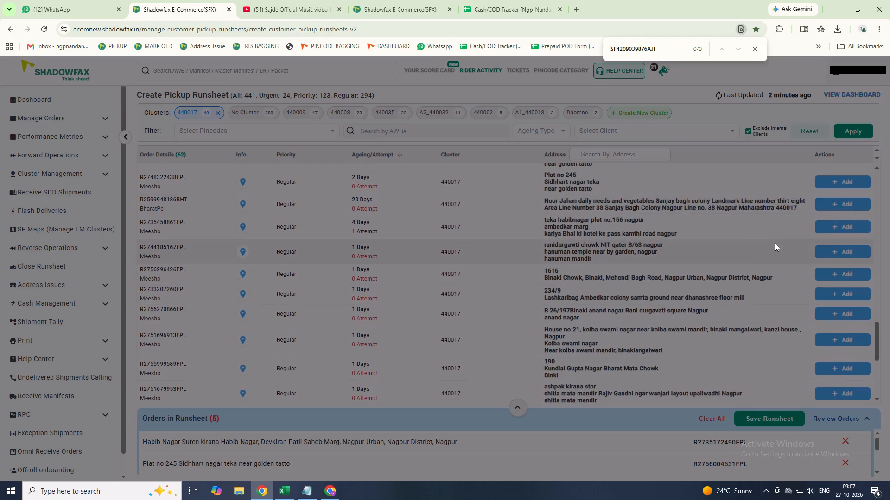
{"action": "left_click", "coordinate": [827, 228]}
{"action": "scroll", "coordinate": [760, 235], "scroll_direction": "up", "scroll_amount": 1}
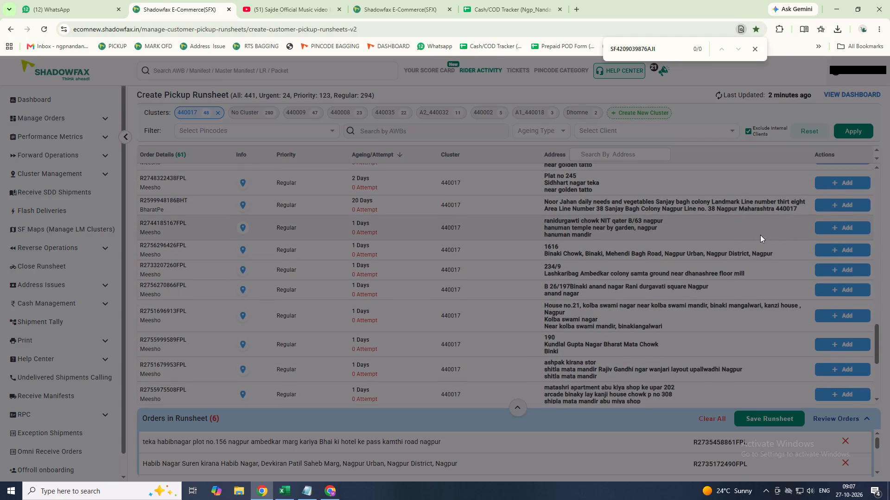
{"action": "left_click", "coordinate": [838, 230]}
{"action": "left_click", "coordinate": [849, 202]}
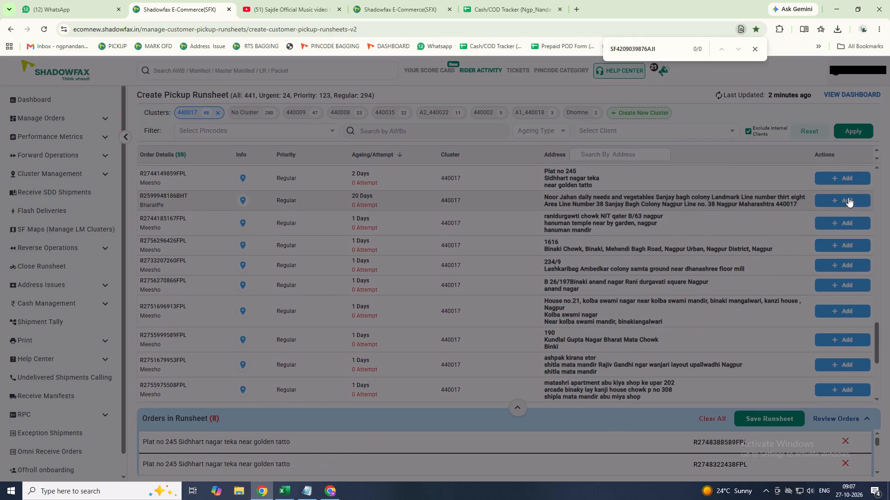
{"action": "left_click", "coordinate": [847, 176]}
{"action": "scroll", "coordinate": [750, 259], "scroll_direction": "up", "scroll_amount": 1}
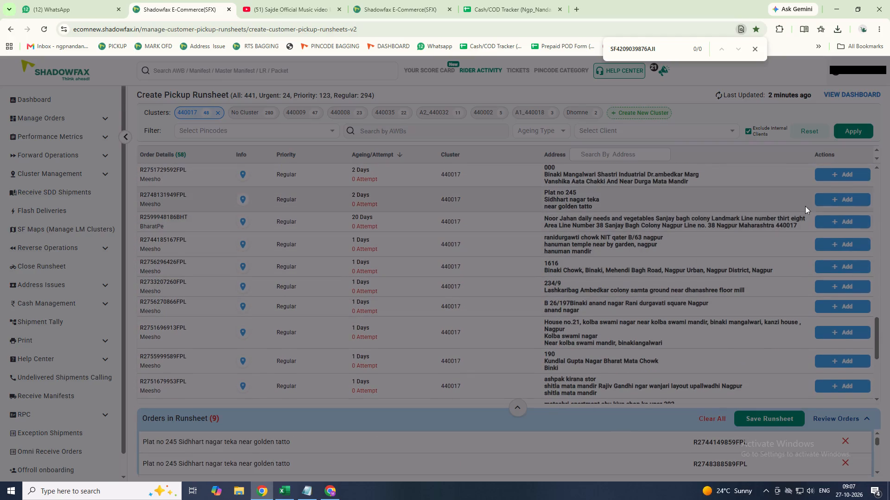
{"action": "left_click", "coordinate": [822, 198]}
{"action": "scroll", "coordinate": [795, 239], "scroll_direction": "up", "scroll_amount": 2}
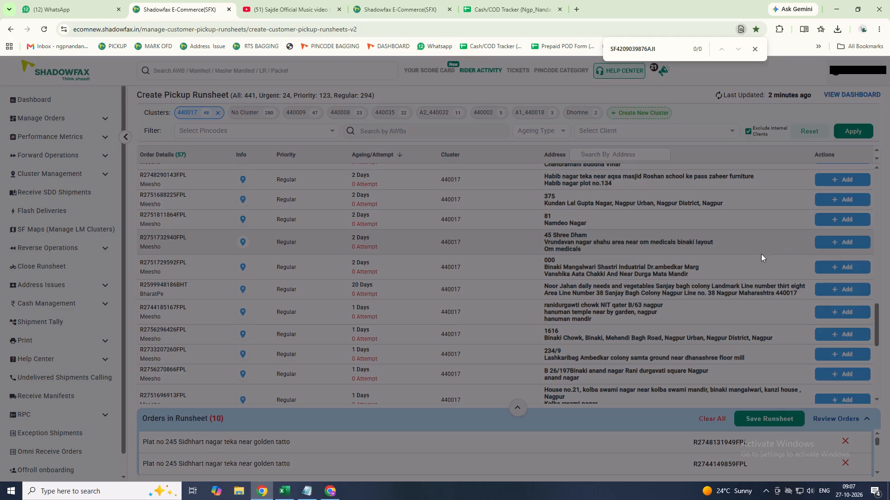
{"action": "scroll", "coordinate": [745, 253], "scroll_direction": "up", "scroll_amount": 1}
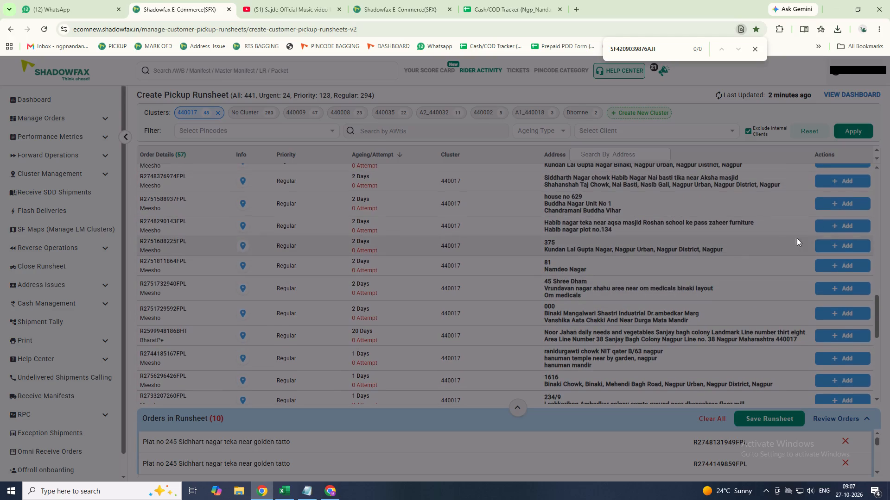
{"action": "left_click", "coordinate": [826, 226]}
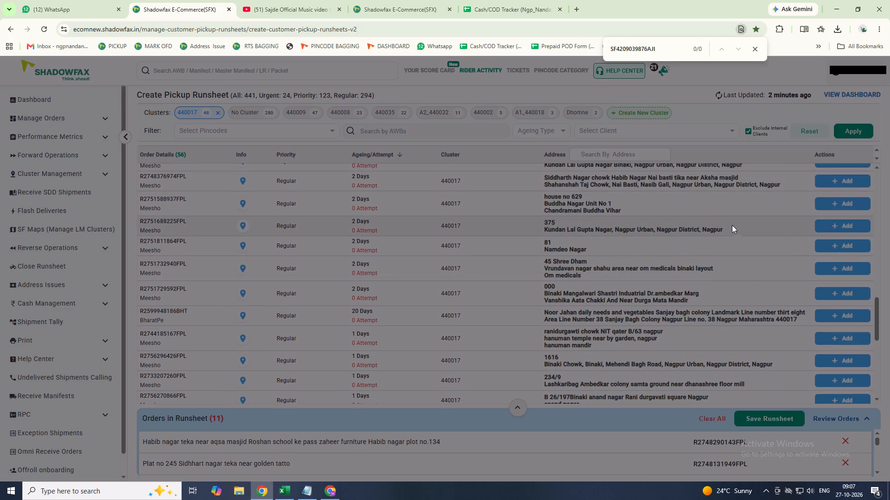
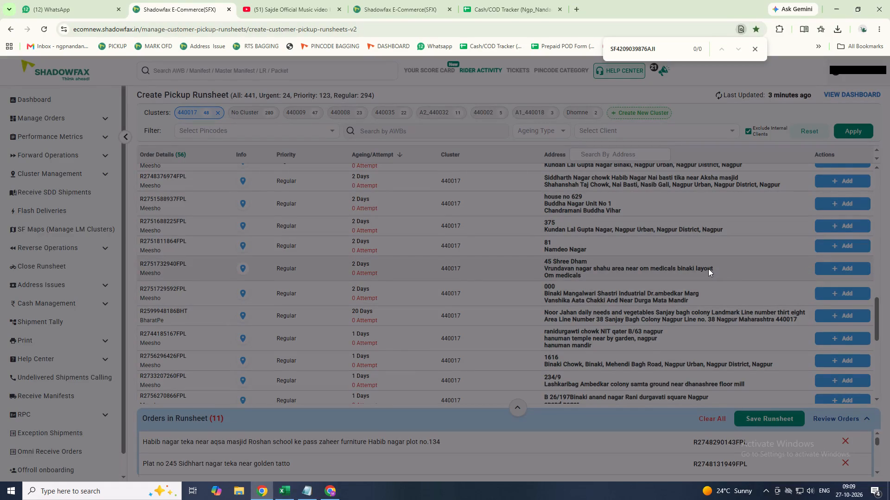
{"action": "scroll", "coordinate": [688, 270], "scroll_direction": "up", "scroll_amount": 1}
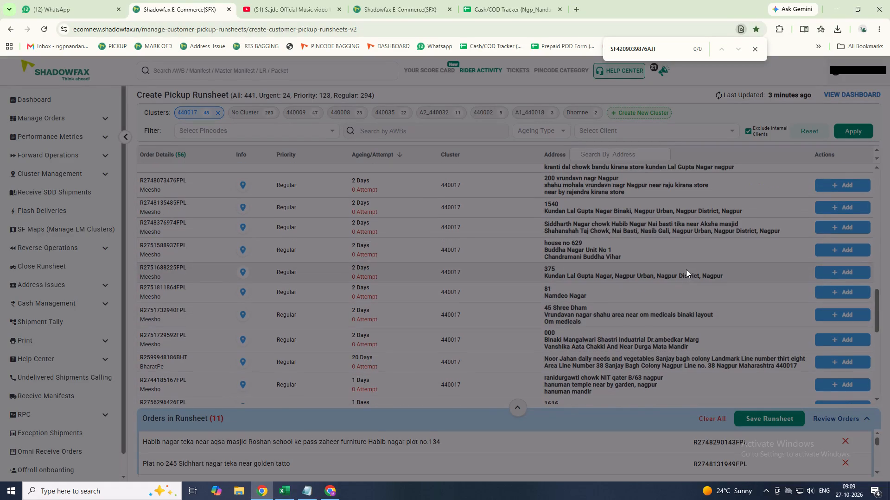
{"action": "left_click", "coordinate": [833, 251]}
{"action": "scroll", "coordinate": [739, 289], "scroll_direction": "up", "scroll_amount": 1}
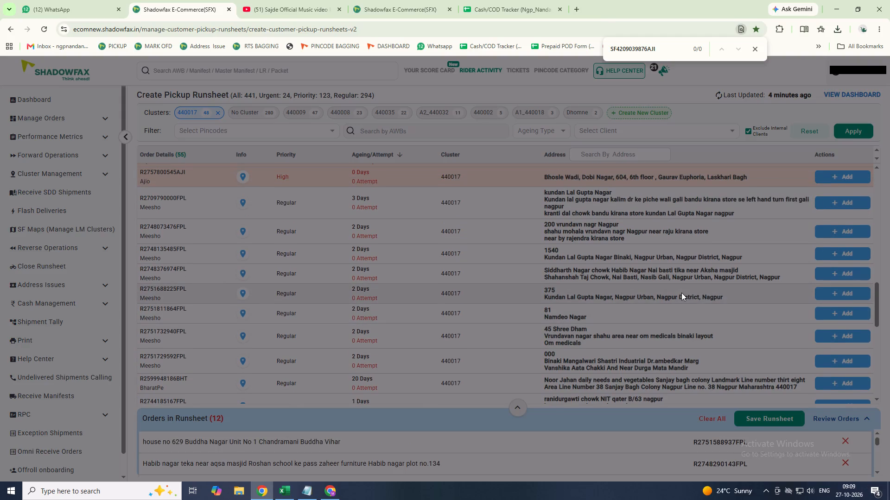
{"action": "scroll", "coordinate": [667, 290], "scroll_direction": "up", "scroll_amount": 2}
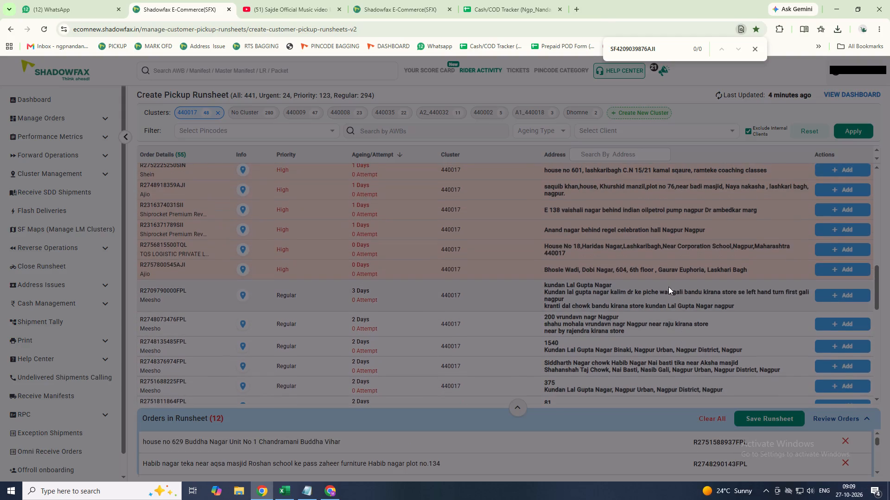
{"action": "scroll", "coordinate": [740, 280], "scroll_direction": "up", "scroll_amount": 1}
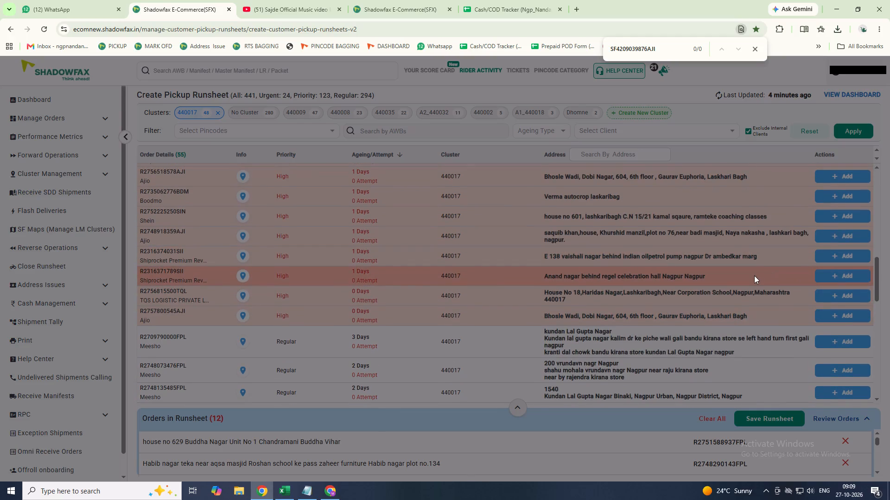
{"action": "scroll", "coordinate": [748, 279], "scroll_direction": "up", "scroll_amount": 2}
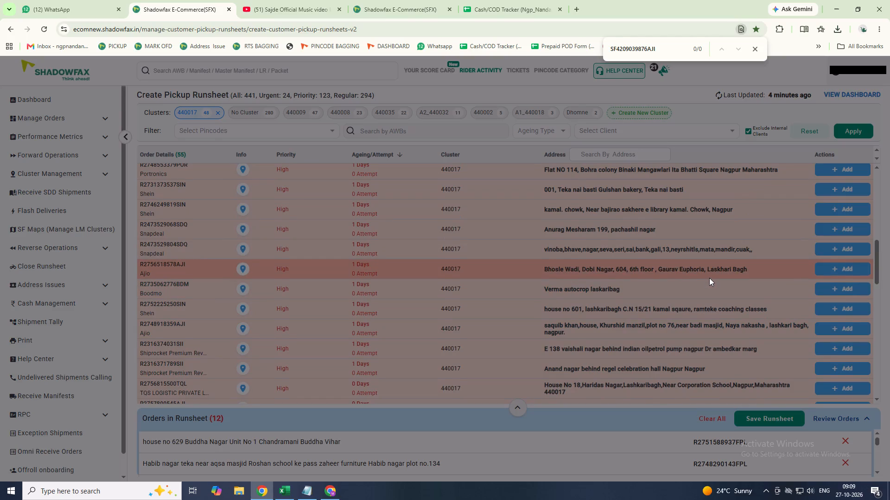
{"action": "scroll", "coordinate": [709, 278], "scroll_direction": "up", "scroll_amount": 2}
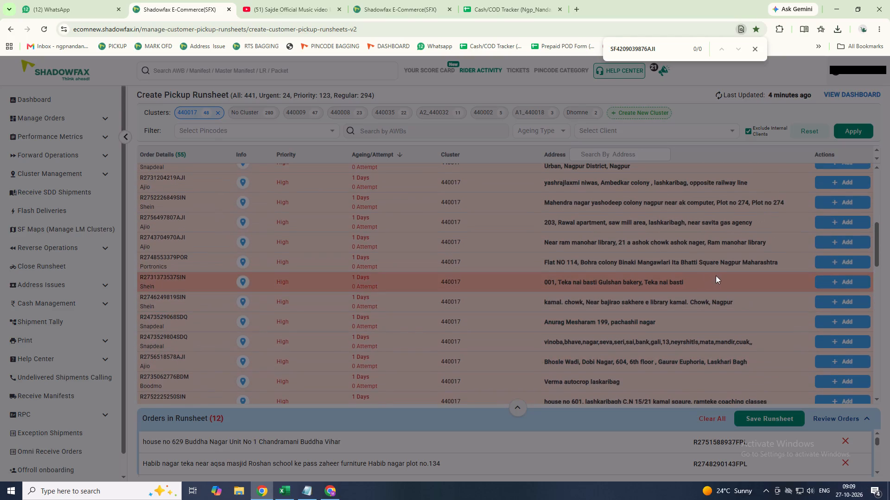
{"action": "scroll", "coordinate": [716, 275], "scroll_direction": "up", "scroll_amount": 1}
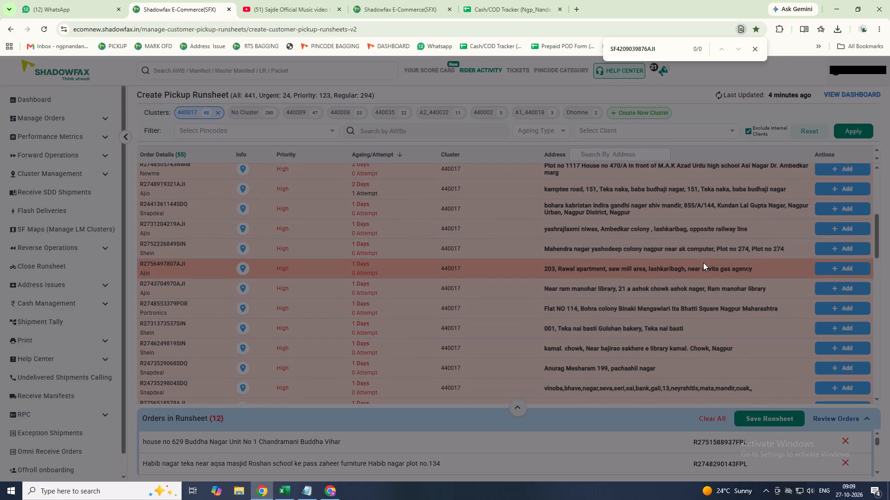
{"action": "scroll", "coordinate": [703, 262], "scroll_direction": "up", "scroll_amount": 1}
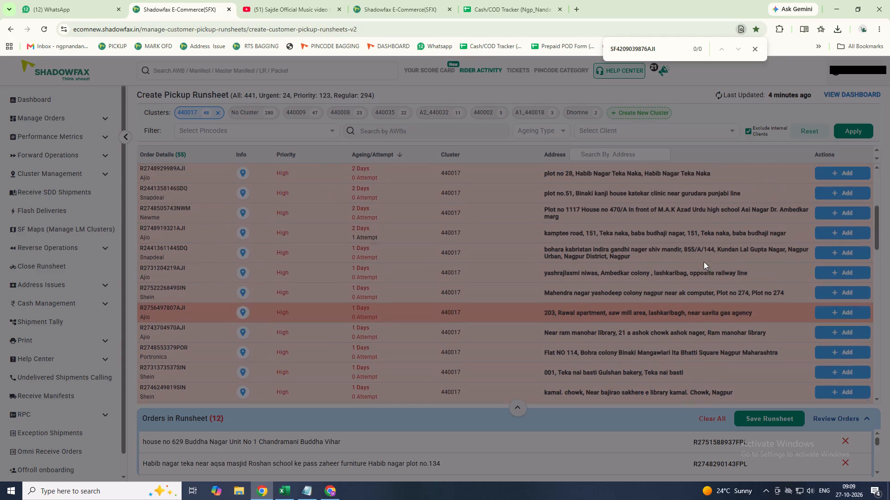
{"action": "left_click", "coordinate": [826, 215]}
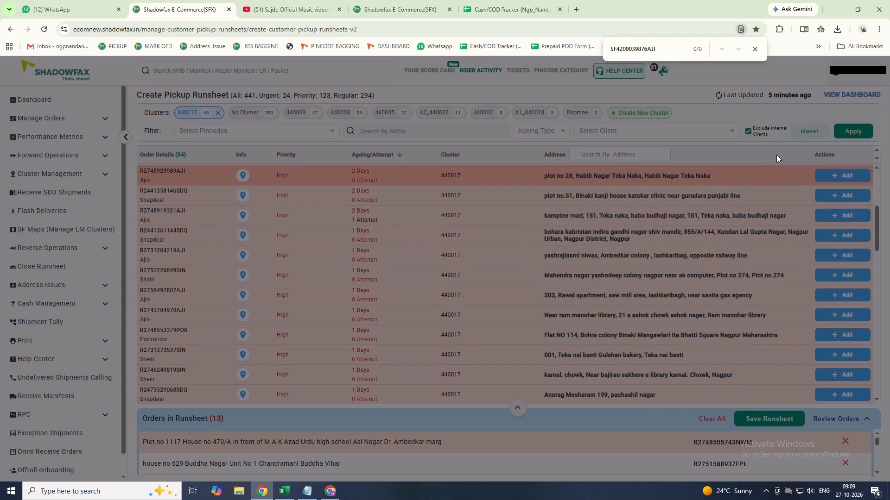
{"action": "left_click", "coordinate": [834, 174]}
{"action": "scroll", "coordinate": [676, 282], "scroll_direction": "up", "scroll_amount": 1}
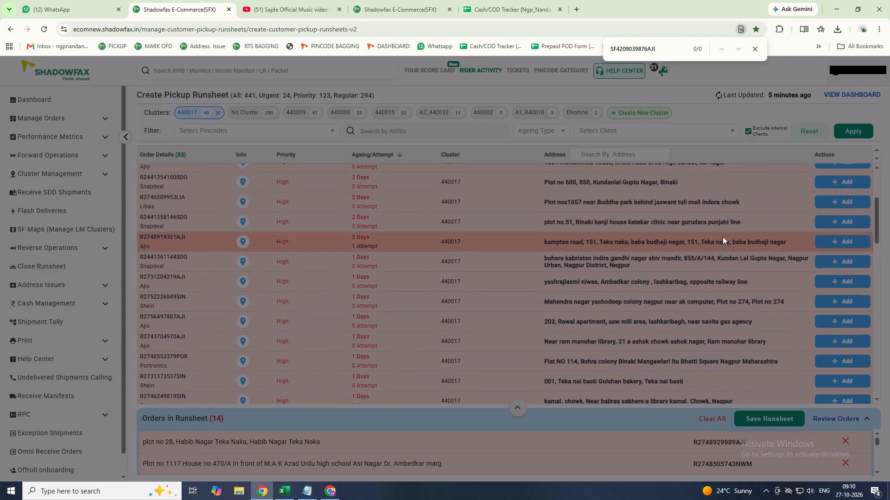
{"action": "left_click", "coordinate": [835, 200]}
{"action": "scroll", "coordinate": [744, 268], "scroll_direction": "up", "scroll_amount": 2}
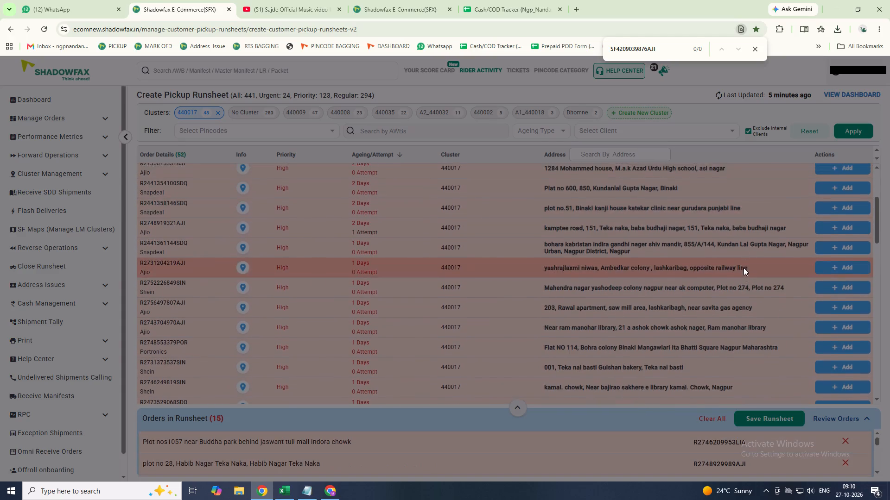
{"action": "left_click", "coordinate": [830, 255]}
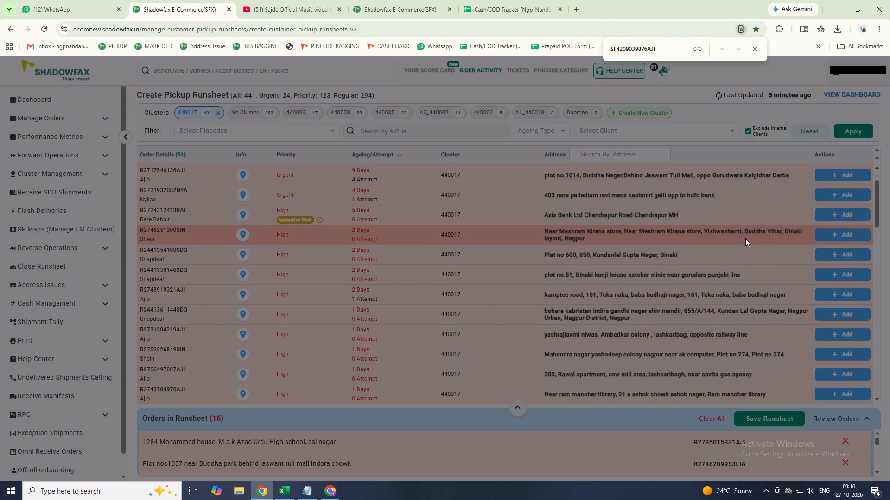
{"action": "scroll", "coordinate": [712, 234], "scroll_direction": "up", "scroll_amount": 1}
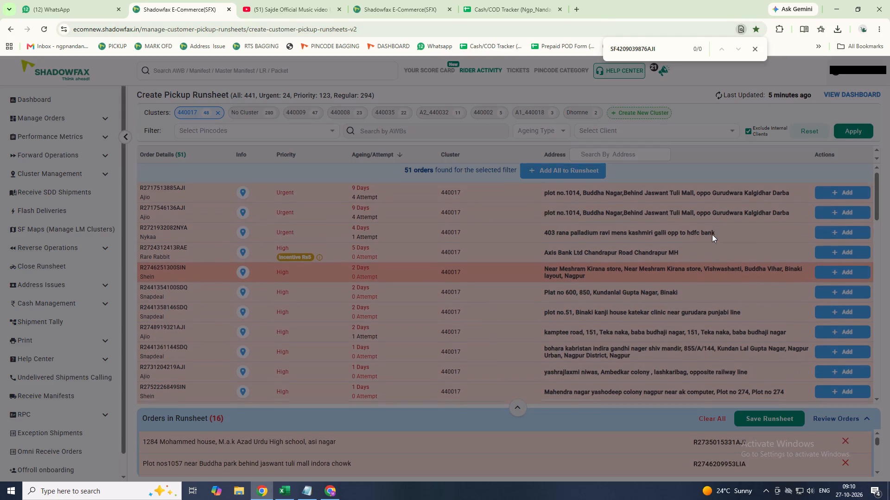
{"action": "double_click", "coordinate": [837, 198]}
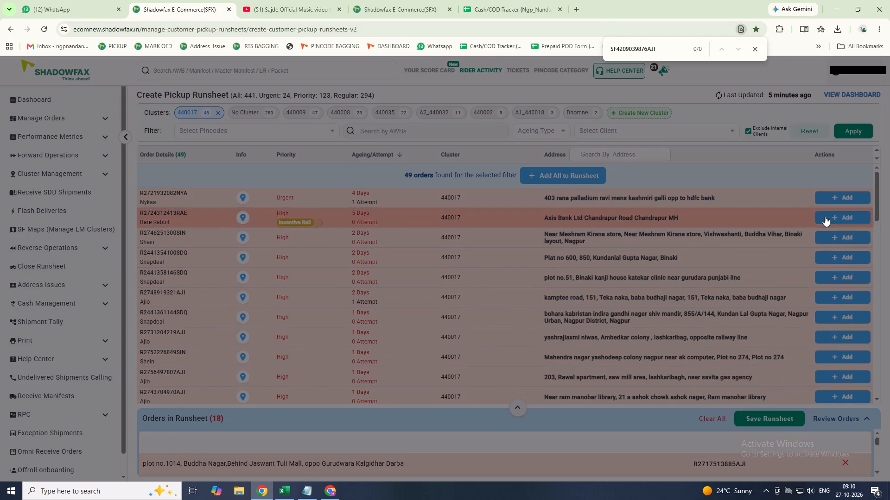
{"action": "left_click", "coordinate": [839, 196]}
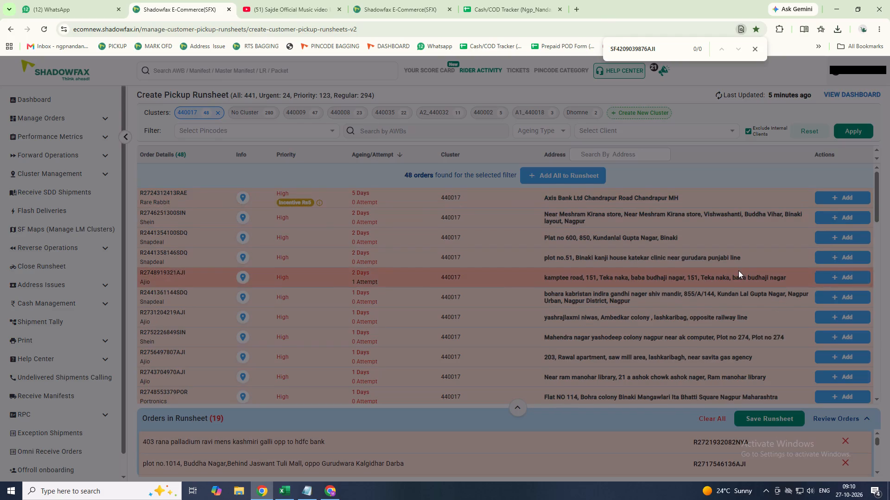
Look through the remaining cluster 440017 orders, down to the end of the list, for further pickups.
{"action": "scroll", "coordinate": [761, 262], "scroll_direction": "down", "scroll_amount": 3}
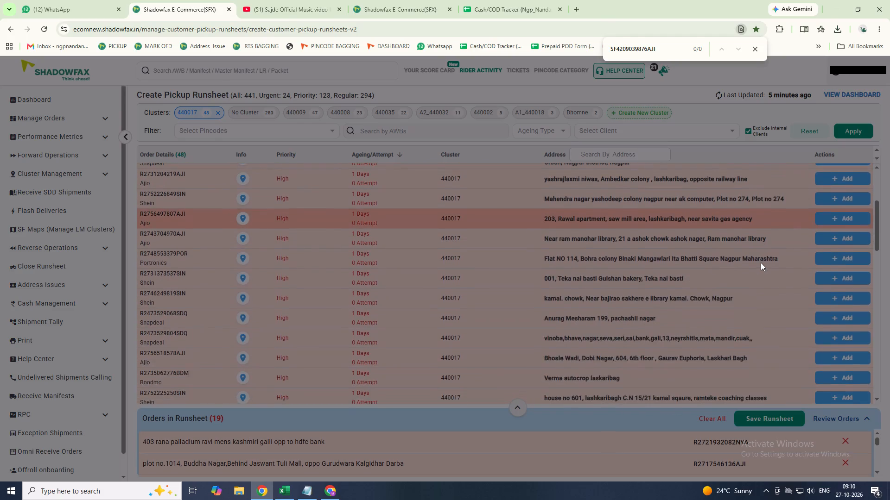
{"action": "scroll", "coordinate": [761, 262], "scroll_direction": "down", "scroll_amount": 3}
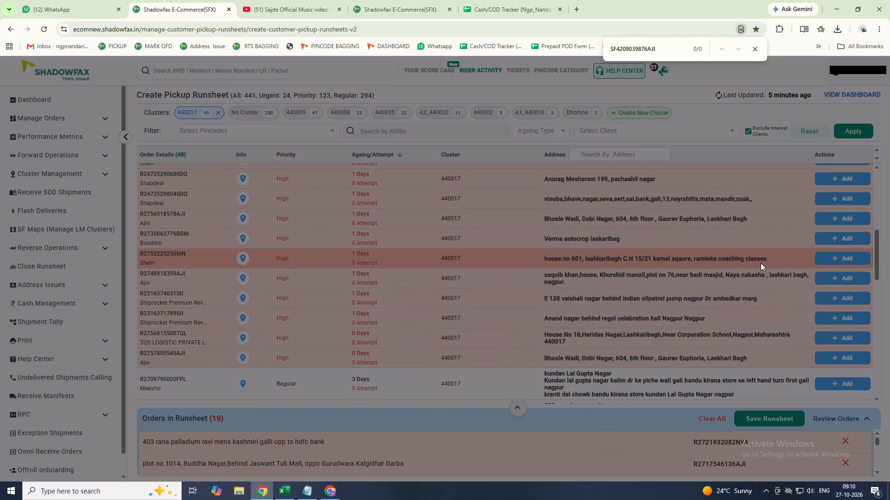
{"action": "scroll", "coordinate": [761, 263], "scroll_direction": "down", "scroll_amount": 9}
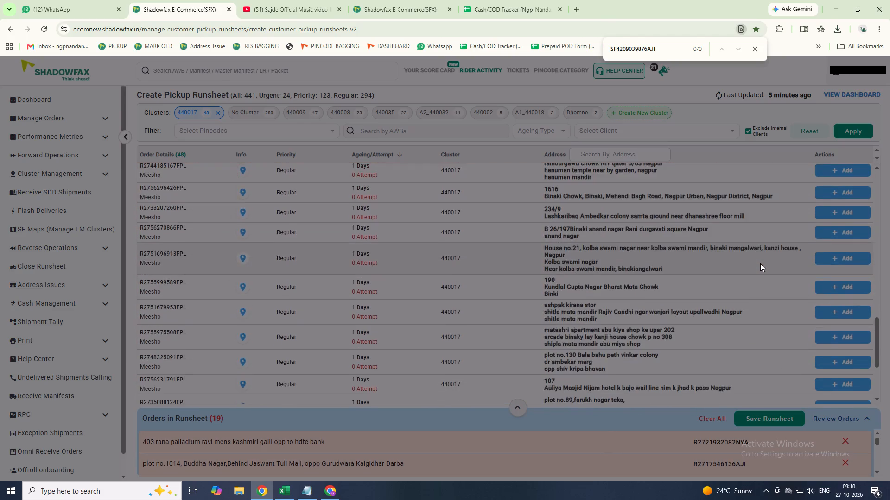
{"action": "scroll", "coordinate": [760, 263], "scroll_direction": "down", "scroll_amount": 15}
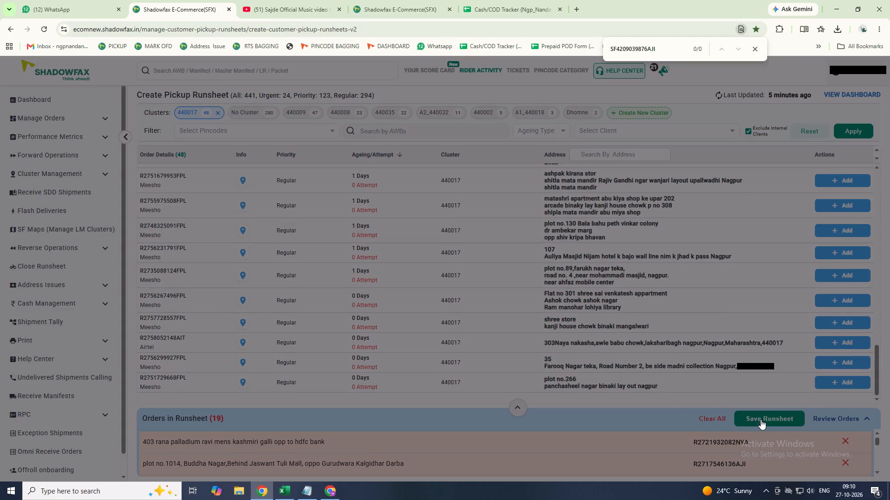
{"action": "left_click", "coordinate": [765, 418]}
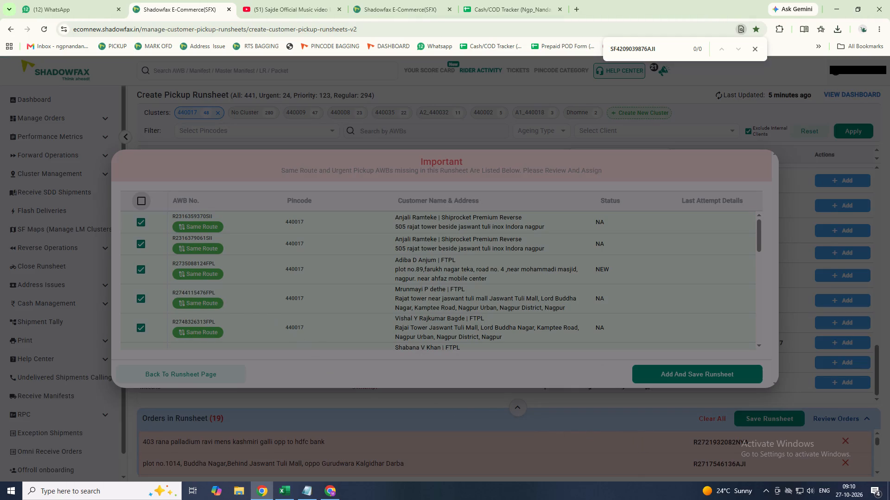
{"action": "scroll", "coordinate": [273, 279], "scroll_direction": "down", "scroll_amount": 1}
{"action": "scroll", "coordinate": [348, 257], "scroll_direction": "up", "scroll_amount": 2}
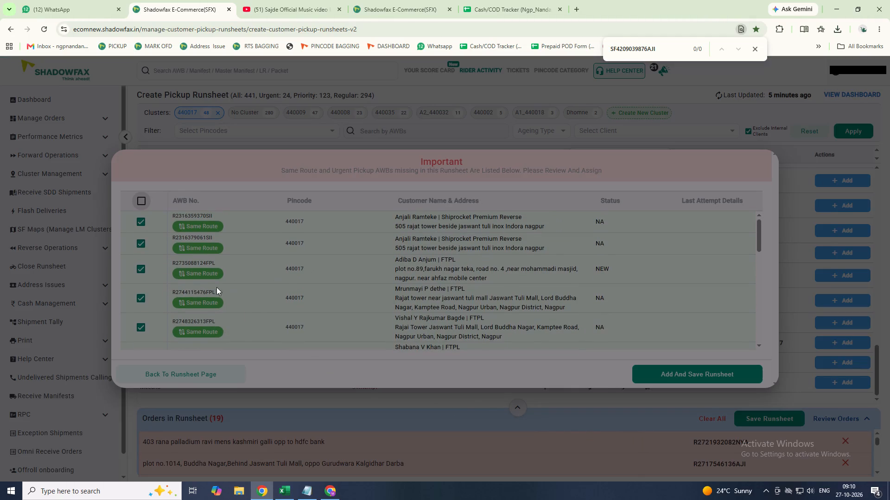
{"action": "left_click", "coordinate": [137, 267]}
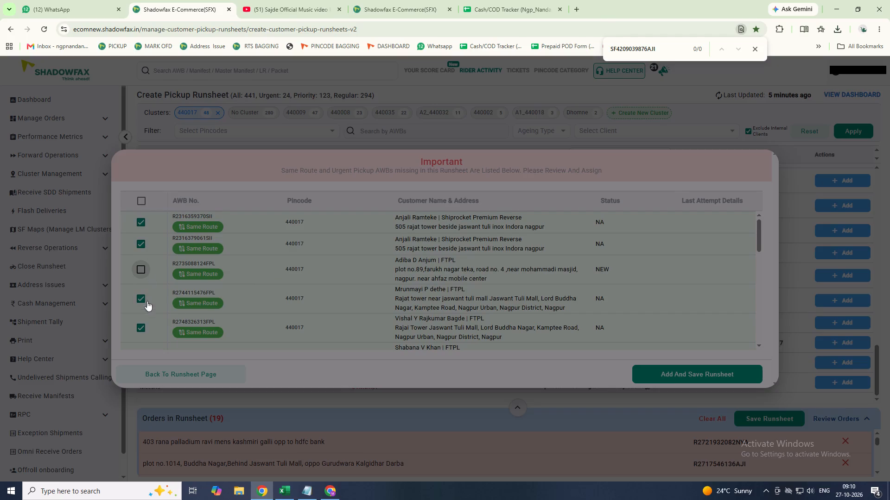
{"action": "scroll", "coordinate": [326, 281], "scroll_direction": "down", "scroll_amount": 1}
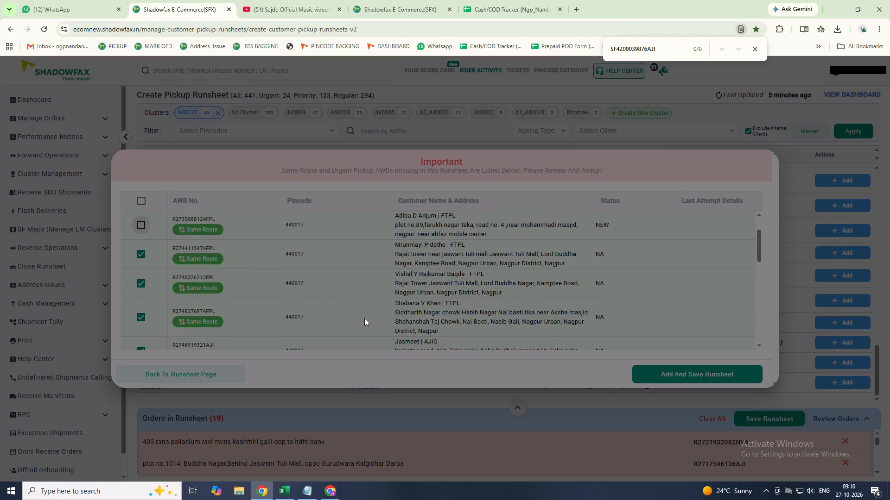
{"action": "scroll", "coordinate": [573, 301], "scroll_direction": "down", "scroll_amount": 2}
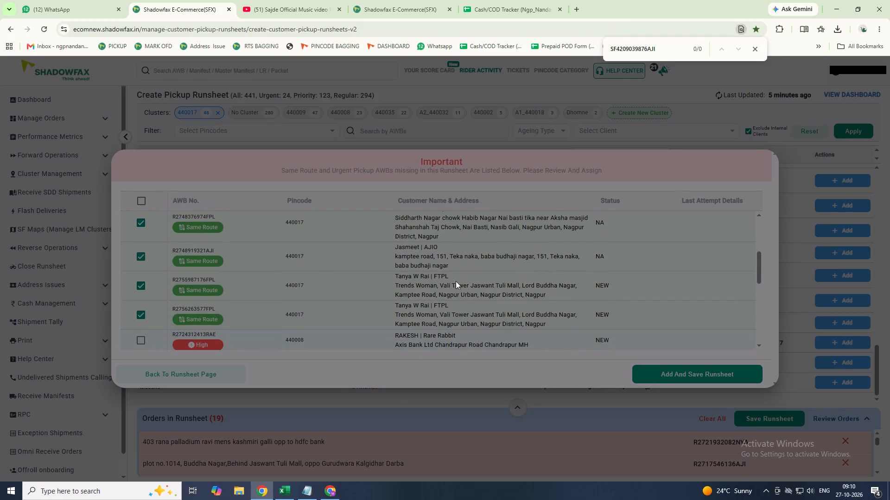
{"action": "left_click", "coordinate": [675, 375]}
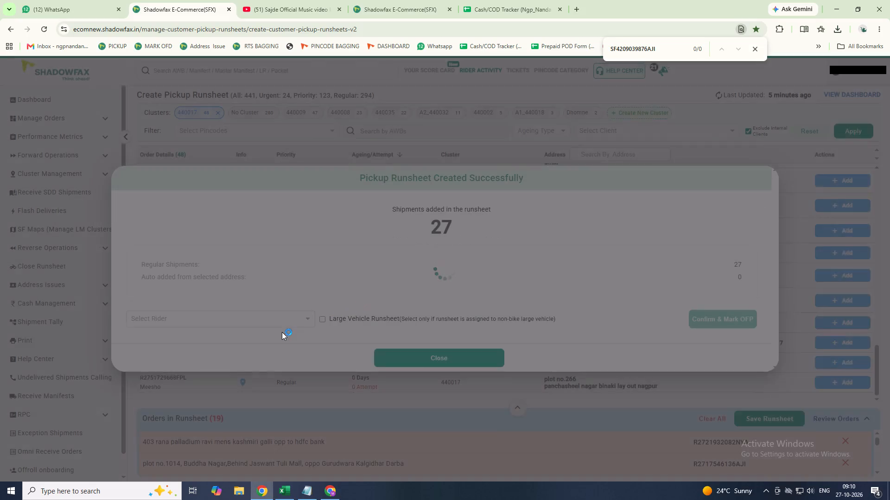
Search the rider list for "vishal" and close the runsheet confirmation without assigning a rider.
{"action": "left_click", "coordinate": [288, 314]}
{"action": "type", "text": "vishal"}
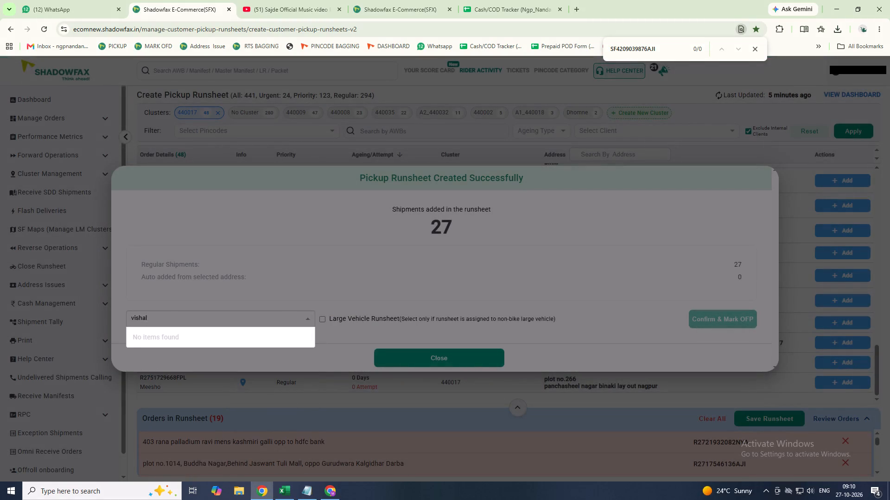
{"action": "key", "text": "BackSpace"}
{"action": "key", "text": "BackSpace"}
{"action": "key", "text": "BackSpace"}
{"action": "key", "text": "BackSpace"}
{"action": "key", "text": "BackSpace"}
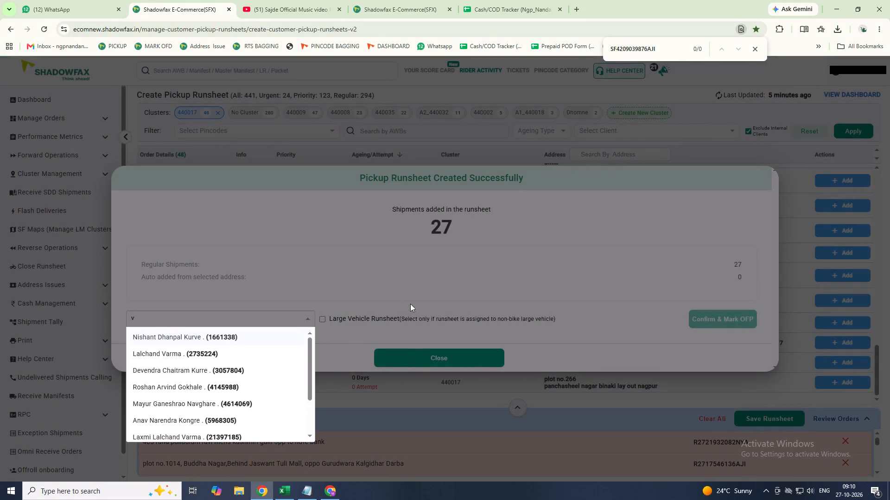
{"action": "left_click", "coordinate": [406, 358]}
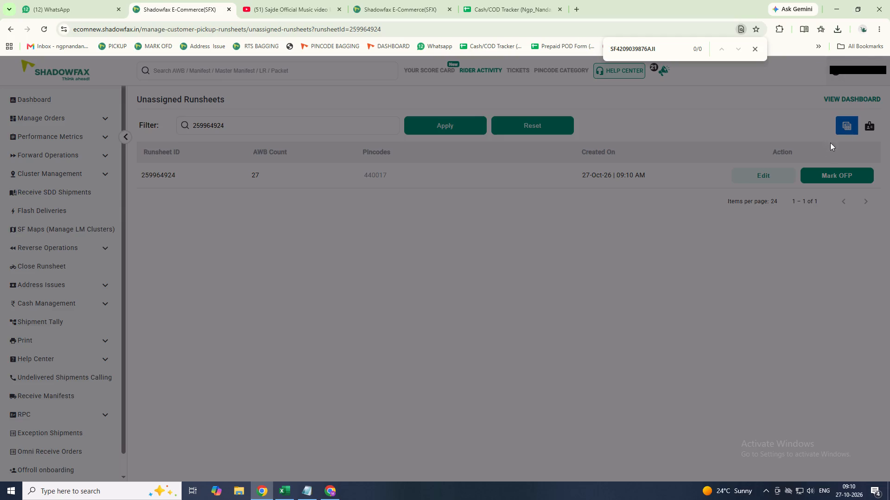
Open the Add Rider to Hub form from Rider Activity.
{"action": "left_click", "coordinate": [481, 67]}
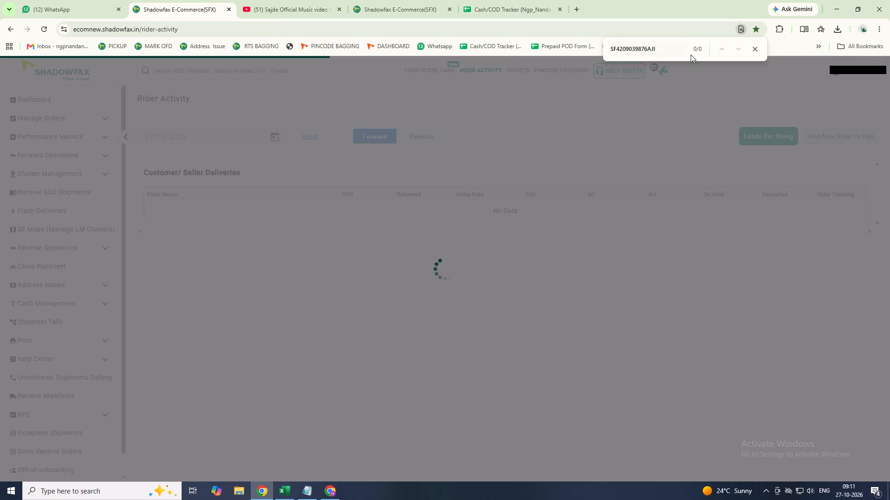
{"action": "left_click", "coordinate": [754, 49]}
{"action": "left_click", "coordinate": [837, 135]}
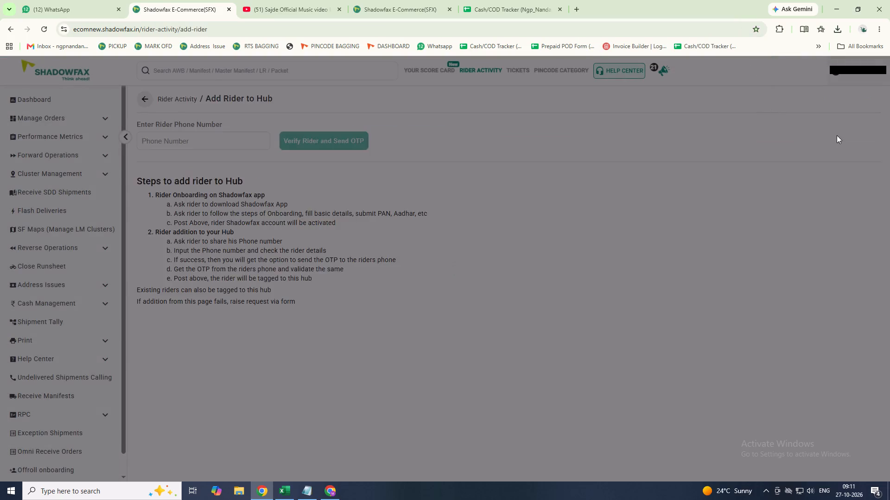
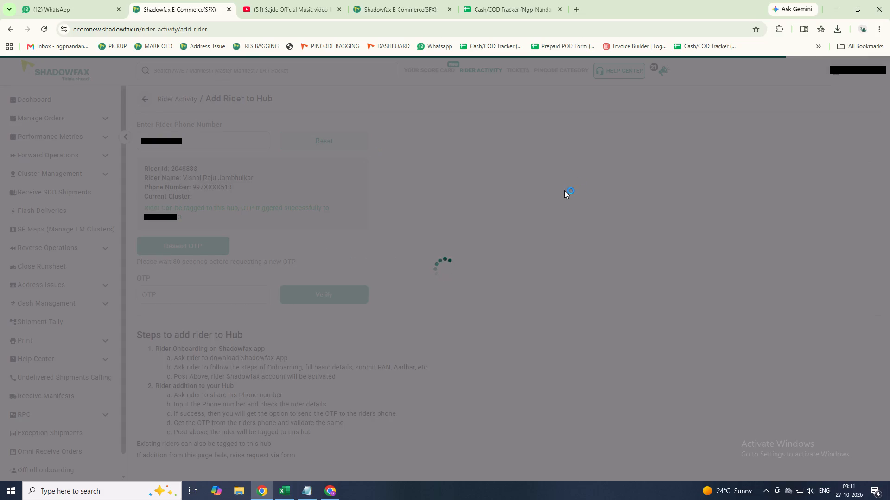
Open the OTP entry for verifying the rider being added to the hub.
{"action": "left_click", "coordinate": [197, 293]}
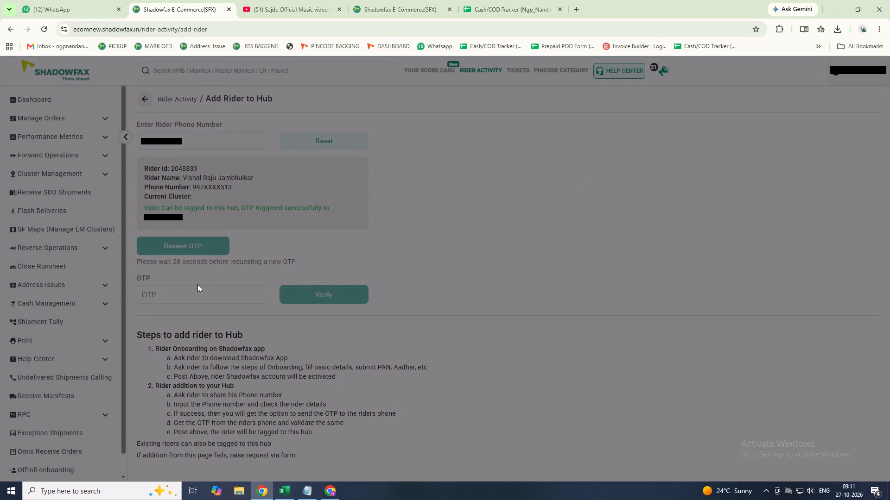
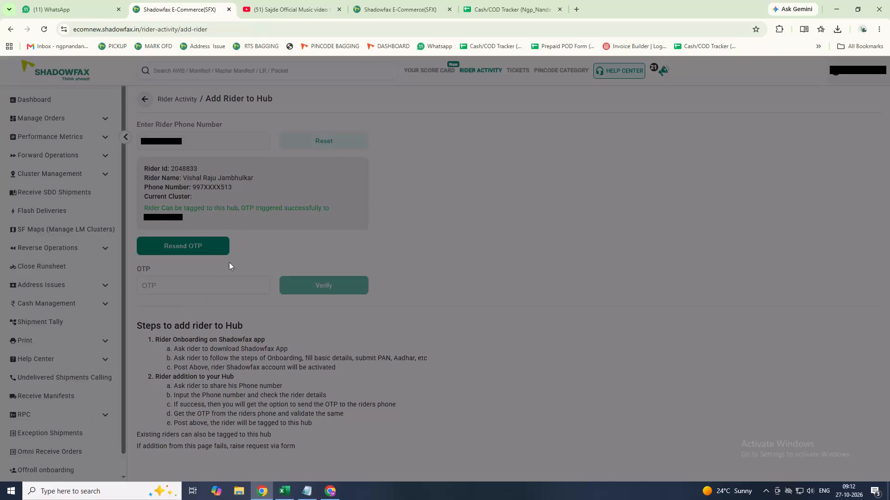
Resend the verification OTP to the phone of the rider being added to the hub.
{"action": "left_click", "coordinate": [179, 245]}
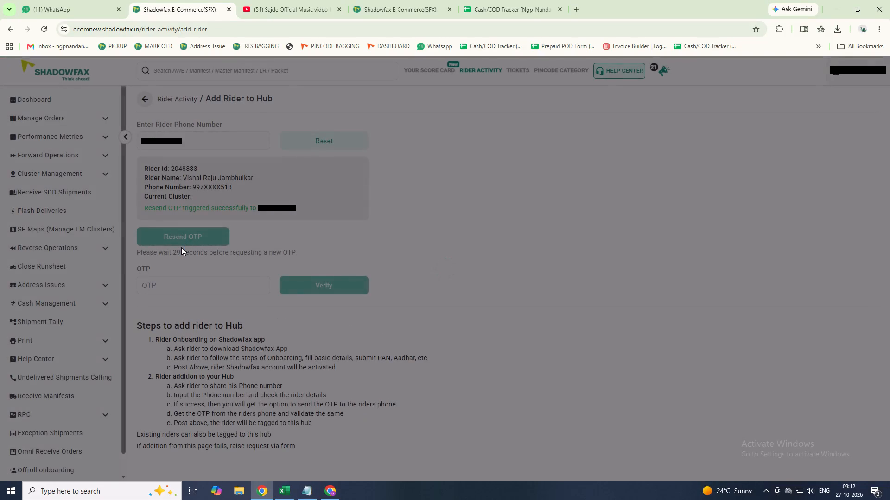
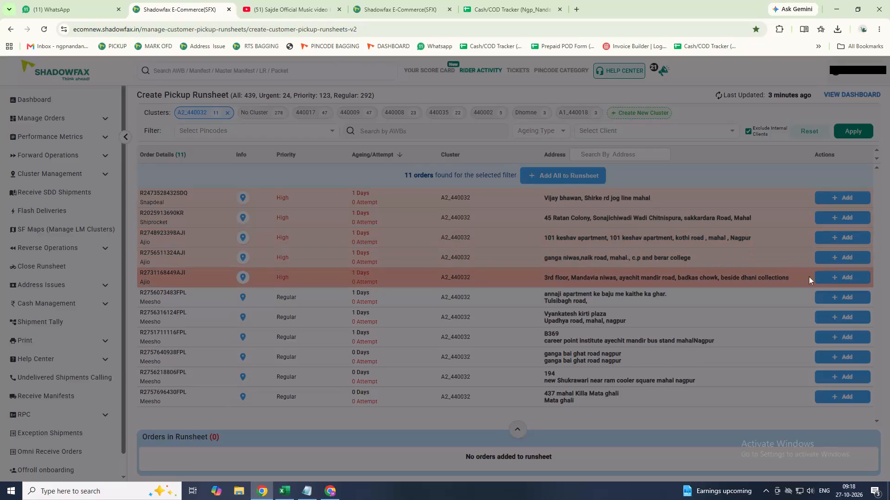
{"action": "left_click", "coordinate": [829, 279]}
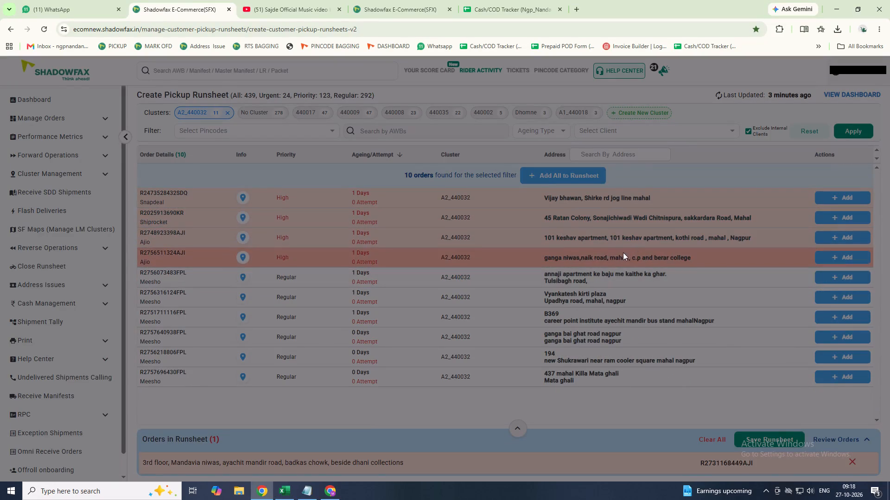
{"action": "left_click", "coordinate": [835, 316]}
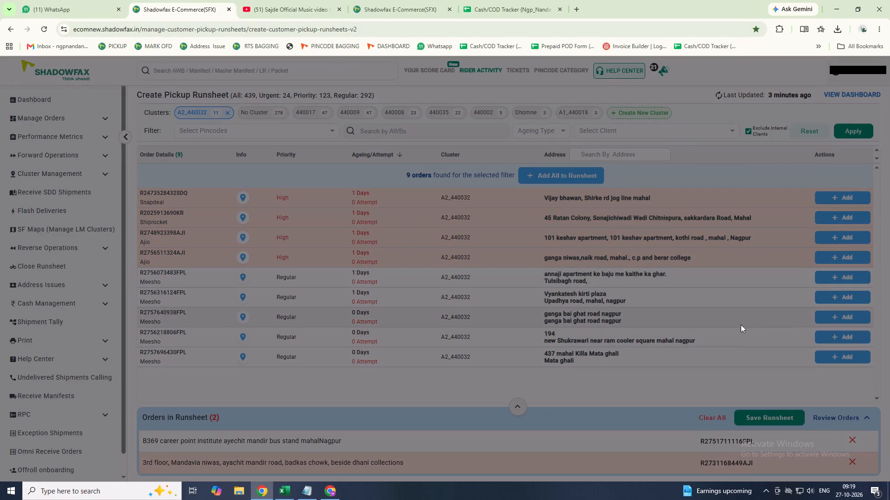
{"action": "left_click", "coordinate": [831, 318]}
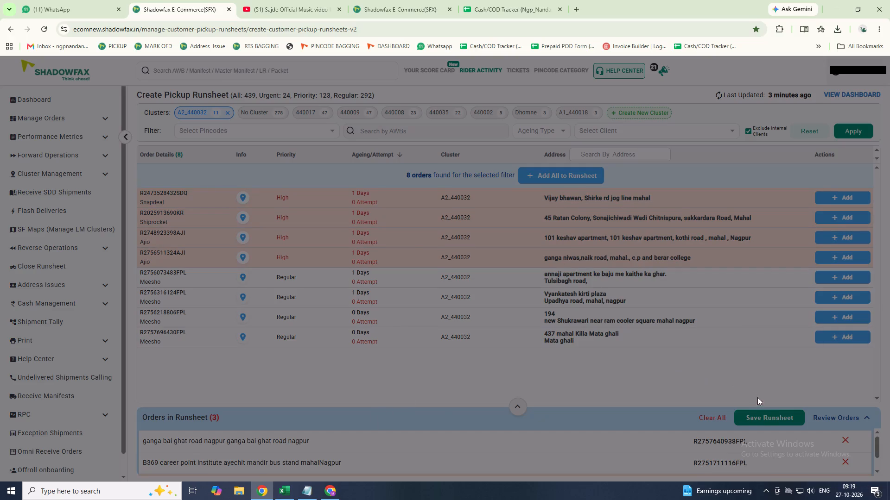
{"action": "left_click", "coordinate": [763, 417]}
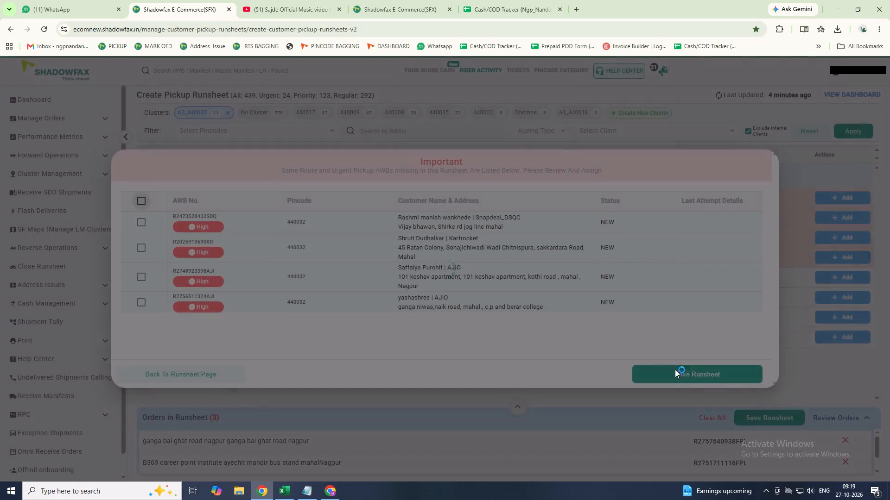
{"action": "left_click", "coordinate": [676, 375]}
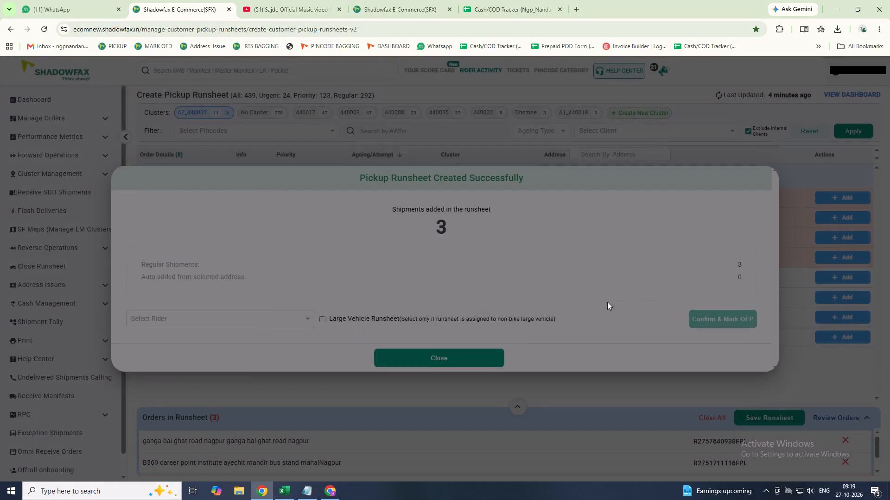
Open the rider selection for the newly created three-order pickup runsheet.
{"action": "left_click", "coordinate": [275, 320]}
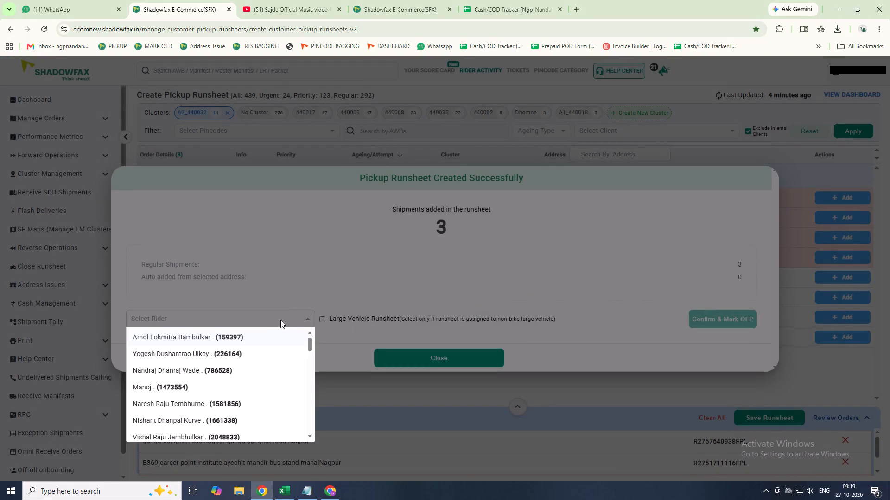
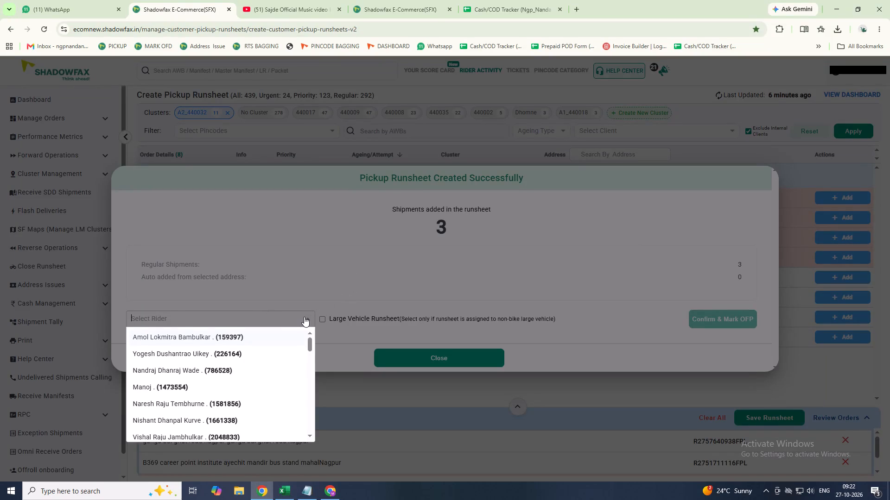
Assign rider Rahul to the new three-order pickup runsheet, mark it OFP and close the creation summary.
{"action": "type", "text": "rah"}
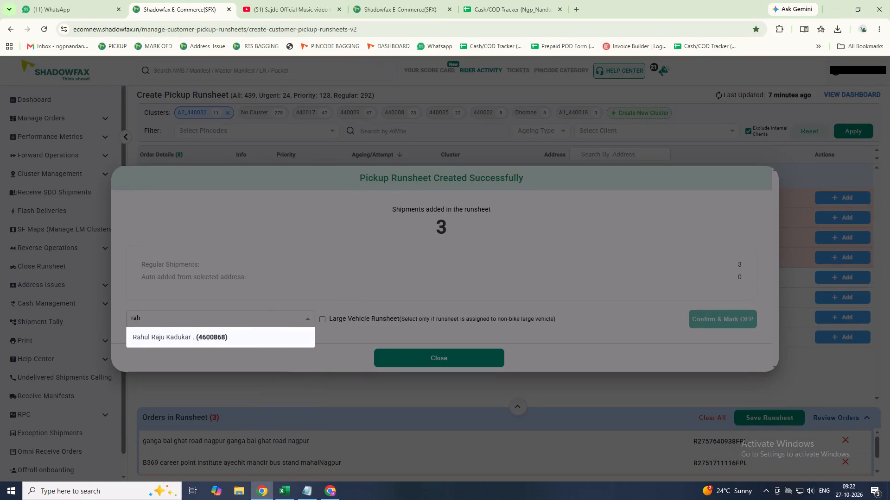
{"action": "type", "text": "u."}
{"action": "key", "text": "BackSpace"}
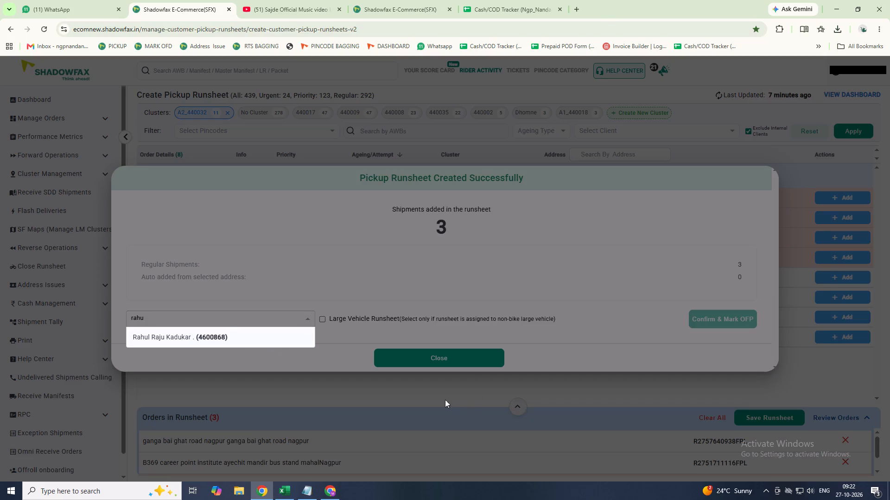
{"action": "left_click", "coordinate": [213, 338]}
{"action": "left_click", "coordinate": [711, 313]}
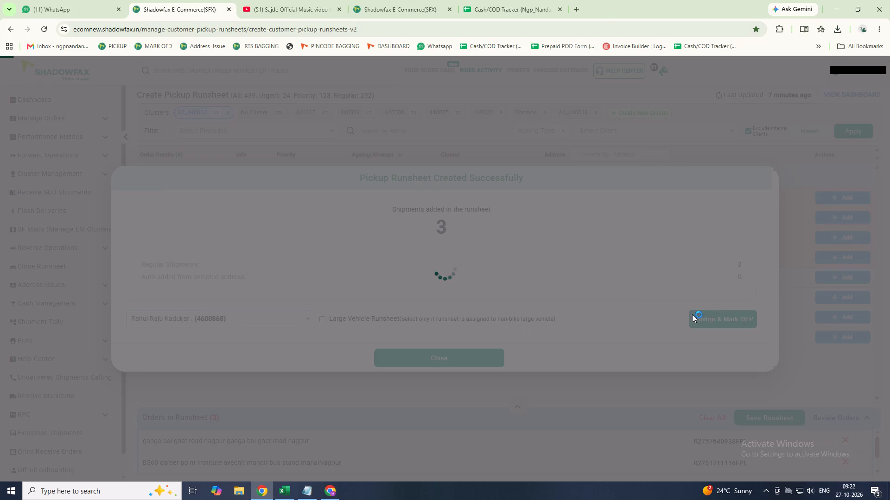
{"action": "left_click", "coordinate": [454, 365]}
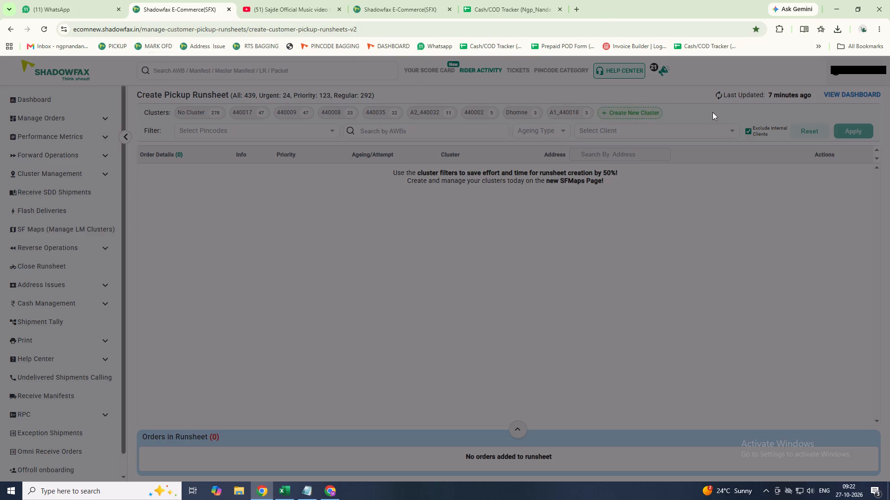
Refresh the pickup order data and filter the orders to cluster 440017, looking through its addresses for the next runsheet.
{"action": "triple_click", "coordinate": [718, 94]}
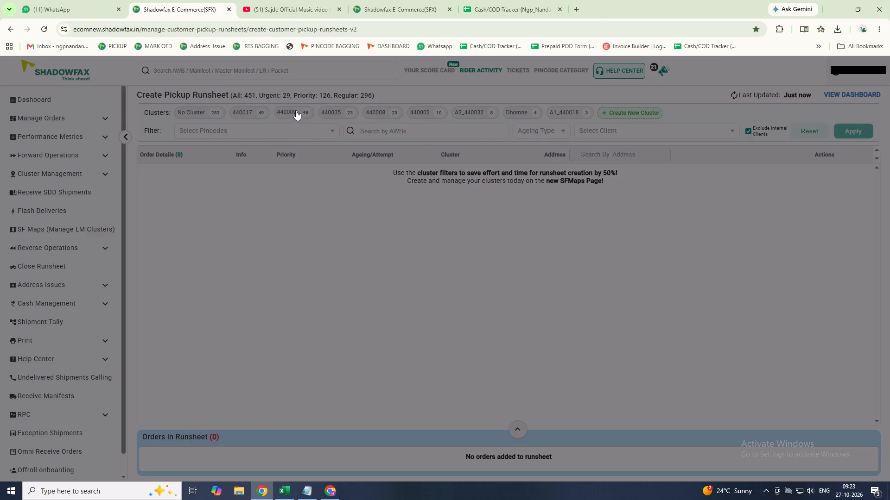
{"action": "left_click", "coordinate": [248, 112]}
{"action": "scroll", "coordinate": [652, 297], "scroll_direction": "down", "scroll_amount": 8}
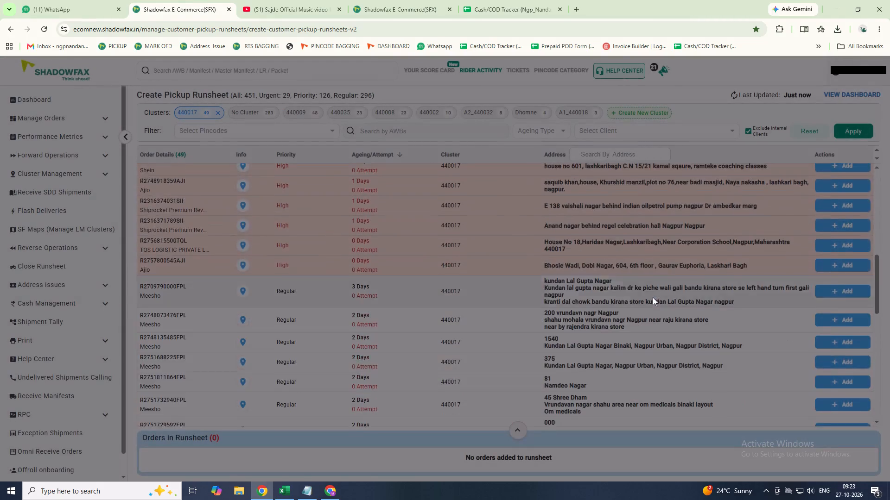
{"action": "scroll", "coordinate": [653, 297], "scroll_direction": "down", "scroll_amount": 20}
{"action": "scroll", "coordinate": [653, 297], "scroll_direction": "down", "scroll_amount": 3}
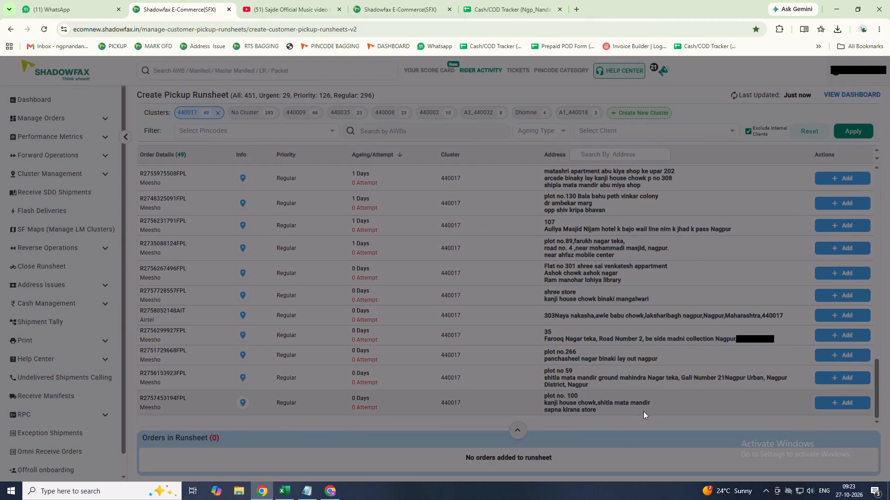